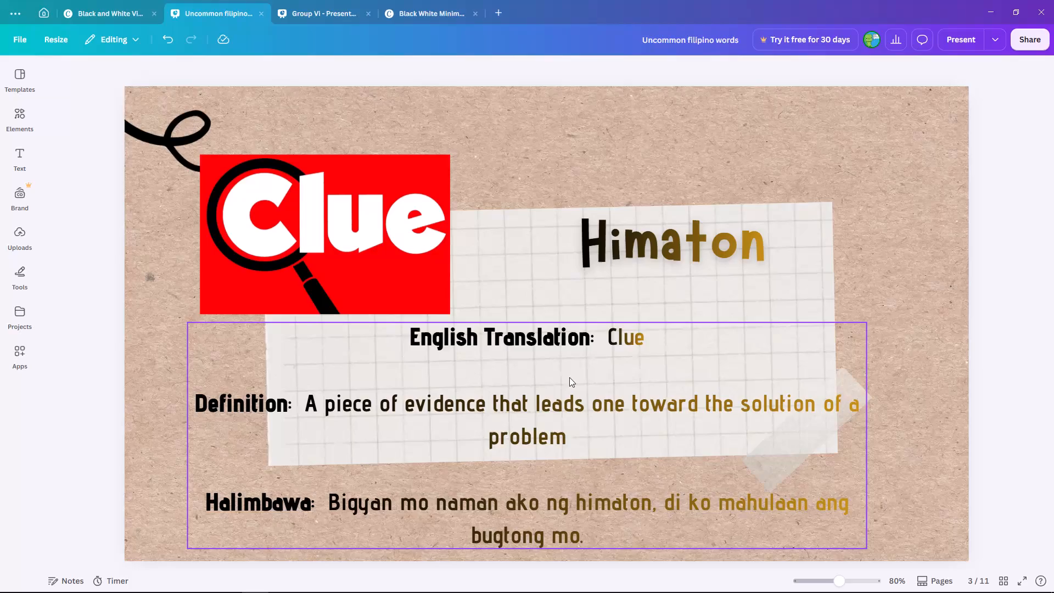
Nudge the translation, definition and example text block slightly up on the Himaton slide.
{"action": "left_click", "coordinate": [659, 338]}
{"action": "left_click_drag", "start_coordinate": [608, 412], "coordinate": [614, 398]}
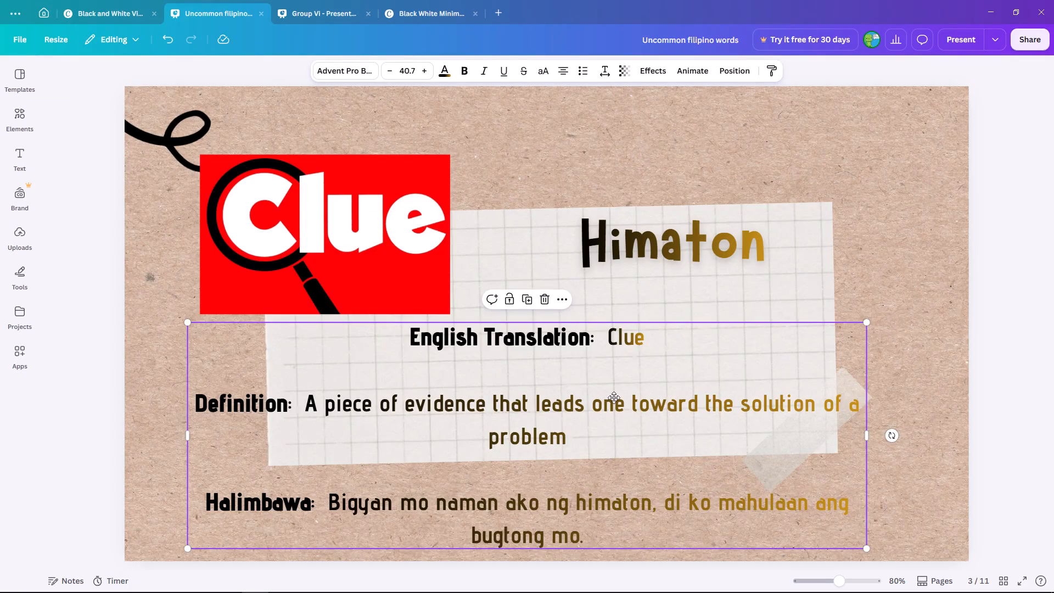
{"action": "left_click_drag", "start_coordinate": [614, 398], "coordinate": [614, 398]}
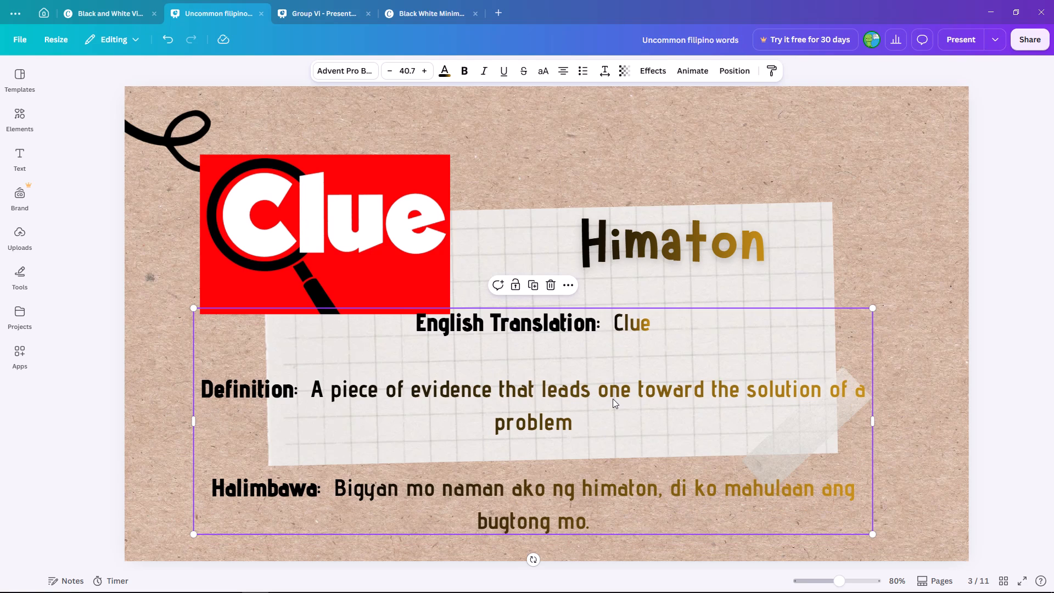
{"action": "left_click_drag", "start_coordinate": [534, 348], "coordinate": [534, 361]}
{"action": "left_click", "coordinate": [545, 353]}
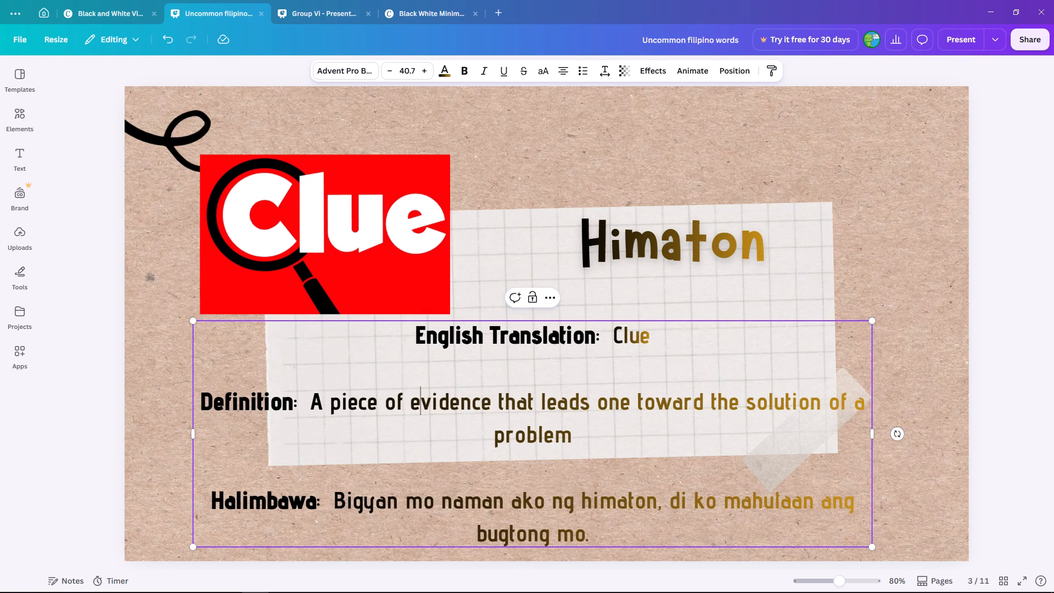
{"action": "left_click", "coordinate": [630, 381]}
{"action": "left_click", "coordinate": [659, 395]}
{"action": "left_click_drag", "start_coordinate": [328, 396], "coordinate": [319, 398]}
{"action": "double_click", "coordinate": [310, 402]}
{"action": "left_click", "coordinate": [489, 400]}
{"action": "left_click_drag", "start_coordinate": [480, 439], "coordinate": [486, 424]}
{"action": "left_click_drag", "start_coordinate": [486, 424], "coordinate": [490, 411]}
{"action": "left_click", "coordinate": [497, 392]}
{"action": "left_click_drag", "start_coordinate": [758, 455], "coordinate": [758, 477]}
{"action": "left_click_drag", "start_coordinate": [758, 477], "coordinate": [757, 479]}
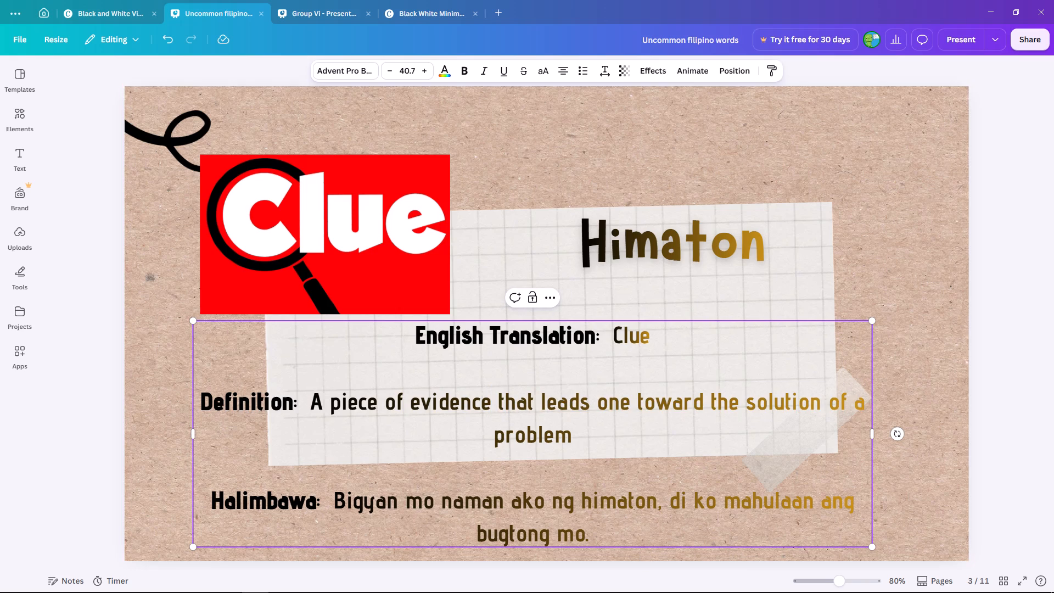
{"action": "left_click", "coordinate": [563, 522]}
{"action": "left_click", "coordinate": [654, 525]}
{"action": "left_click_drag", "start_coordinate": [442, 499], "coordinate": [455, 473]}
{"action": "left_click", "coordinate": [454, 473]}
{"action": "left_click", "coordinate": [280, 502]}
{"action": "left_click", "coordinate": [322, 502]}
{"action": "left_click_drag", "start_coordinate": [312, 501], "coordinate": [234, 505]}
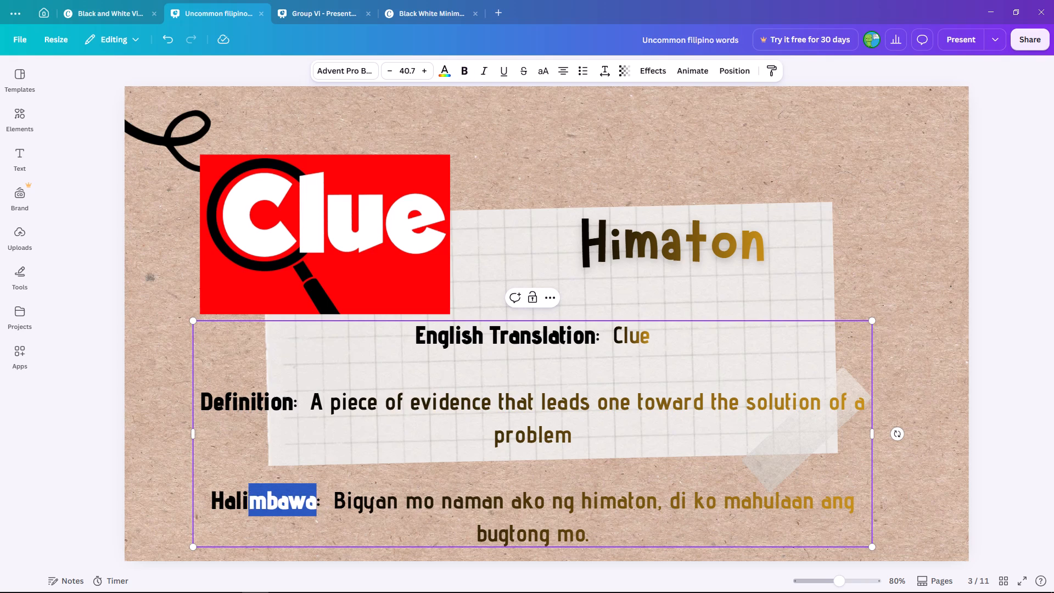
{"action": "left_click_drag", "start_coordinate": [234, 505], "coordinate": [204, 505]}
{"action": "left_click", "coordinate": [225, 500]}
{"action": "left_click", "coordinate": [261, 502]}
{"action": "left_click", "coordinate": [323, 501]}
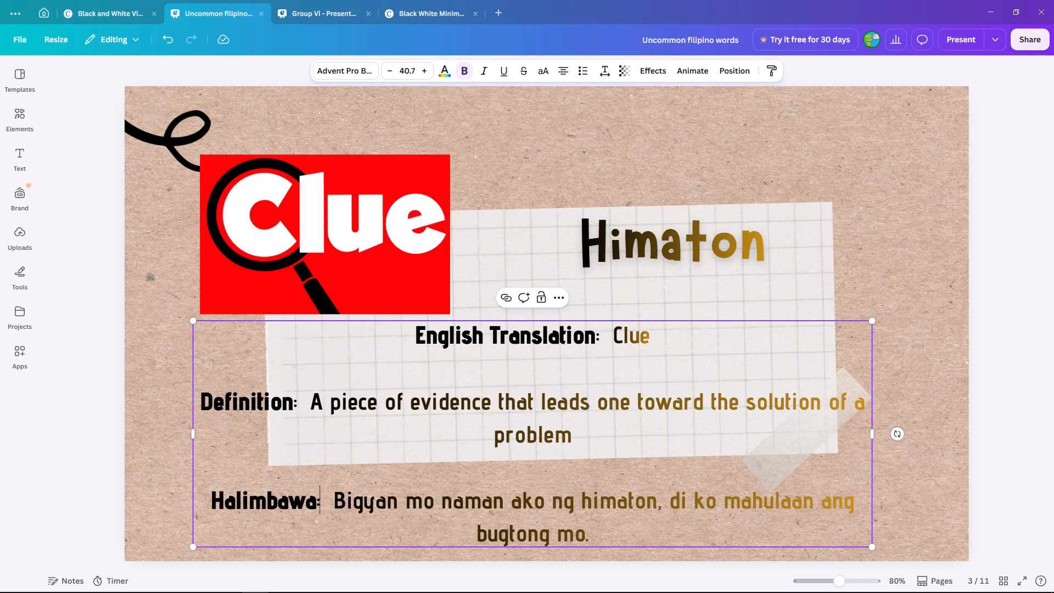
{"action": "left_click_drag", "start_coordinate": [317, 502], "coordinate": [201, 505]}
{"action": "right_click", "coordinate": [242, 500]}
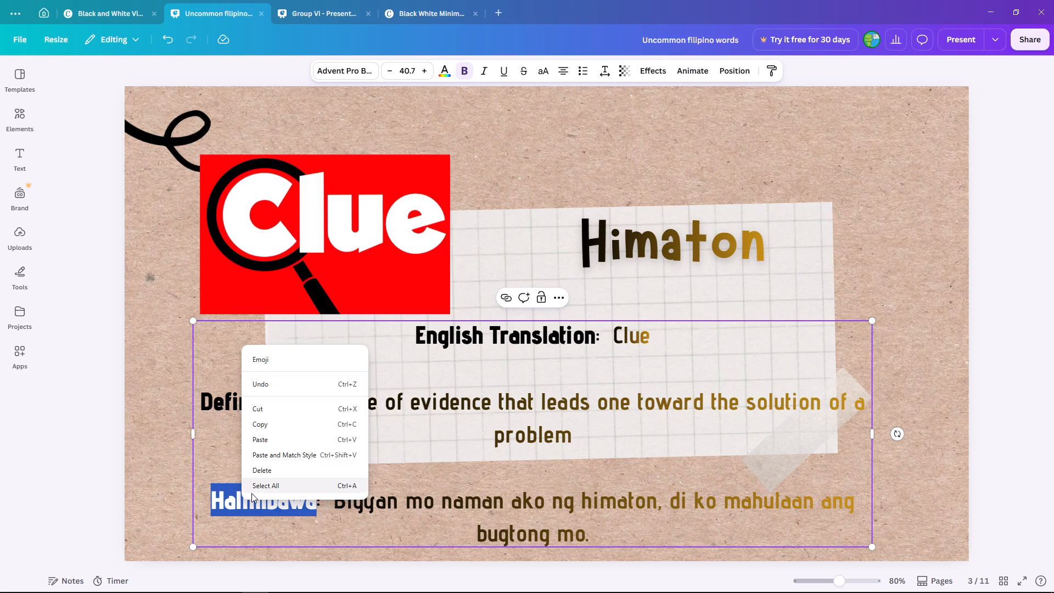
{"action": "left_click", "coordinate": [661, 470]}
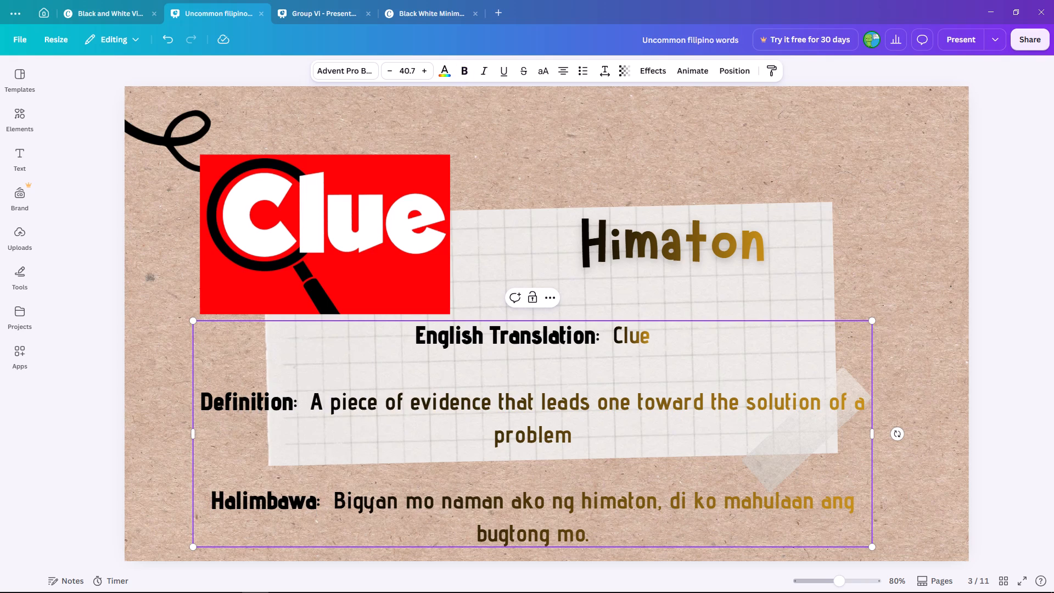
Shrink the carpenter photo on the ANLUWAGE slide and place it in the slide's upper-left area.
{"action": "scroll", "coordinate": [667, 467], "scroll_direction": "up", "scroll_amount": 4}
{"action": "left_click", "coordinate": [884, 303]}
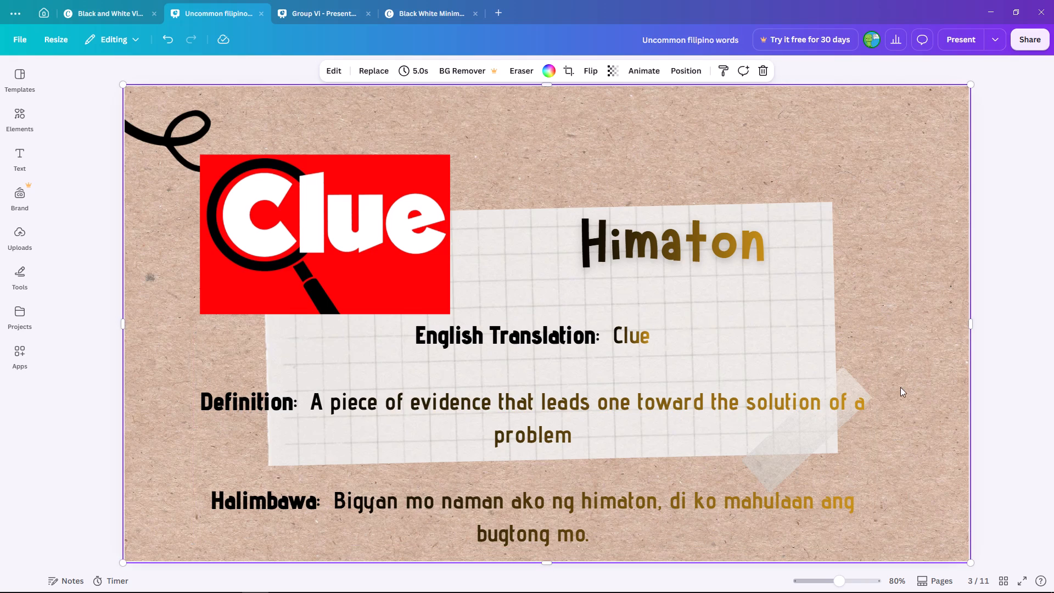
{"action": "scroll", "coordinate": [651, 484], "scroll_direction": "up", "scroll_amount": 3}
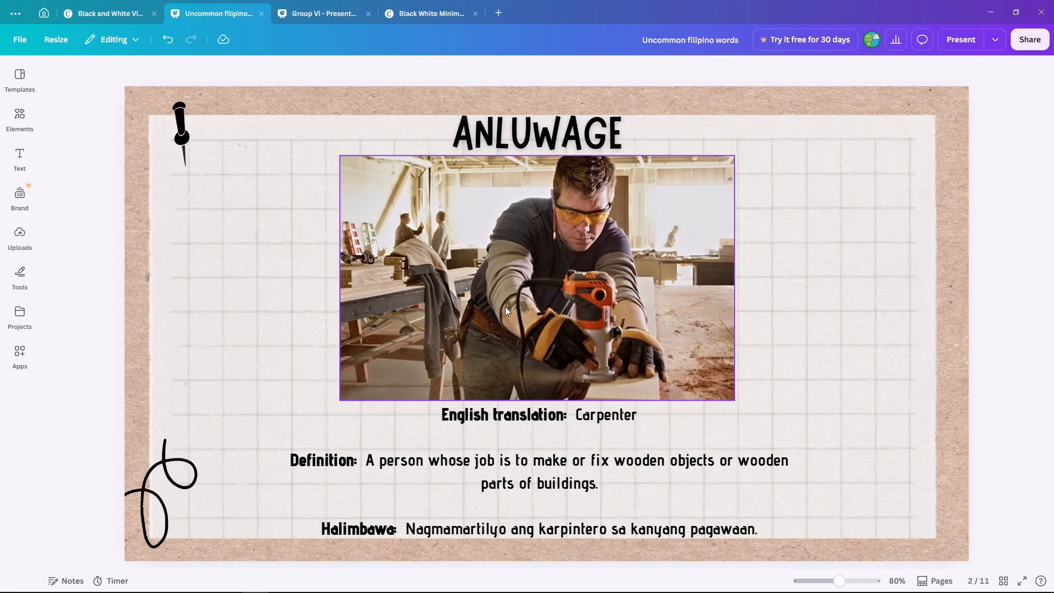
{"action": "left_click", "coordinate": [504, 280]}
{"action": "left_click_drag", "start_coordinate": [508, 280], "coordinate": [305, 252]}
{"action": "left_click_drag", "start_coordinate": [533, 375], "coordinate": [396, 319]}
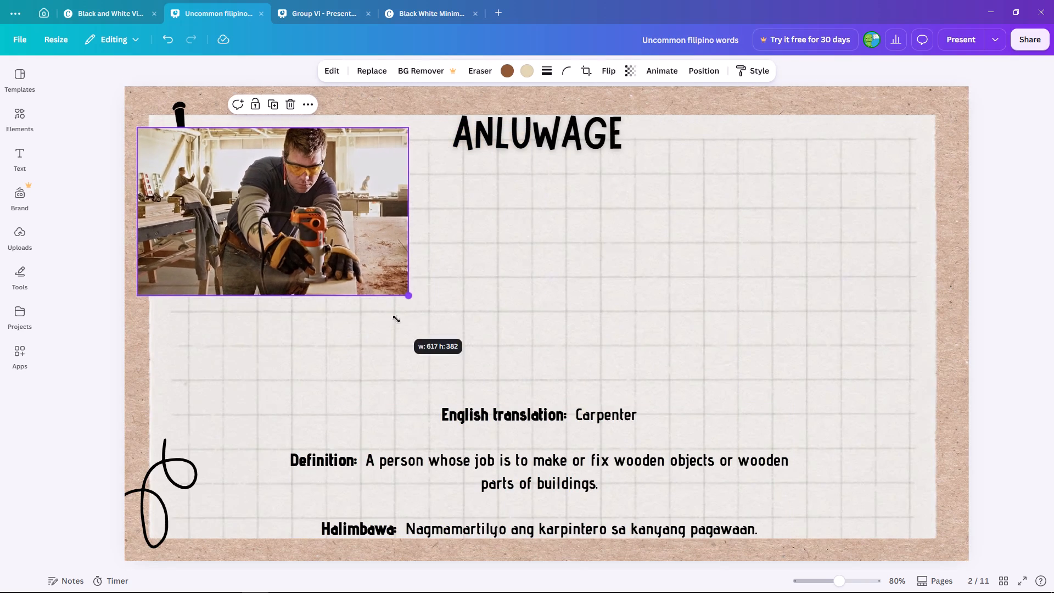
{"action": "left_click_drag", "start_coordinate": [396, 319], "coordinate": [352, 322]}
{"action": "left_click_drag", "start_coordinate": [273, 194], "coordinate": [347, 240]}
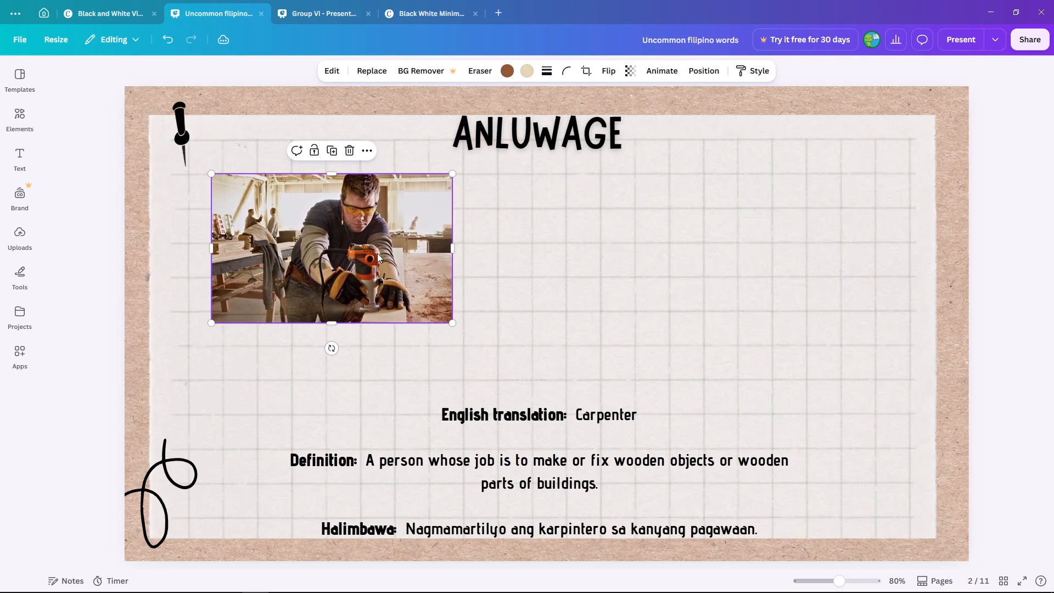
{"action": "left_click_drag", "start_coordinate": [448, 322], "coordinate": [435, 316]}
{"action": "left_click_drag", "start_coordinate": [357, 236], "coordinate": [375, 235]}
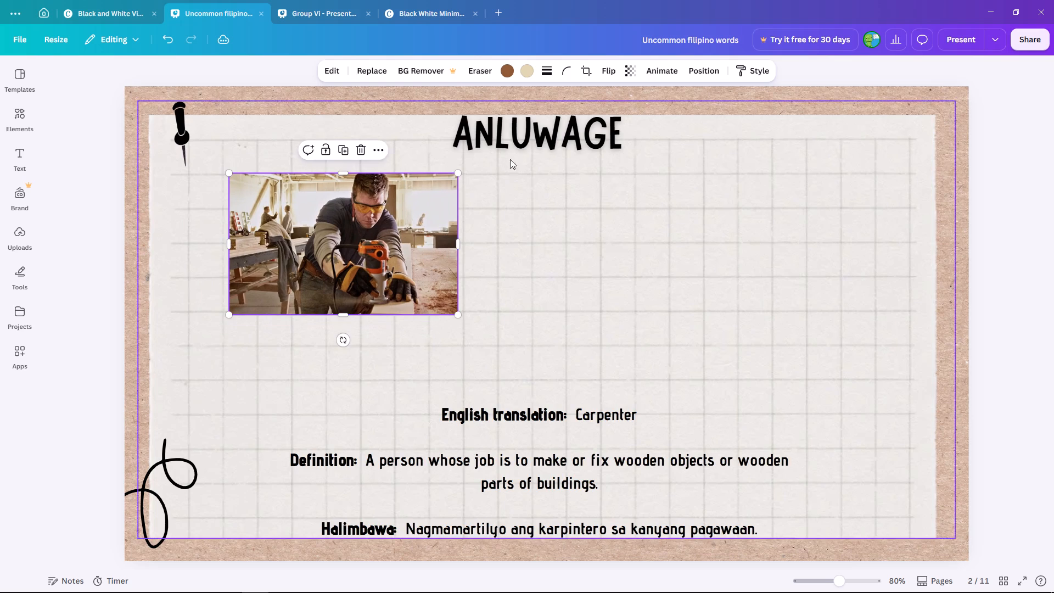
Move the ANLUWAGE heading to the right of the carpenter photo and enlarge it to font size 92.
{"action": "left_click_drag", "start_coordinate": [528, 144], "coordinate": [534, 136]}
{"action": "left_click_drag", "start_coordinate": [535, 135], "coordinate": [691, 271]}
{"action": "left_click_drag", "start_coordinate": [451, 277], "coordinate": [446, 281]}
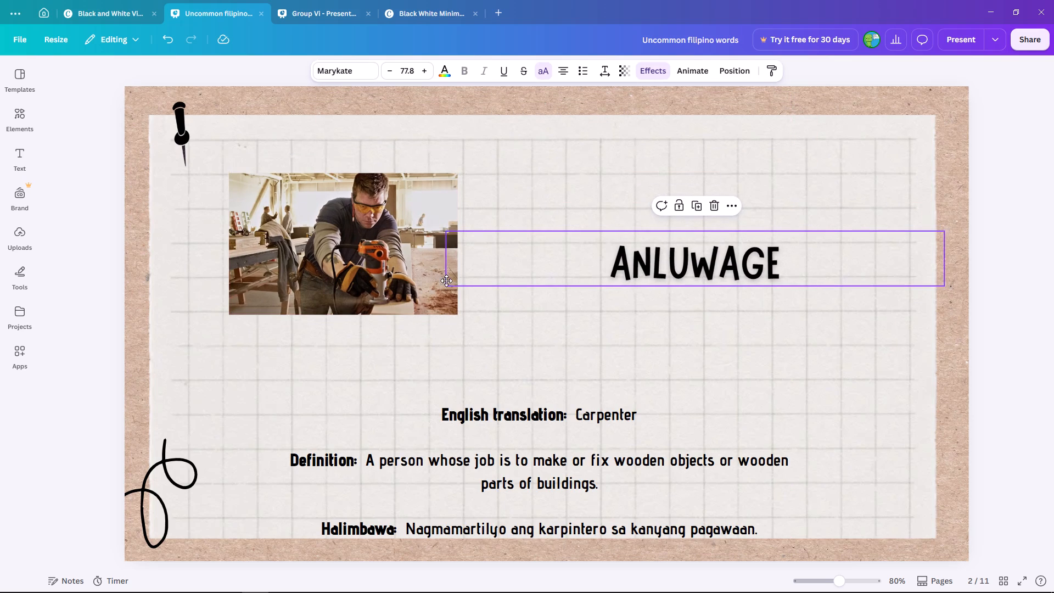
{"action": "left_click_drag", "start_coordinate": [446, 281], "coordinate": [432, 289]}
{"action": "left_click_drag", "start_coordinate": [428, 295], "coordinate": [341, 342]}
{"action": "left_click_drag", "start_coordinate": [586, 291], "coordinate": [638, 262]}
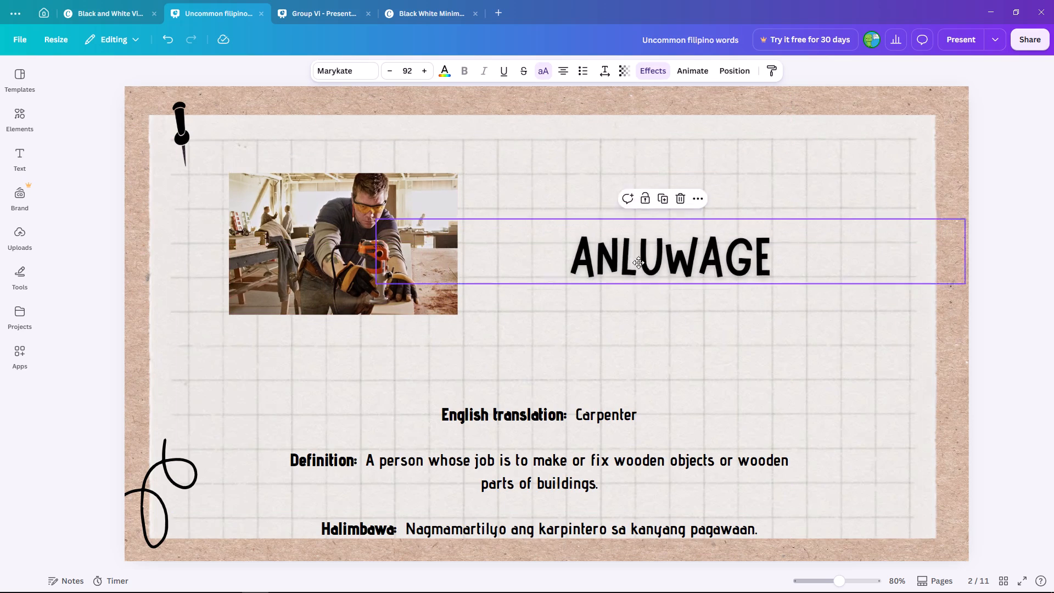
{"action": "left_click_drag", "start_coordinate": [638, 262], "coordinate": [641, 280]}
{"action": "left_click", "coordinate": [654, 275]}
Move the translation, definition and example text block up, widen it so the definition fits one line, and centre it on the slide.
{"action": "left_click_drag", "start_coordinate": [524, 443], "coordinate": [537, 396]}
{"action": "left_click_drag", "start_coordinate": [302, 429], "coordinate": [243, 431]}
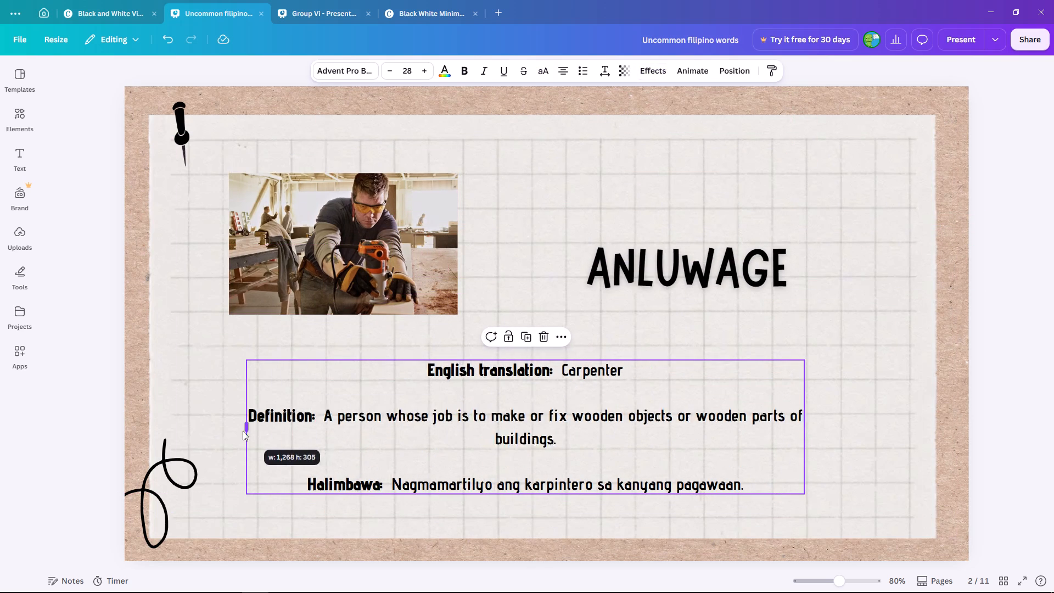
{"action": "left_click_drag", "start_coordinate": [243, 431], "coordinate": [133, 419]}
{"action": "left_click_drag", "start_coordinate": [411, 412], "coordinate": [488, 411]}
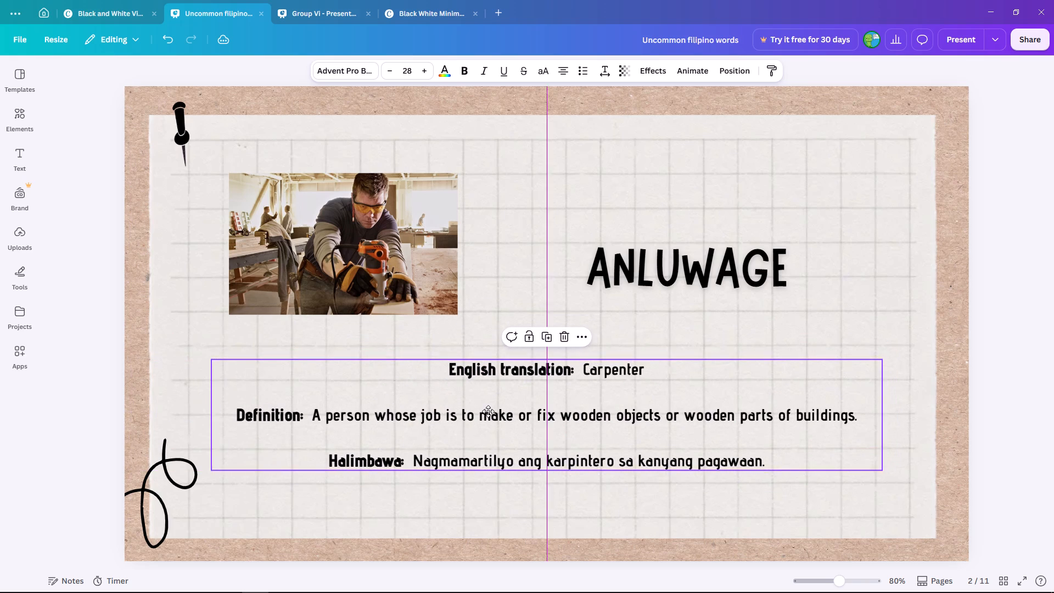
{"action": "left_click_drag", "start_coordinate": [488, 411], "coordinate": [489, 409]}
Apply the black-to-gold gradient text color to the ANLUWAGE heading.
{"action": "double_click", "coordinate": [632, 273]}
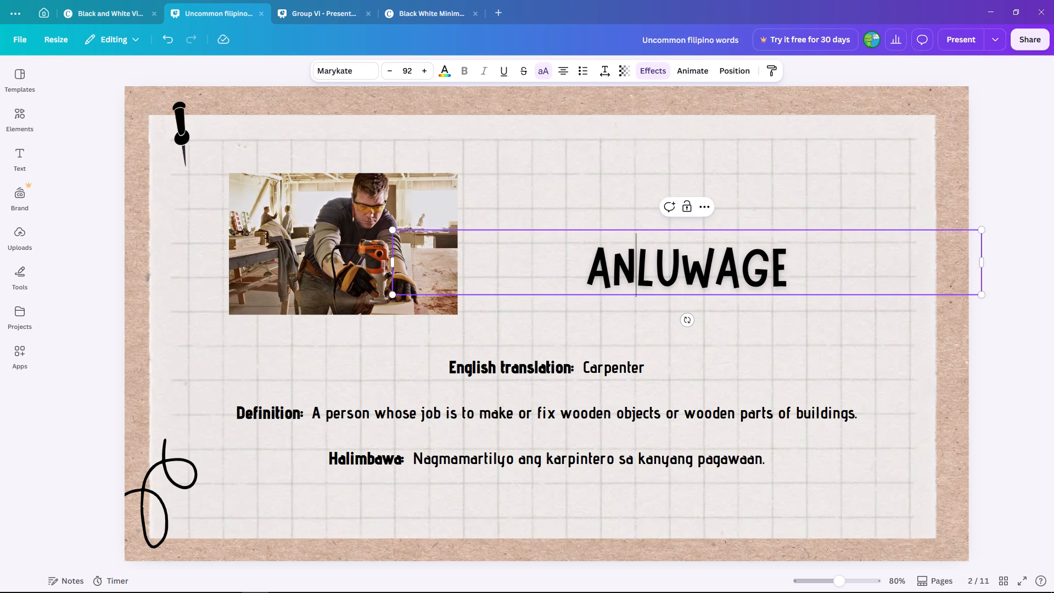
{"action": "triple_click", "coordinate": [598, 258]}
{"action": "left_click", "coordinate": [439, 71]}
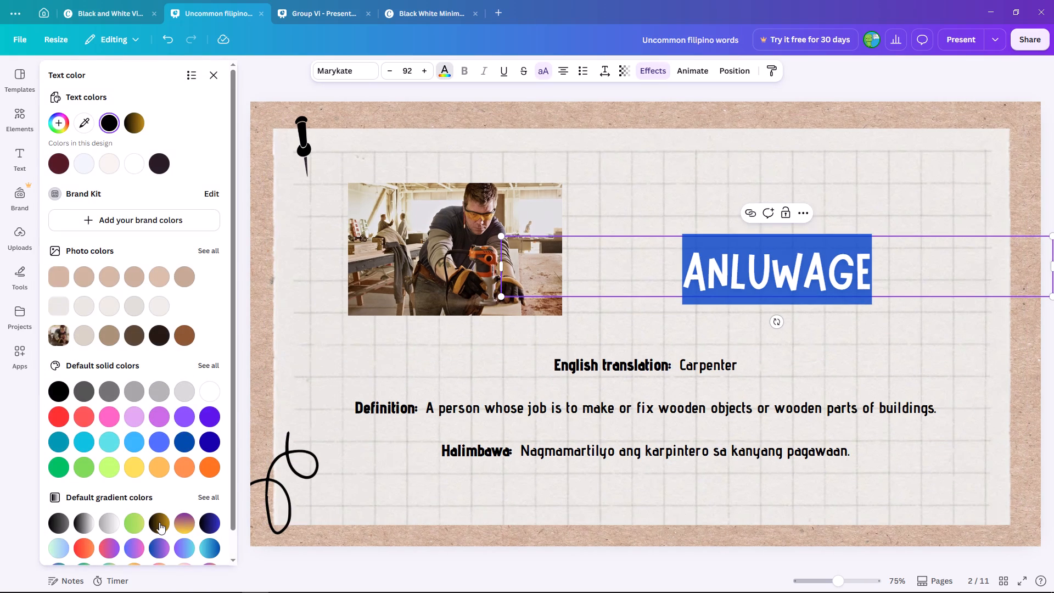
{"action": "left_click", "coordinate": [158, 524]}
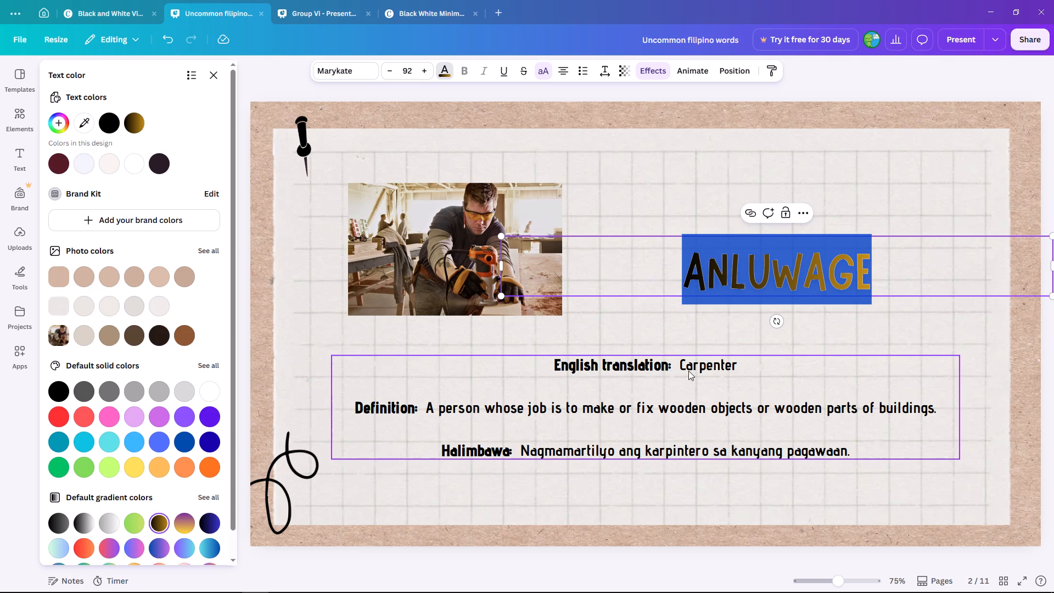
Apply the black-to-gold gradient to the word "Carpenter" in the English translation line.
{"action": "triple_click", "coordinate": [683, 369]}
{"action": "left_click", "coordinate": [701, 378]}
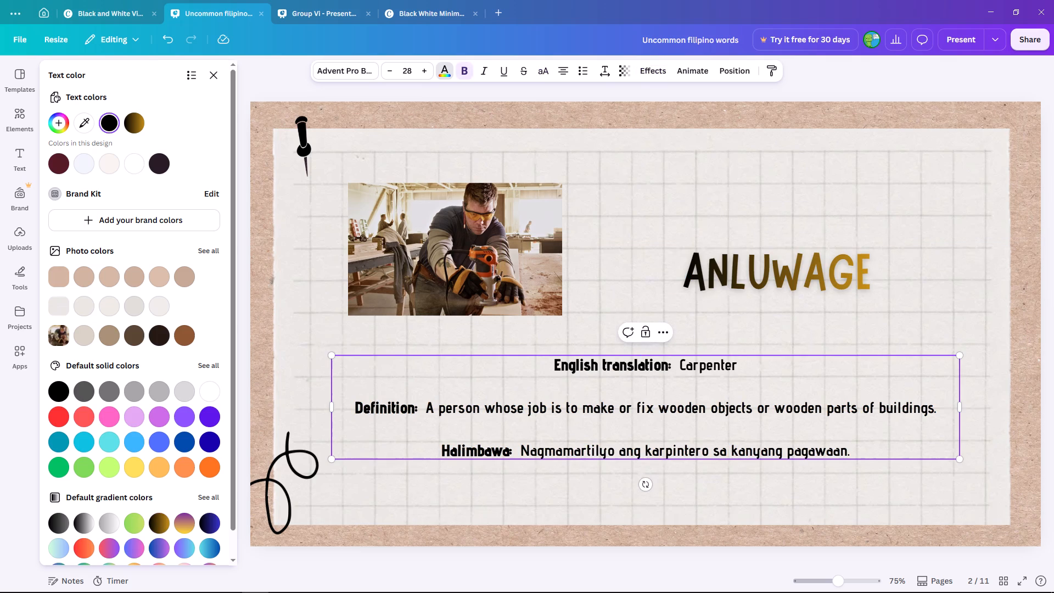
{"action": "left_click_drag", "start_coordinate": [678, 362], "coordinate": [749, 353]}
{"action": "left_click", "coordinate": [727, 366]}
{"action": "left_click_drag", "start_coordinate": [679, 368], "coordinate": [747, 362]}
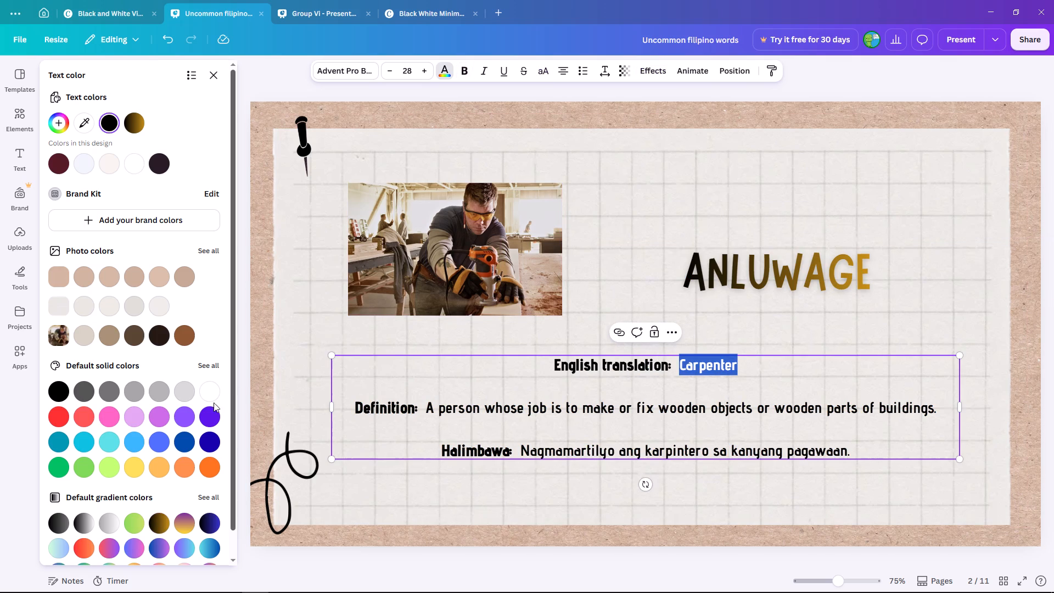
{"action": "left_click", "coordinate": [161, 523]}
Apply the black-to-gold gradient to the definition sentence "A person whose job is to make or fix wooden objects or wooden parts of buildings.".
{"action": "left_click", "coordinate": [503, 424]}
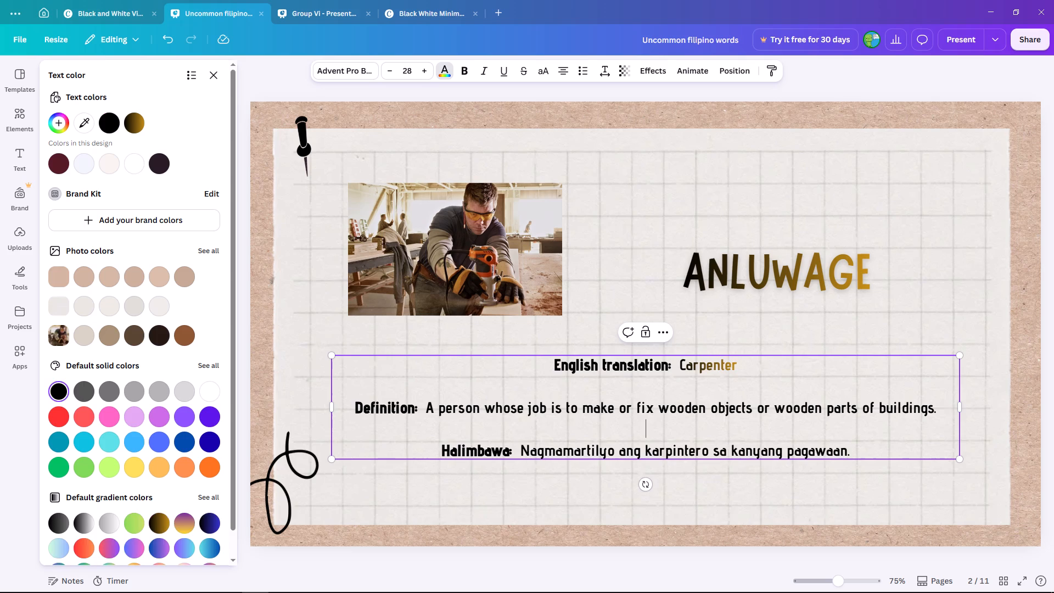
{"action": "left_click_drag", "start_coordinate": [424, 410], "coordinate": [940, 415]}
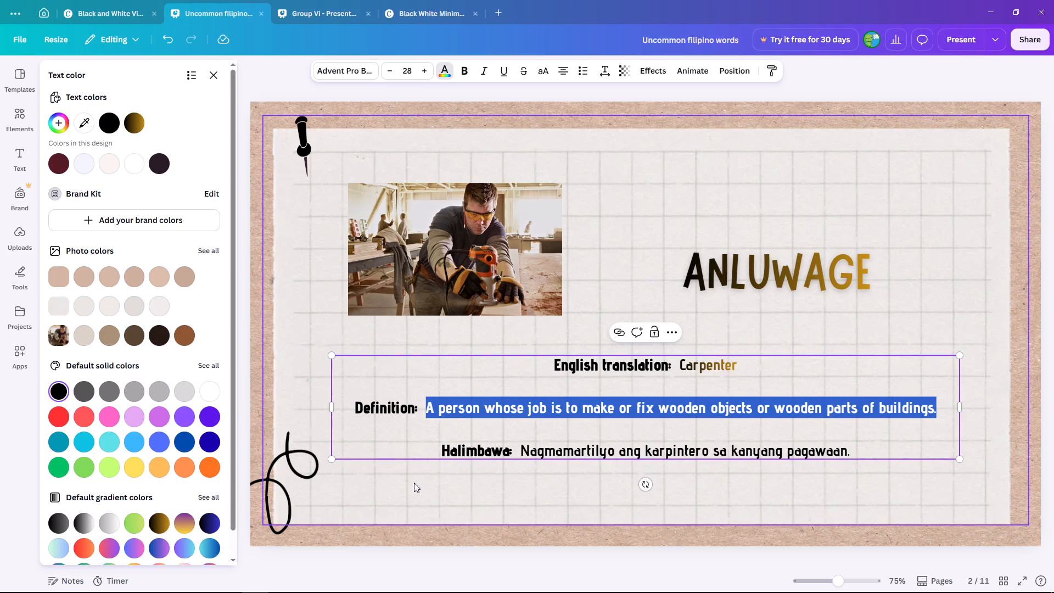
{"action": "left_click", "coordinate": [155, 522]}
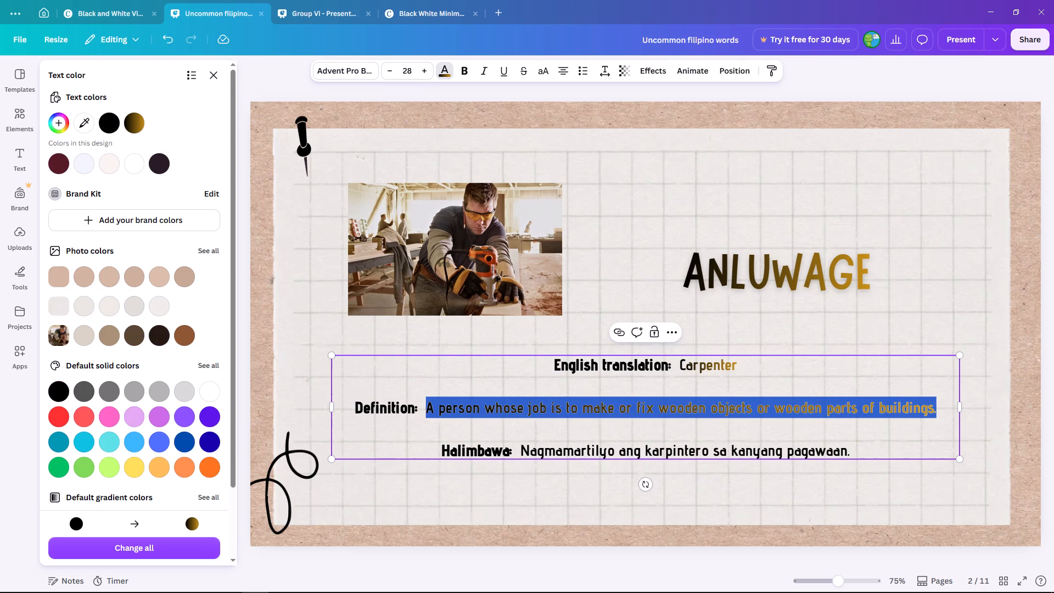
Apply the black-to-gold gradient to the Halimbawa sentence "Nagmamartilyo ang karpintero sa kanyang pagawaan".
{"action": "left_click", "coordinate": [550, 452]}
{"action": "left_click", "coordinate": [523, 451]}
{"action": "left_click_drag", "start_coordinate": [524, 451], "coordinate": [838, 441]}
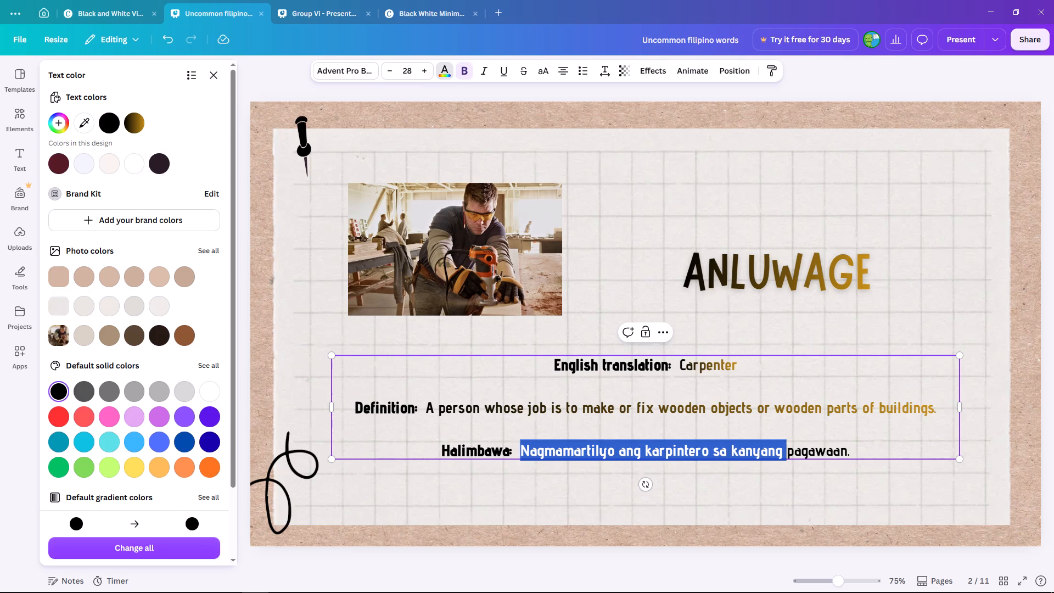
{"action": "left_click_drag", "start_coordinate": [838, 441], "coordinate": [839, 441]}
{"action": "left_click", "coordinate": [161, 519]}
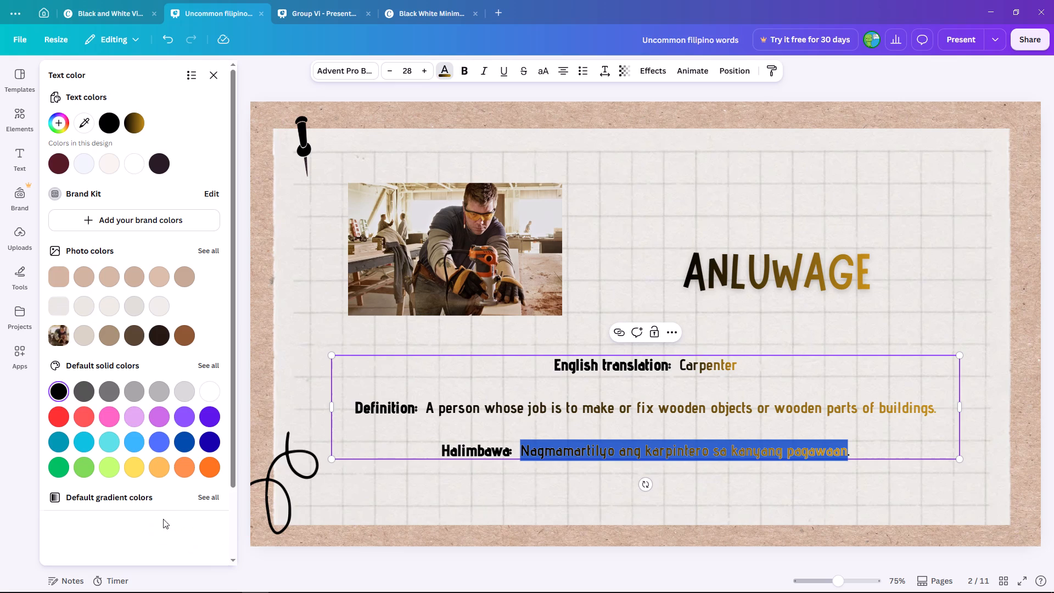
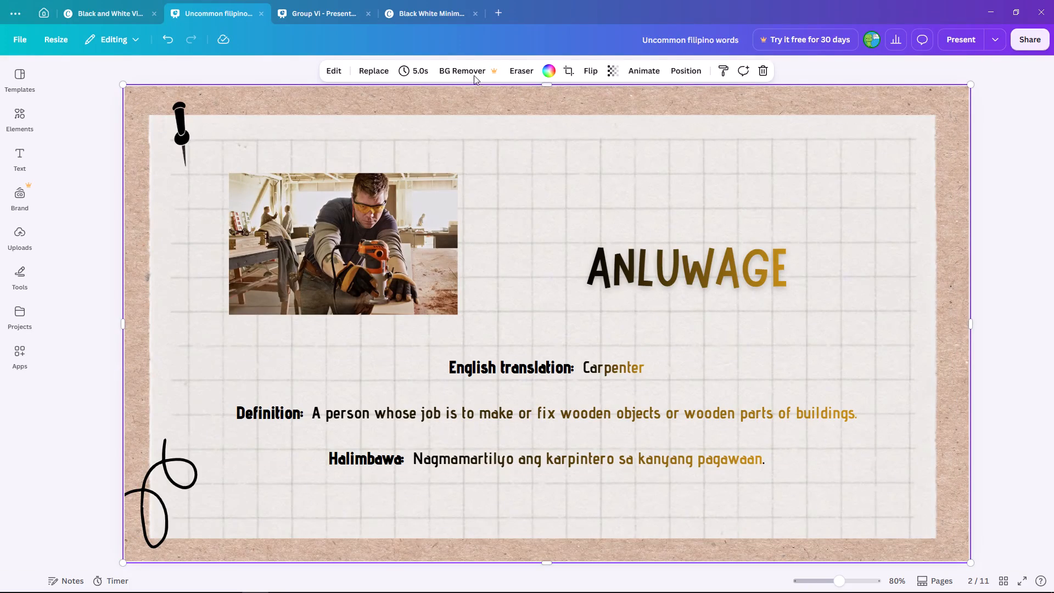
Apply the black-to-blue gradient to the UNCOMMON FILIPINO WORDS title on the first slide.
{"action": "left_click", "coordinate": [424, 466]}
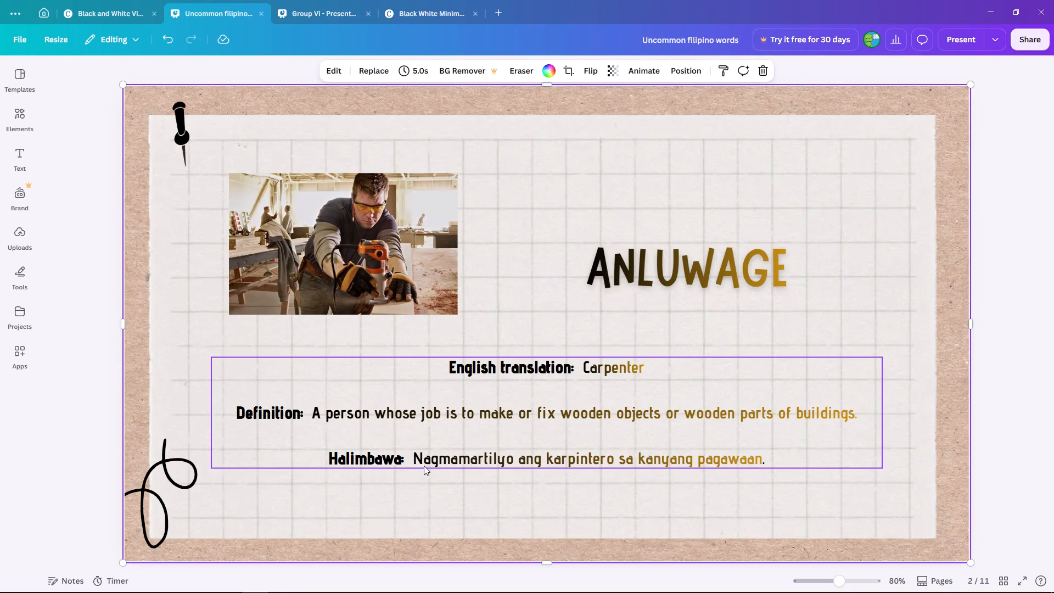
{"action": "scroll", "coordinate": [428, 465], "scroll_direction": "up", "scroll_amount": 3}
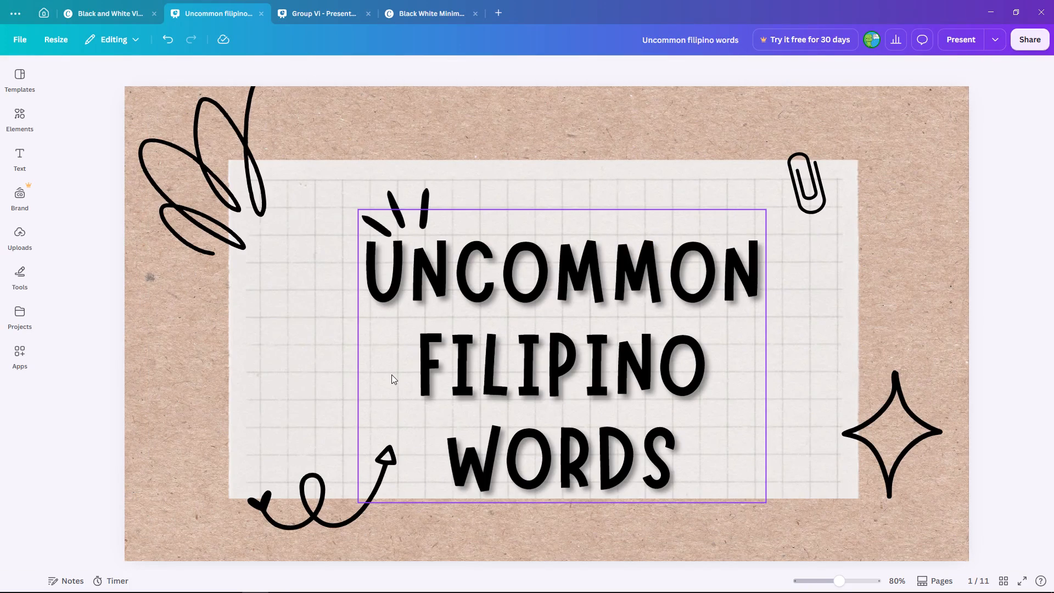
{"action": "left_click", "coordinate": [391, 374]}
{"action": "left_click", "coordinate": [390, 267]}
{"action": "key", "text": "w"}
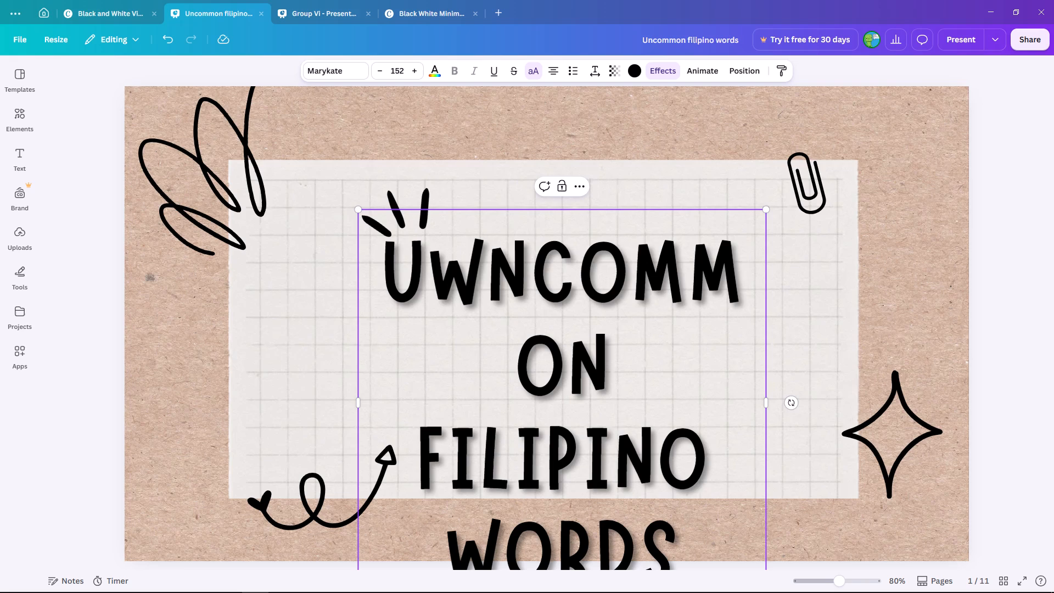
{"action": "key", "text": "s"}
{"action": "key", "text": "BackSpace"}
{"action": "key", "text": "BackSpace"}
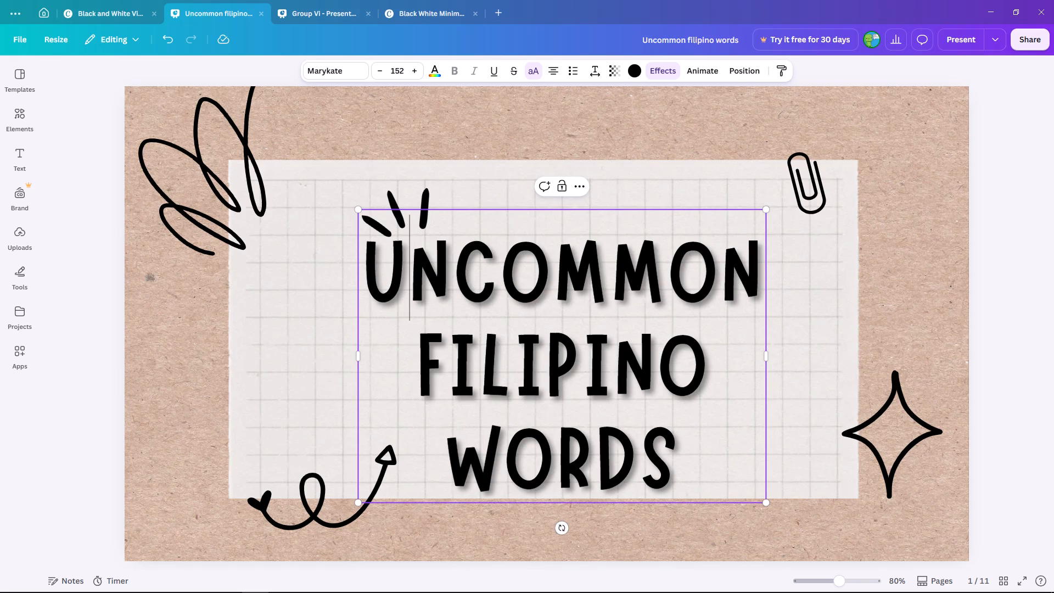
{"action": "left_click_drag", "start_coordinate": [362, 275], "coordinate": [720, 484]}
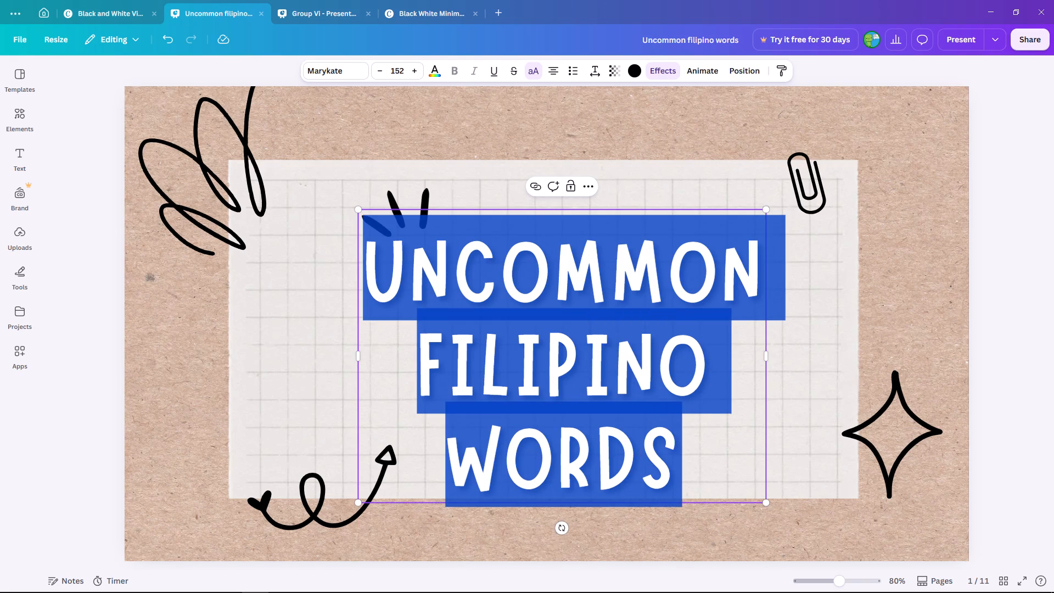
{"action": "left_click", "coordinate": [437, 70]}
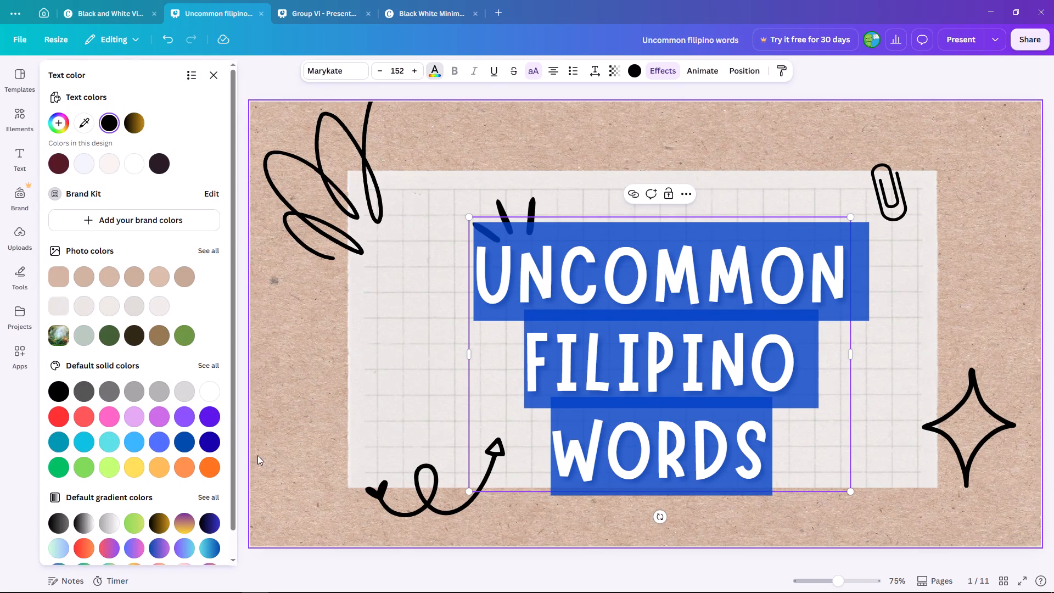
{"action": "left_click", "coordinate": [206, 521]}
{"action": "left_click", "coordinate": [346, 406]}
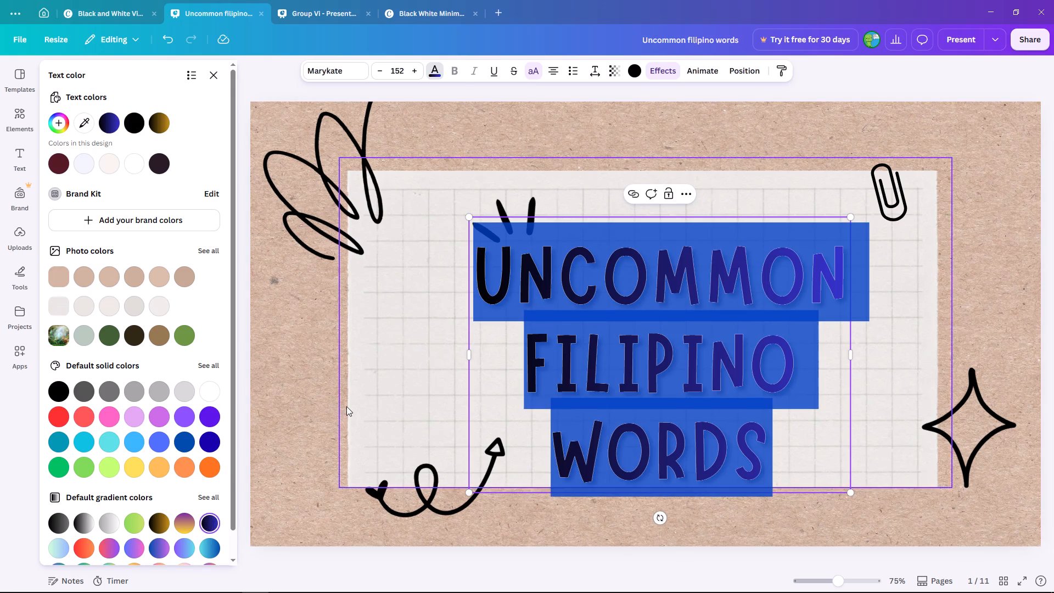
Move the three-stroke accent mark left so it sits just off the title's letter U.
{"action": "scroll", "coordinate": [397, 418], "scroll_direction": "down", "scroll_amount": 3}
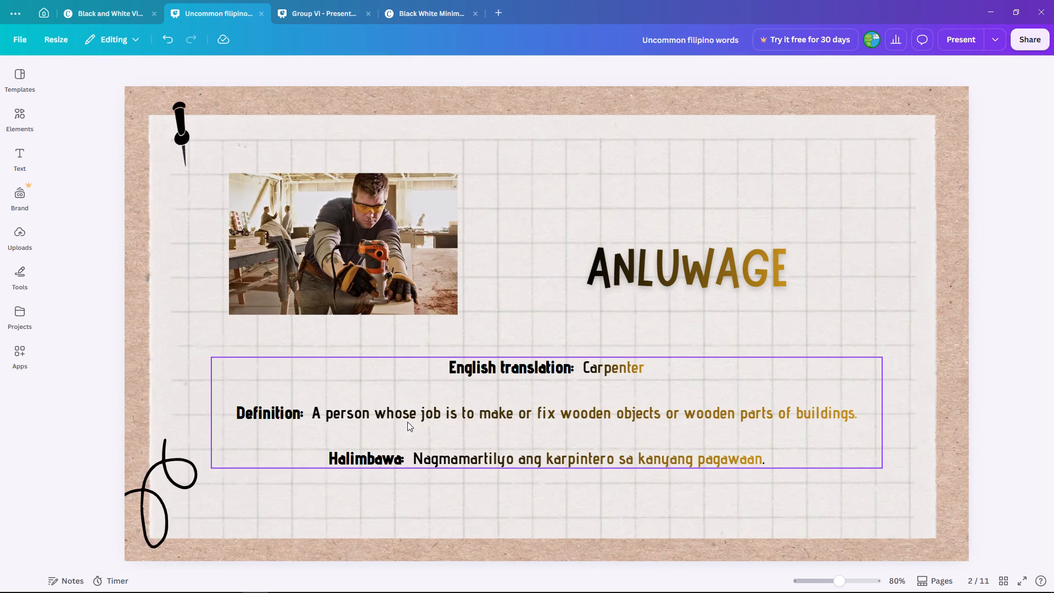
{"action": "scroll", "coordinate": [421, 415], "scroll_direction": "up", "scroll_amount": 3}
{"action": "left_click", "coordinate": [388, 208]}
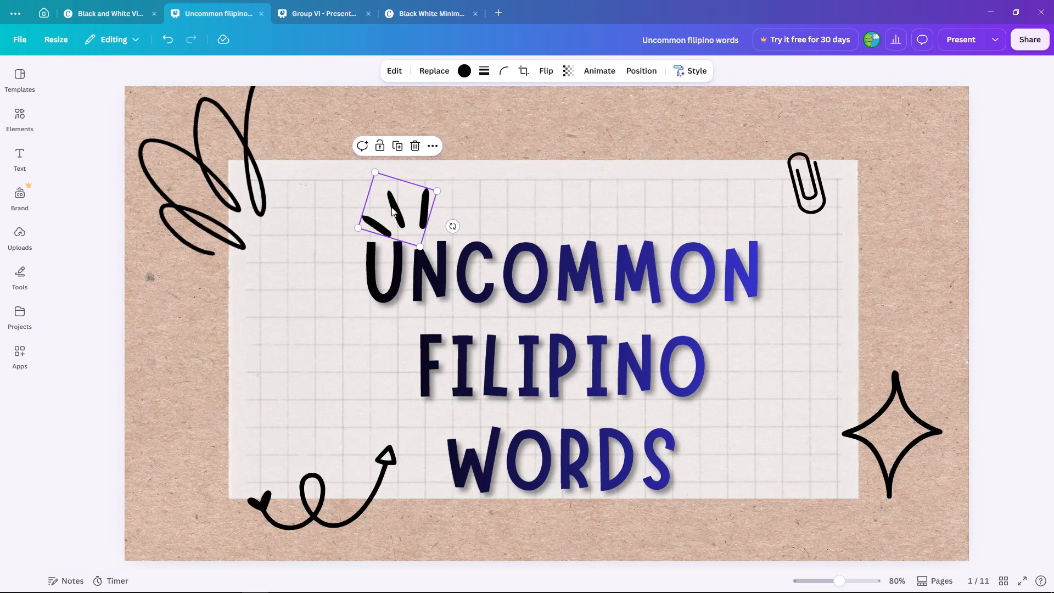
{"action": "left_click_drag", "start_coordinate": [395, 206], "coordinate": [361, 212]}
{"action": "left_click", "coordinate": [361, 212]}
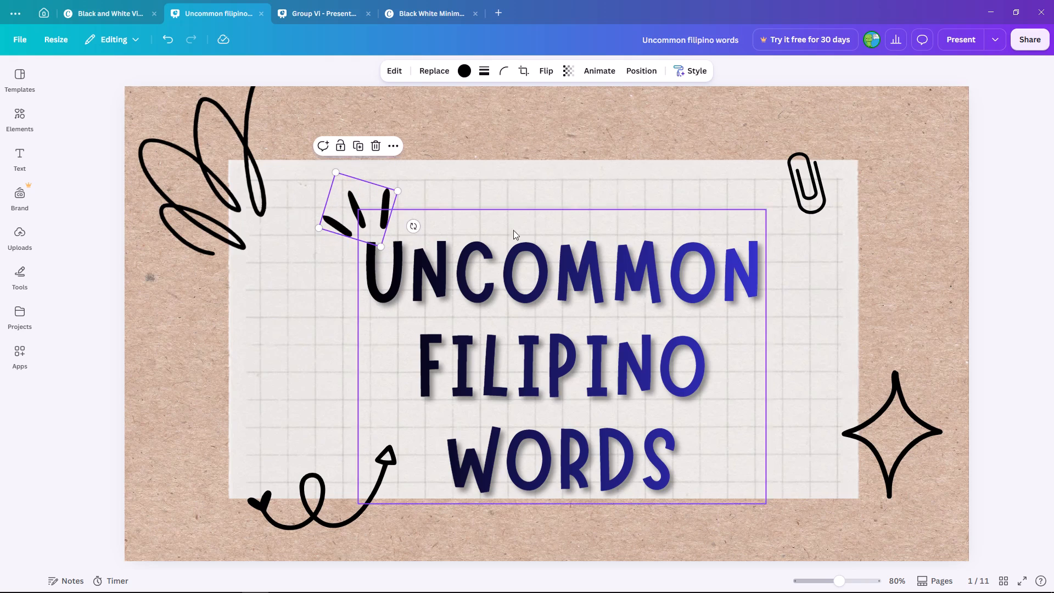
Move the paper clip onto the grid paper's upper-right corner and send it backward behind the paper.
{"action": "left_click", "coordinate": [831, 370]}
{"action": "left_click", "coordinate": [814, 198]}
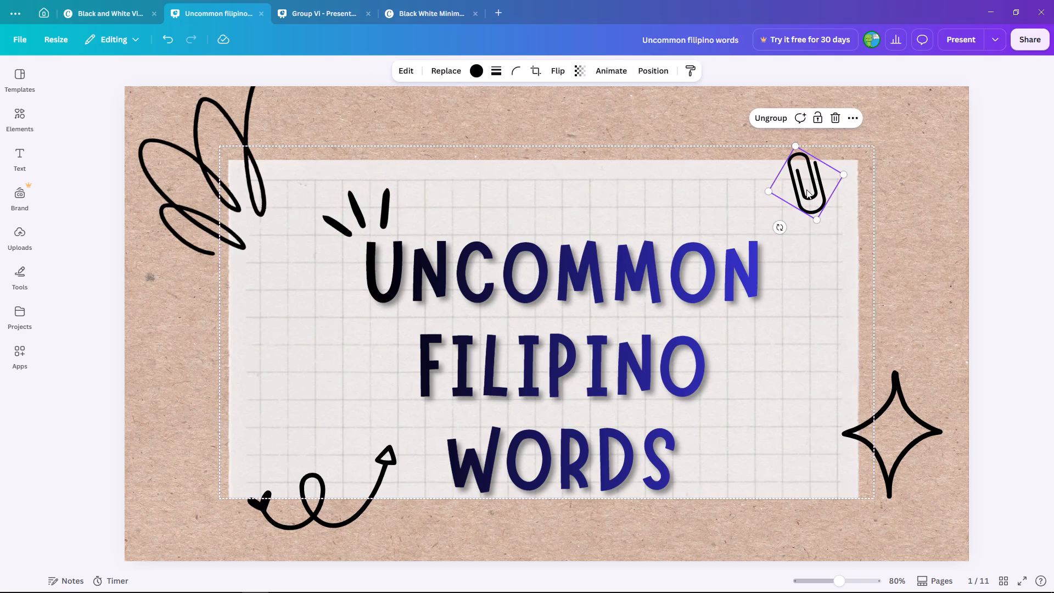
{"action": "left_click_drag", "start_coordinate": [805, 188], "coordinate": [850, 168]}
{"action": "right_click", "coordinate": [849, 170]}
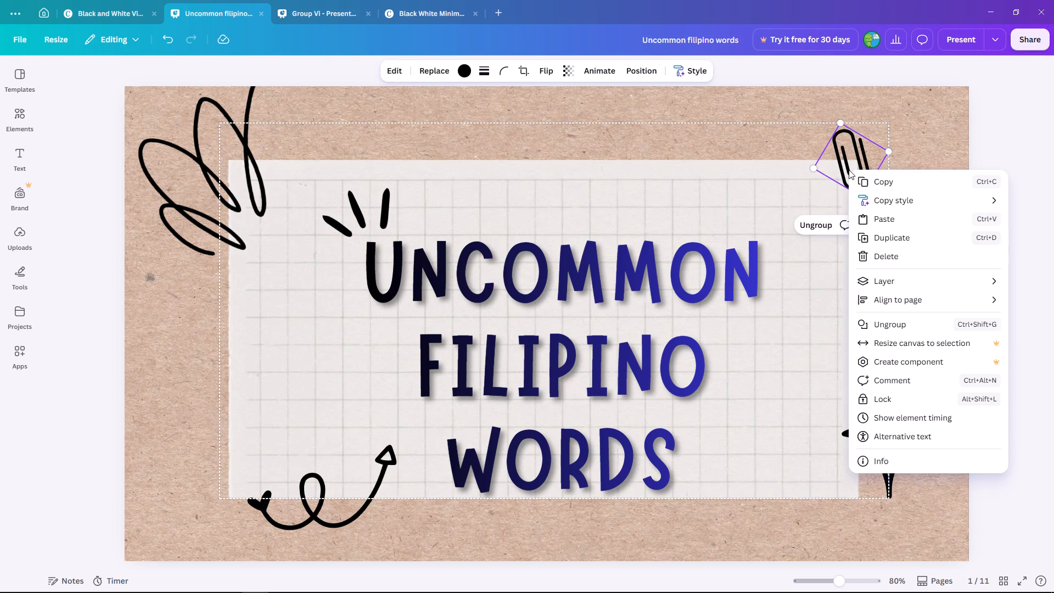
{"action": "left_click", "coordinate": [893, 282]}
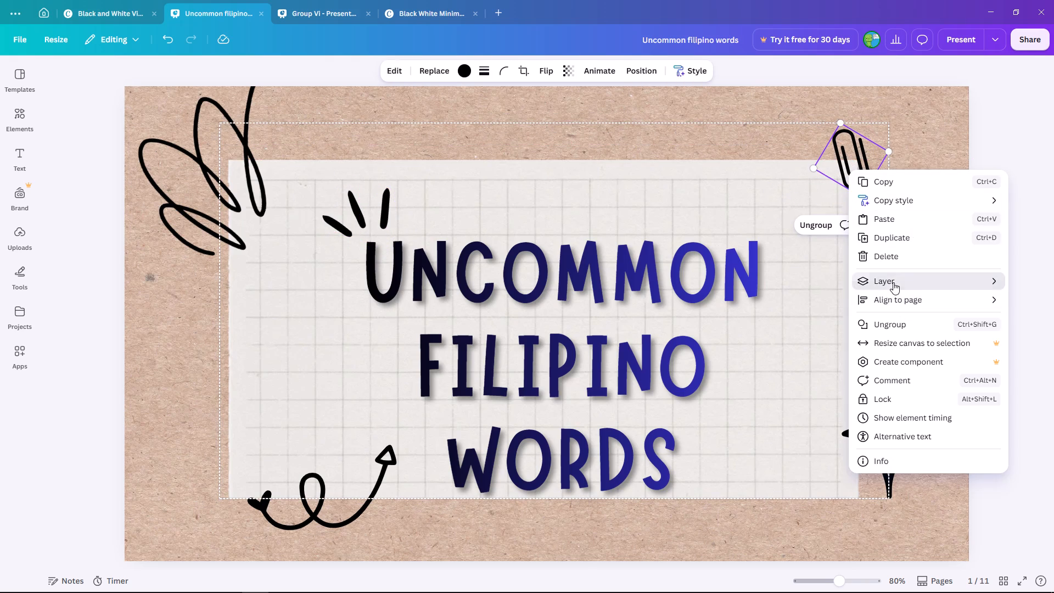
{"action": "left_click", "coordinate": [882, 277]}
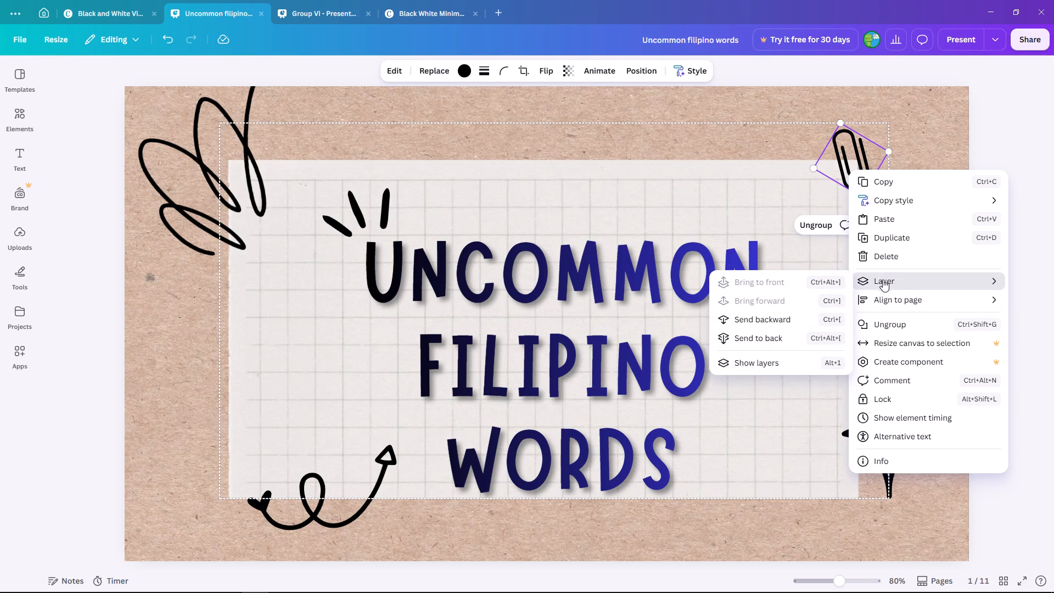
{"action": "left_click", "coordinate": [814, 321]}
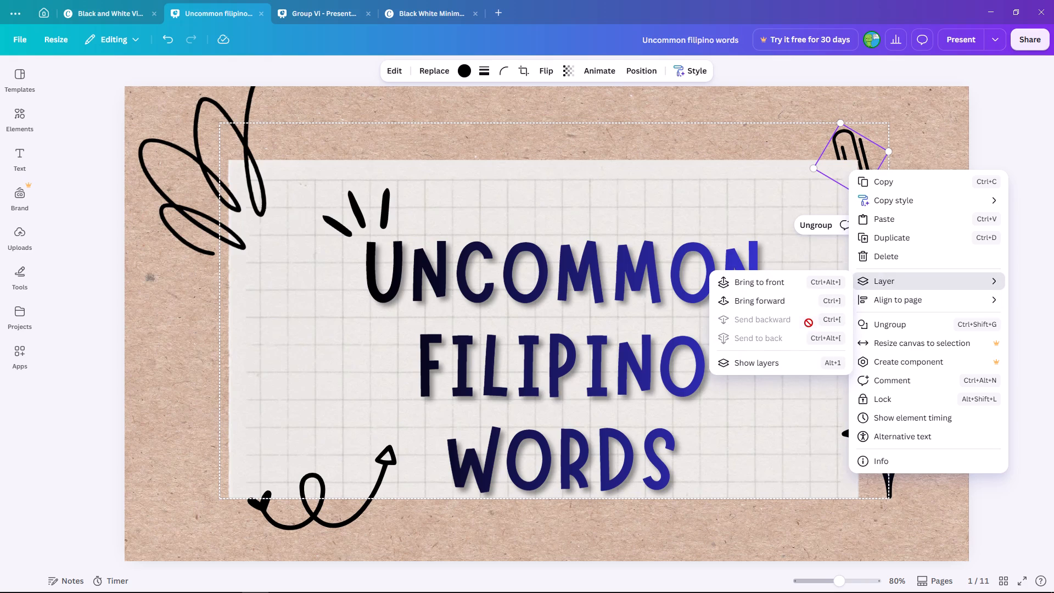
{"action": "left_click", "coordinate": [756, 177]}
{"action": "left_click_drag", "start_coordinate": [848, 153], "coordinate": [858, 151]}
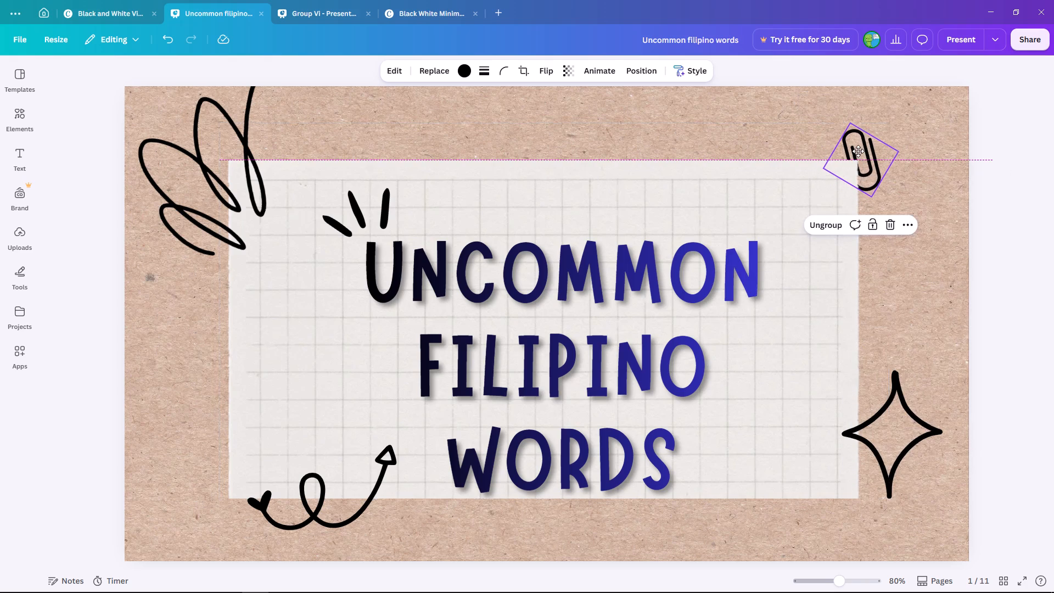
{"action": "left_click_drag", "start_coordinate": [858, 151], "coordinate": [853, 149]}
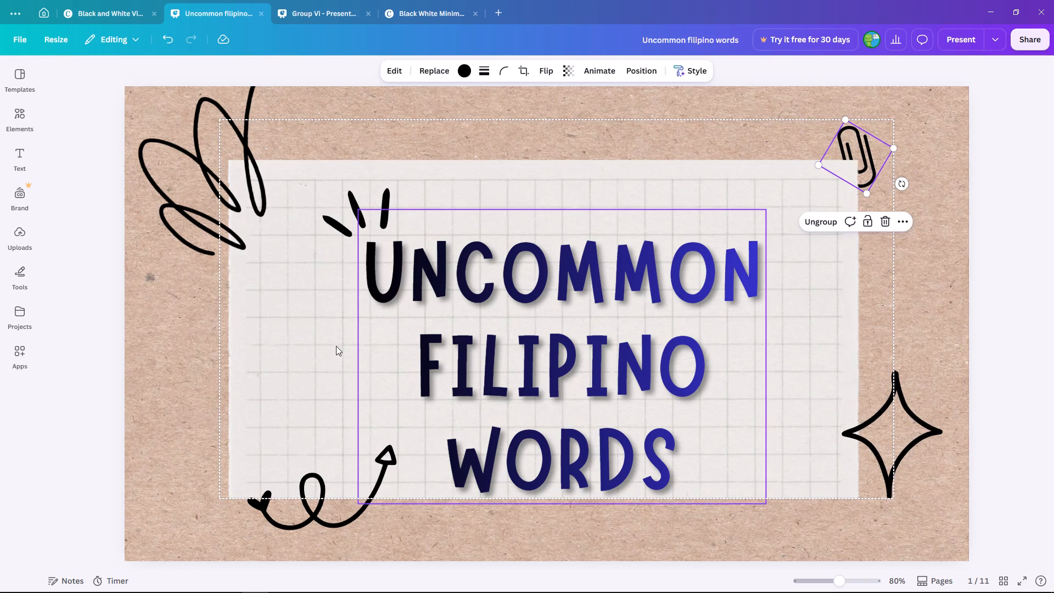
Send the looping scribble at the slide's upper-left backward, behind the grid paper.
{"action": "left_click", "coordinate": [234, 205]}
{"action": "right_click", "coordinate": [216, 200]}
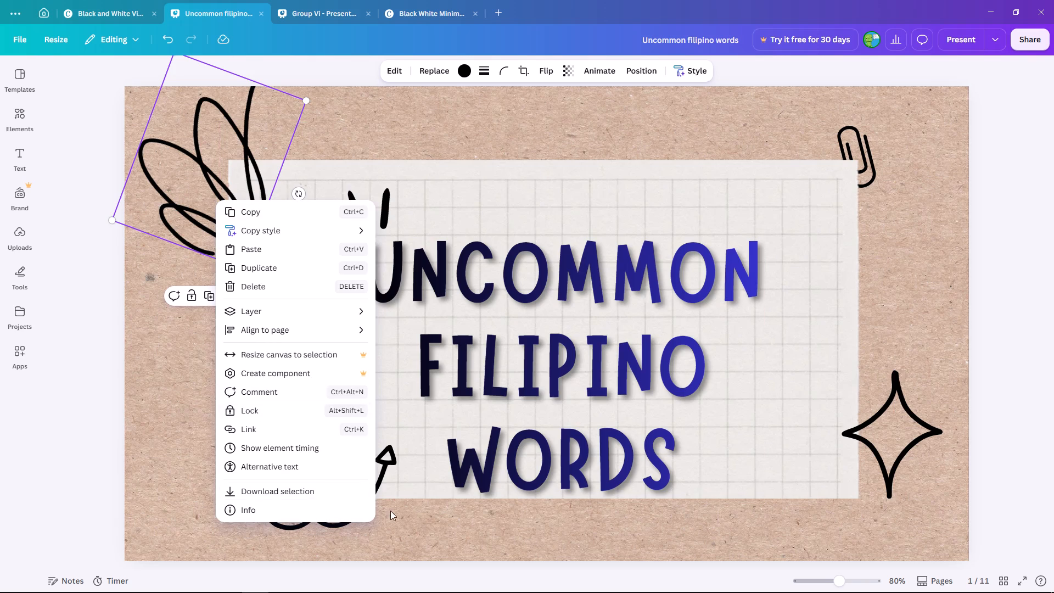
{"action": "left_click", "coordinate": [290, 309]}
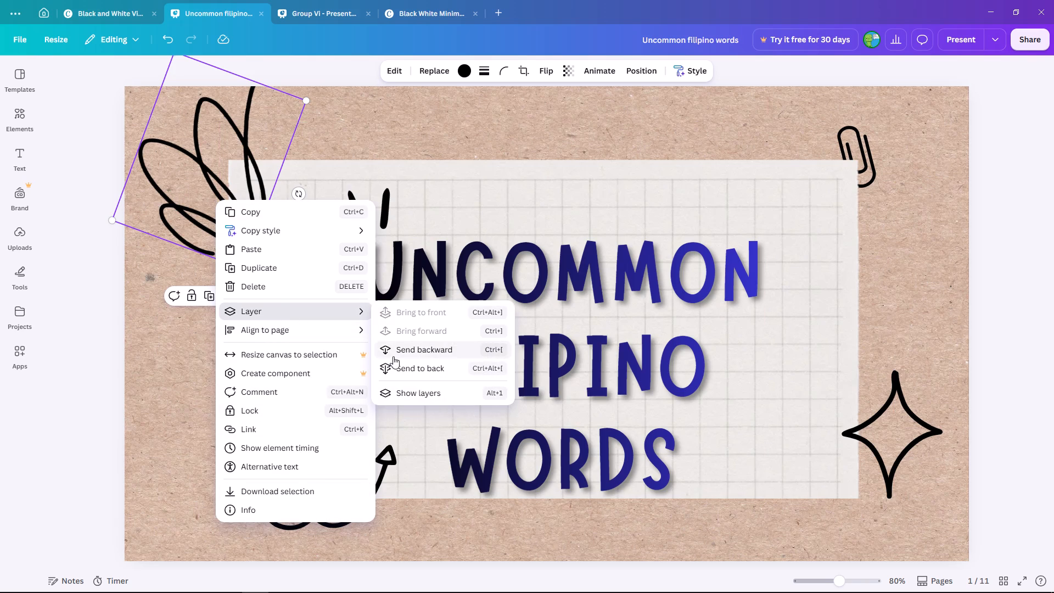
{"action": "left_click", "coordinate": [393, 356]}
{"action": "left_click", "coordinate": [215, 180]}
Shrink and tilt the looping scribble and place it so it peeks out from behind the paper's upper-left corner.
{"action": "left_click_drag", "start_coordinate": [191, 160], "coordinate": [196, 121]}
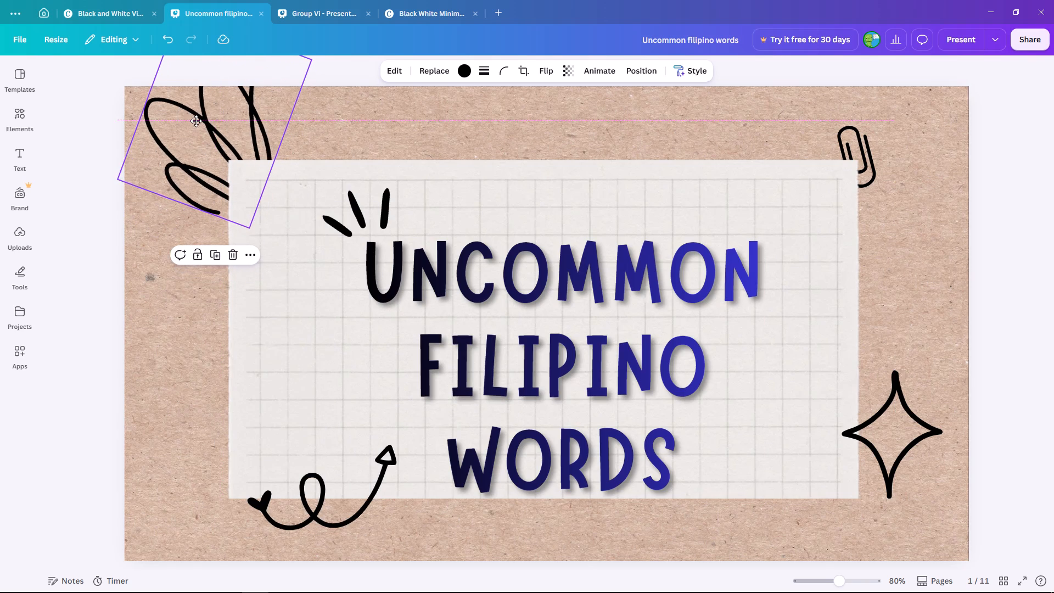
{"action": "left_click_drag", "start_coordinate": [196, 121], "coordinate": [195, 121]}
{"action": "left_click_drag", "start_coordinate": [183, 148], "coordinate": [172, 176]}
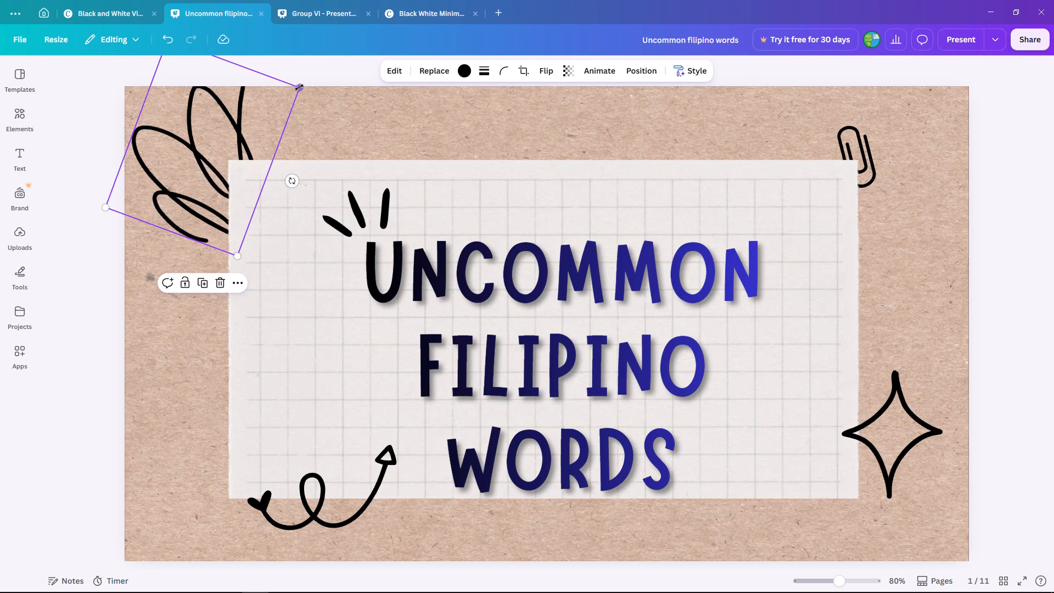
{"action": "left_click_drag", "start_coordinate": [301, 86], "coordinate": [308, 96]}
{"action": "left_click_drag", "start_coordinate": [295, 179], "coordinate": [298, 193]}
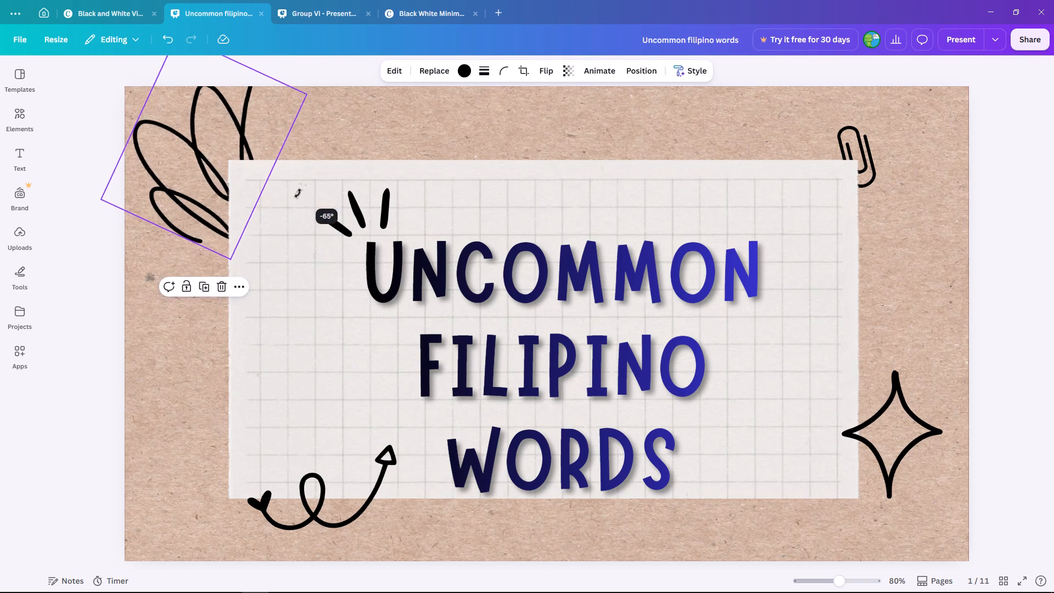
{"action": "left_click_drag", "start_coordinate": [298, 193], "coordinate": [296, 199]}
{"action": "left_click_drag", "start_coordinate": [313, 106], "coordinate": [271, 118]}
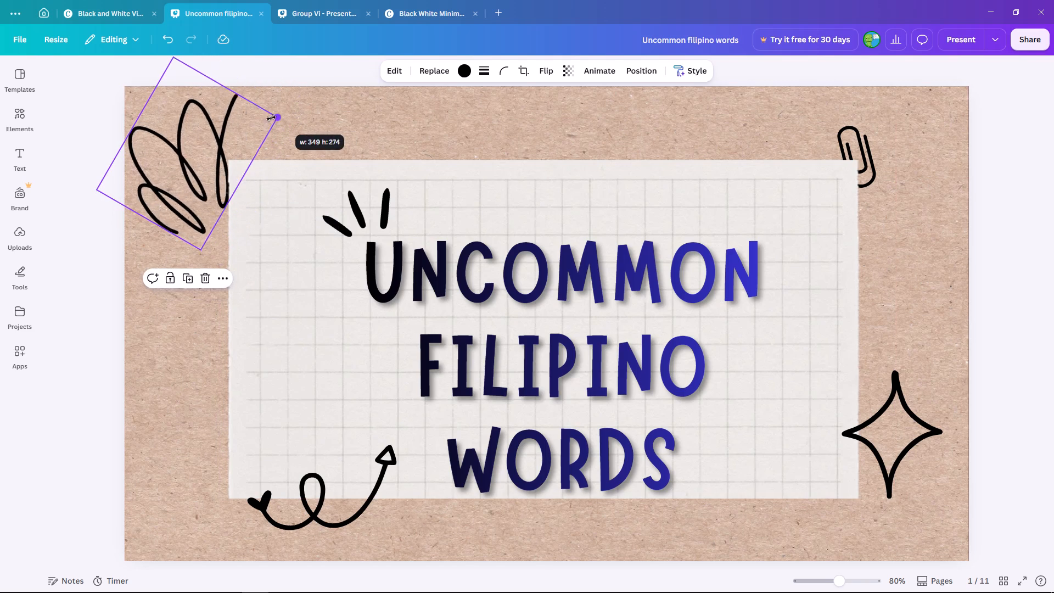
{"action": "left_click_drag", "start_coordinate": [271, 118], "coordinate": [248, 126]}
{"action": "left_click_drag", "start_coordinate": [171, 161], "coordinate": [207, 118]}
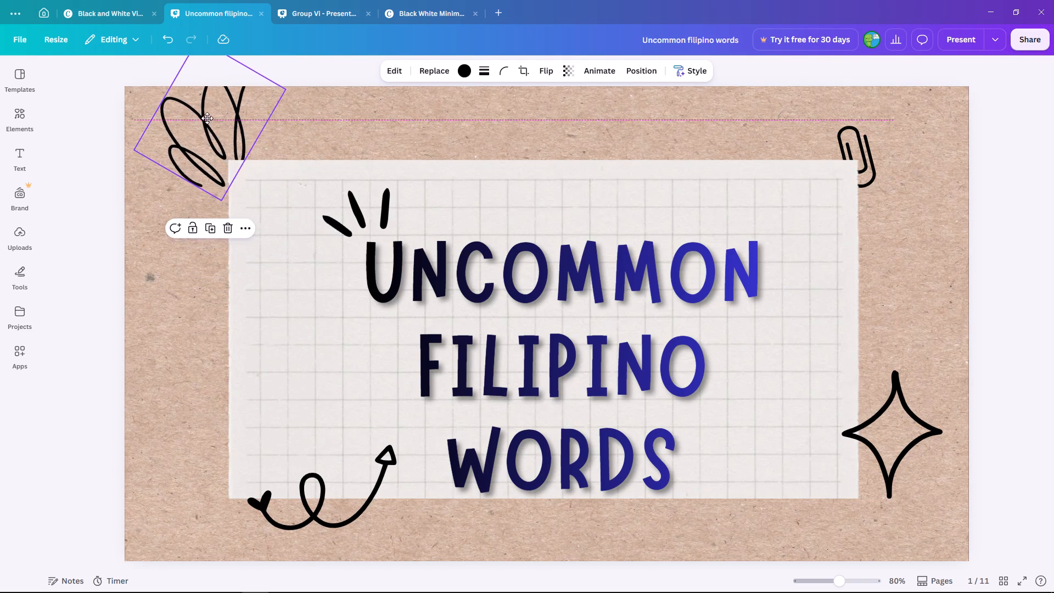
{"action": "left_click_drag", "start_coordinate": [207, 118], "coordinate": [216, 134]}
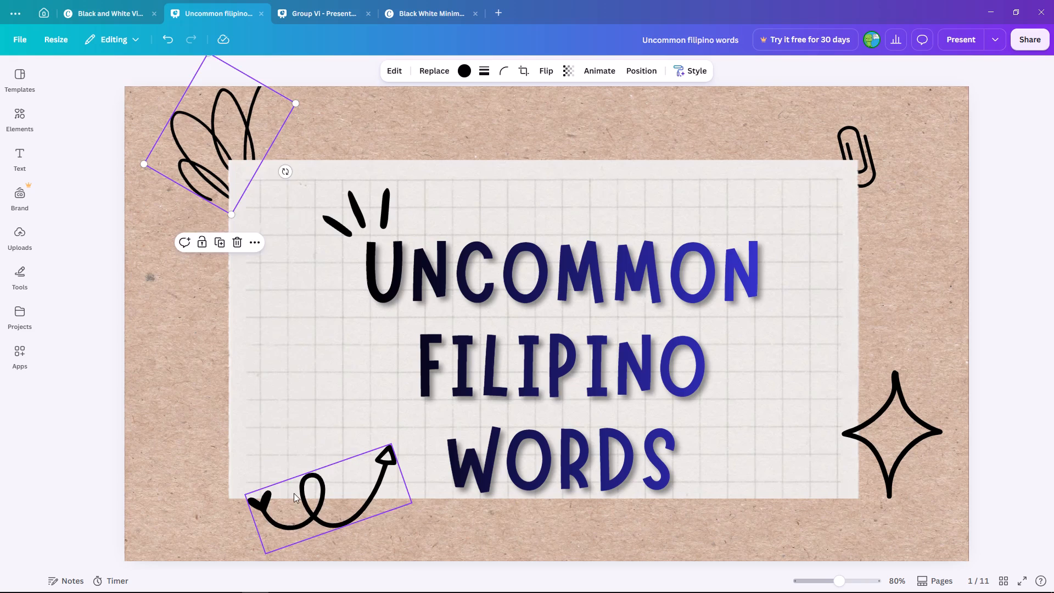
Move the curly arrow left so it overlaps the grid paper's lower-left corner.
{"action": "left_click_drag", "start_coordinate": [298, 496], "coordinate": [246, 495]}
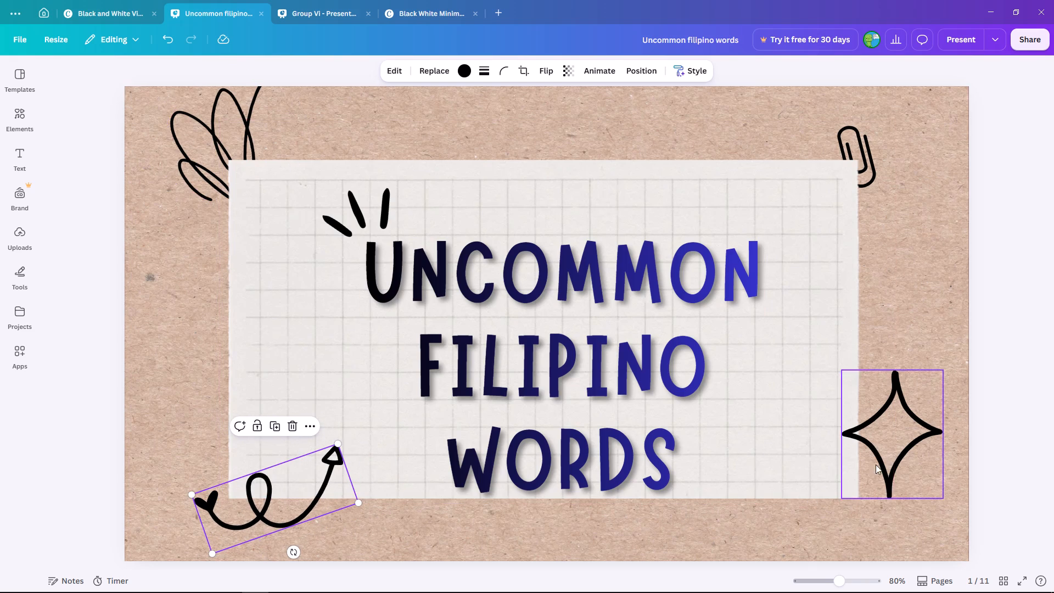
Move the four-pointed star onto the grid paper's lower-right corner, tilt it slightly clockwise and make it smaller.
{"action": "left_click_drag", "start_coordinate": [916, 440], "coordinate": [890, 468]}
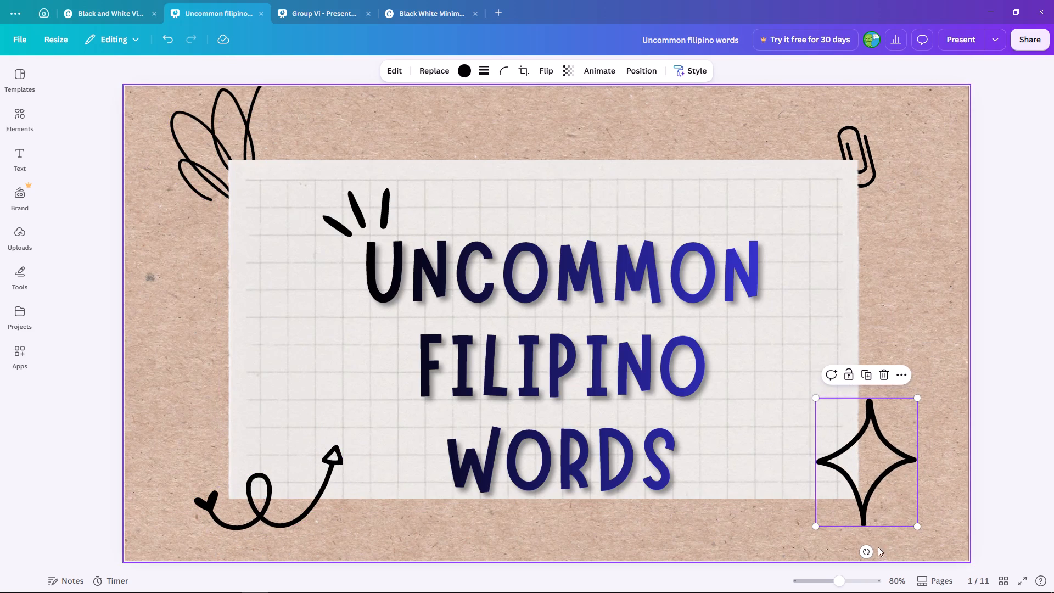
{"action": "left_click_drag", "start_coordinate": [867, 552], "coordinate": [853, 544]}
{"action": "left_click_drag", "start_coordinate": [906, 534], "coordinate": [896, 514]}
{"action": "left_click_drag", "start_coordinate": [870, 463], "coordinate": [873, 472]}
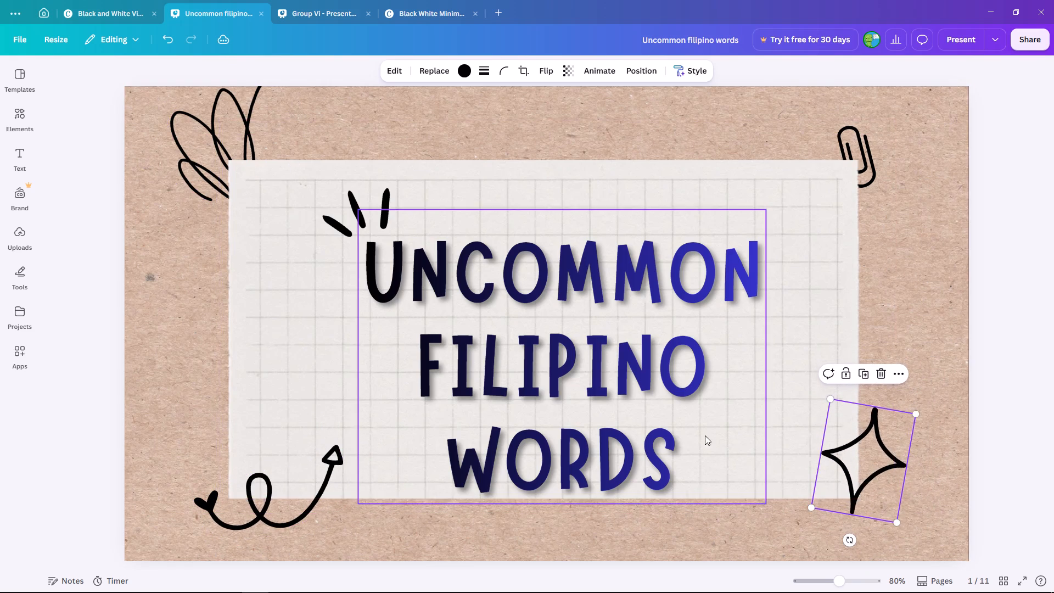
On the ANLUWAGE slide, move the pushpin up and left onto the grid paper's upper-left corner.
{"action": "scroll", "coordinate": [679, 429], "scroll_direction": "down", "scroll_amount": 1}
{"action": "scroll", "coordinate": [621, 463], "scroll_direction": "up", "scroll_amount": 2}
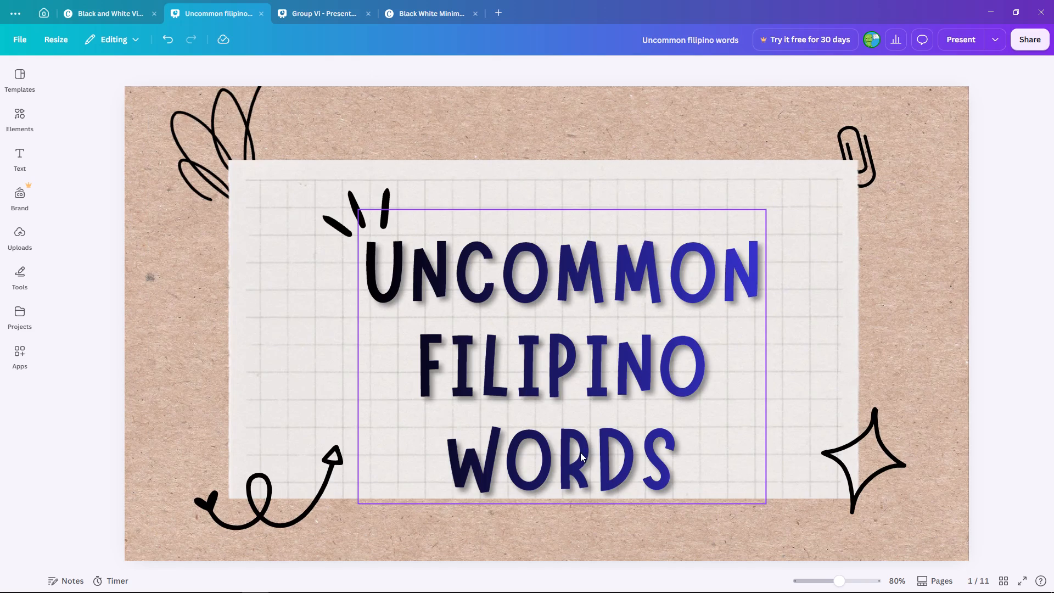
{"action": "scroll", "coordinate": [555, 409], "scroll_direction": "down", "scroll_amount": 1}
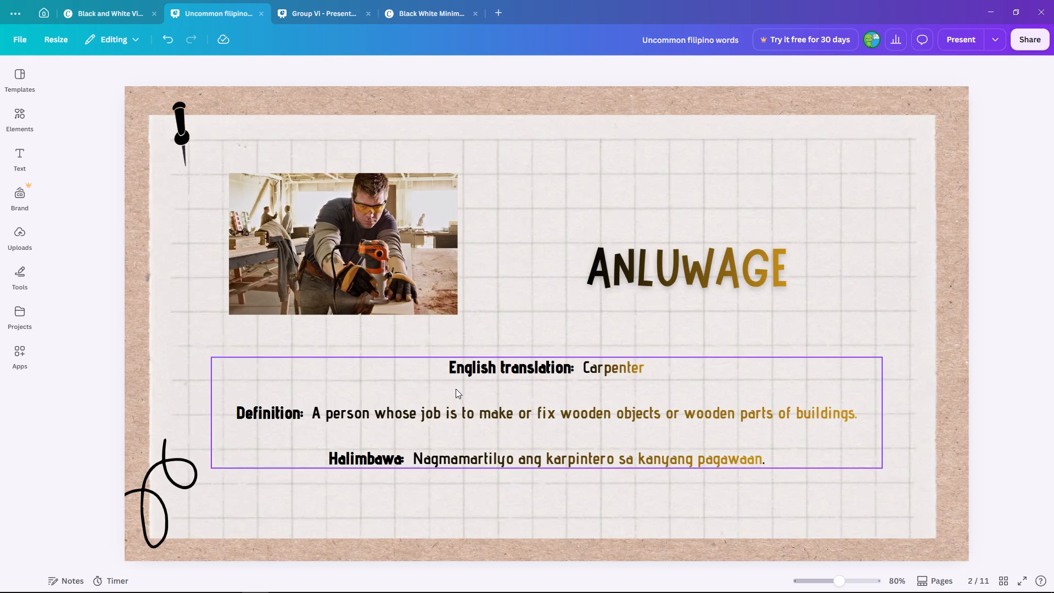
{"action": "left_click", "coordinate": [178, 125]}
{"action": "left_click", "coordinate": [178, 122]}
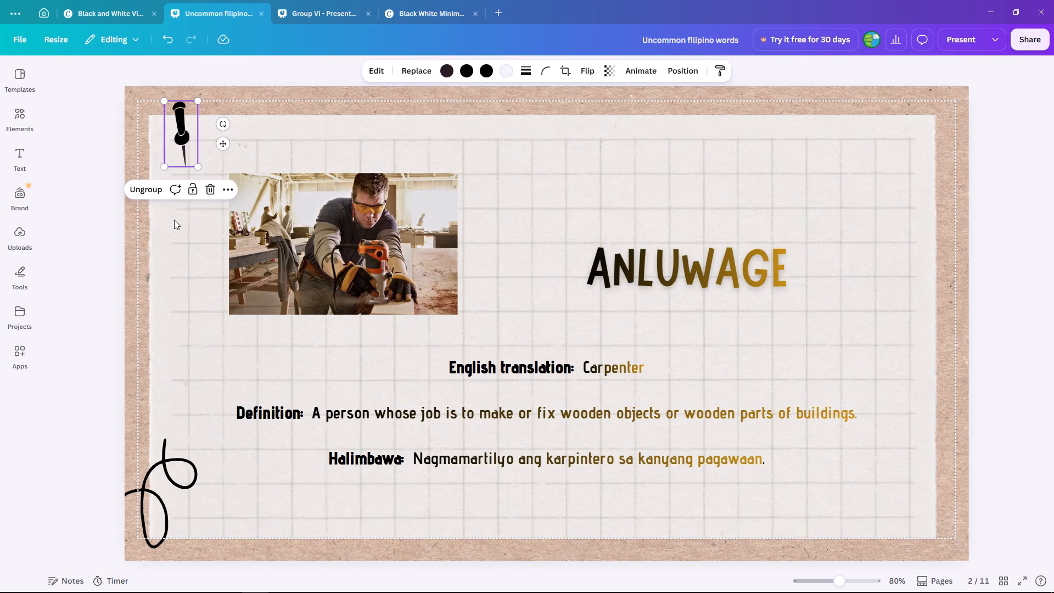
{"action": "left_click_drag", "start_coordinate": [184, 135], "coordinate": [155, 113]}
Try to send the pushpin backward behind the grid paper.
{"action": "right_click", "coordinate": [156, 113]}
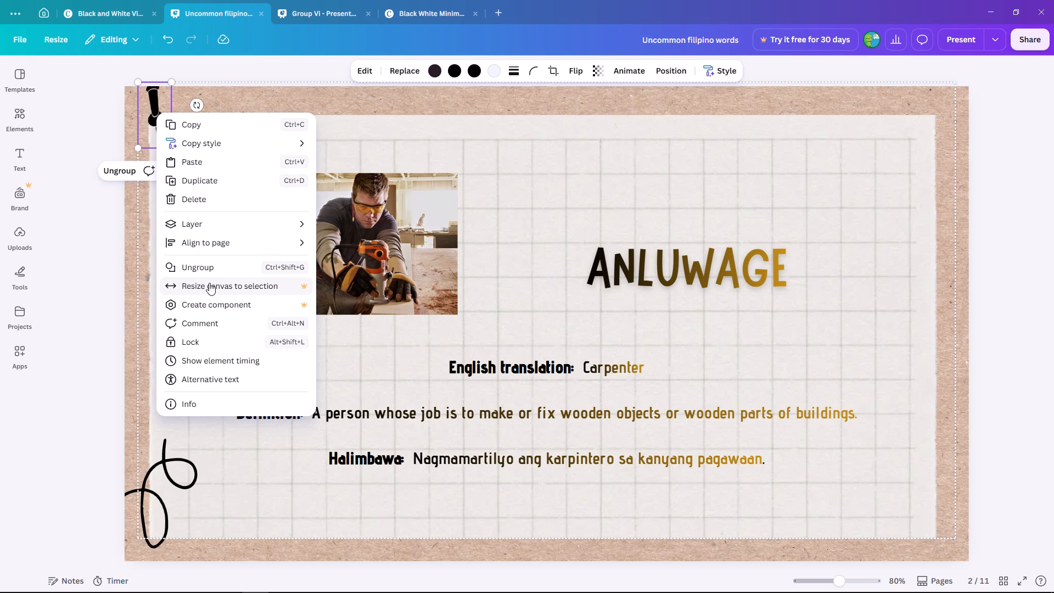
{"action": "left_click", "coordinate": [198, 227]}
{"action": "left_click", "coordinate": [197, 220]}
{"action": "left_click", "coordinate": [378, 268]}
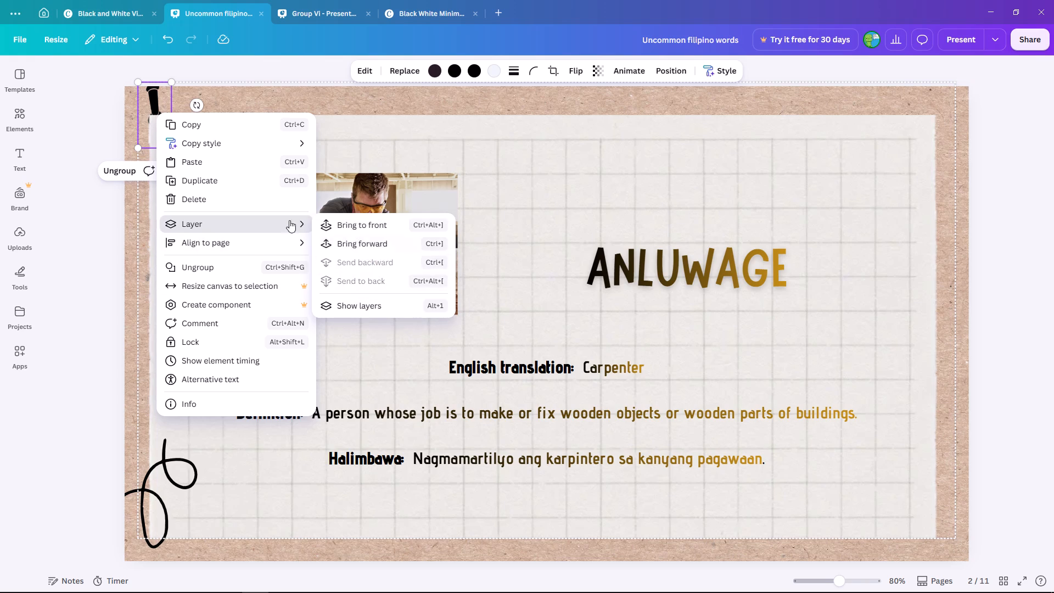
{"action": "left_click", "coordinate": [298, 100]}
Tilt the pushpin counterclockwise and place it in the slide's upper-left corner, with its point reaching the grid paper's corner.
{"action": "left_click_drag", "start_coordinate": [146, 98], "coordinate": [129, 99]}
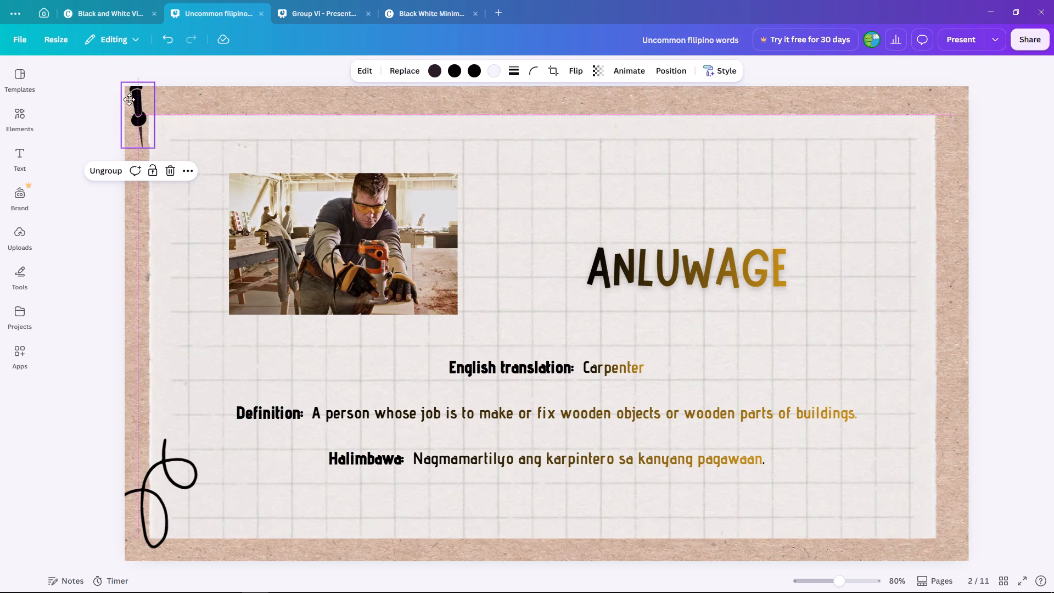
{"action": "left_click_drag", "start_coordinate": [129, 99], "coordinate": [136, 96]}
{"action": "left_click", "coordinate": [163, 145]}
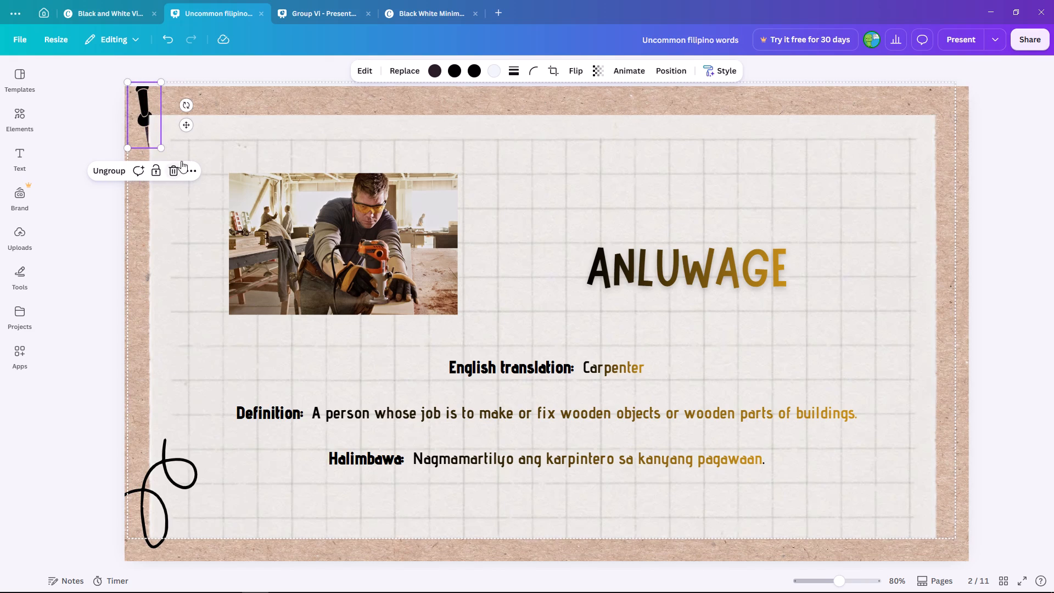
{"action": "left_click_drag", "start_coordinate": [188, 107], "coordinate": [184, 86]}
{"action": "left_click_drag", "start_coordinate": [139, 110], "coordinate": [151, 100]}
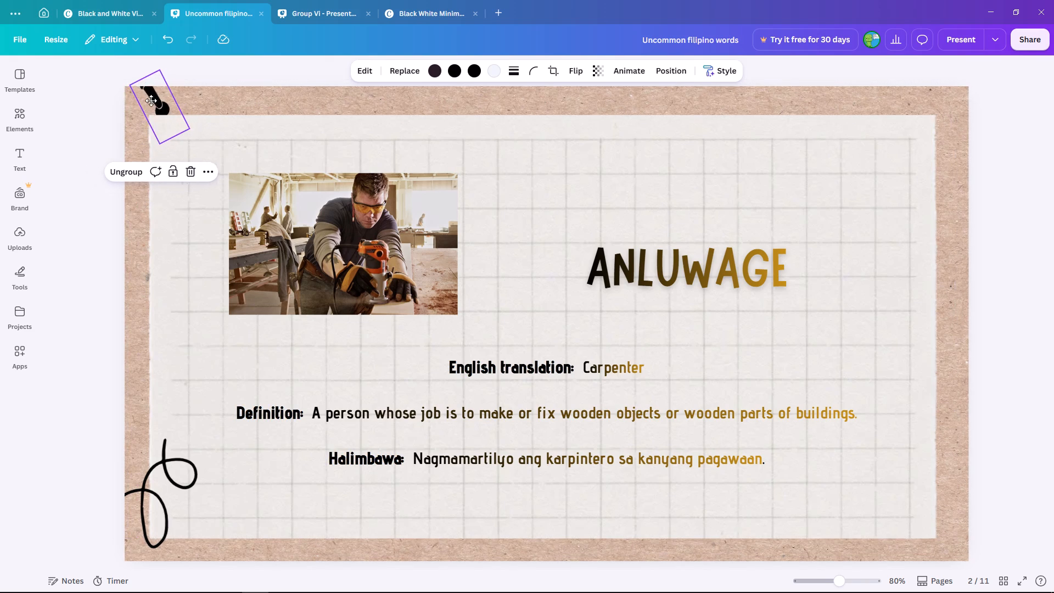
{"action": "left_click_drag", "start_coordinate": [151, 100], "coordinate": [133, 111]}
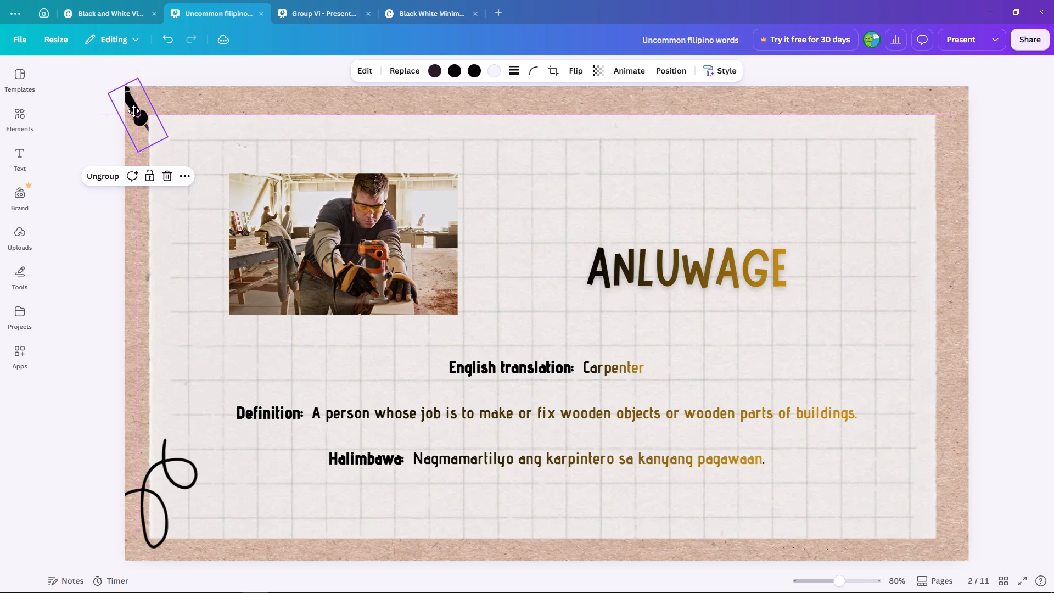
{"action": "left_click_drag", "start_coordinate": [133, 111], "coordinate": [133, 111]}
{"action": "left_click", "coordinate": [265, 122]}
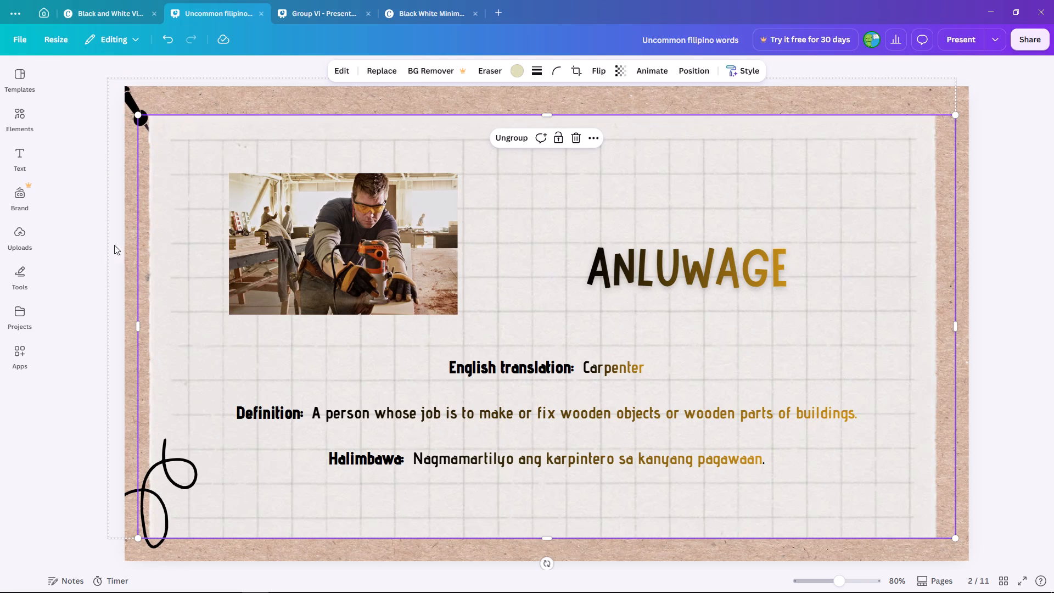
{"action": "left_click", "coordinate": [125, 242]}
Move the carpenter photo right and slightly down on the grid paper, closer to the ANLUWAGE heading.
{"action": "left_click_drag", "start_coordinate": [312, 263], "coordinate": [328, 262]}
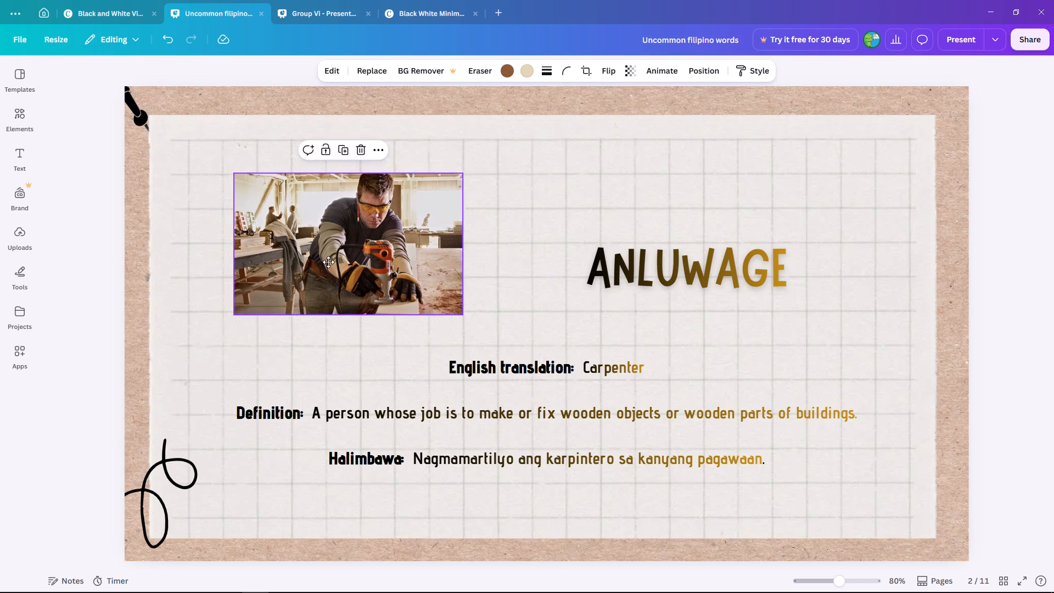
{"action": "left_click_drag", "start_coordinate": [328, 262], "coordinate": [355, 275]}
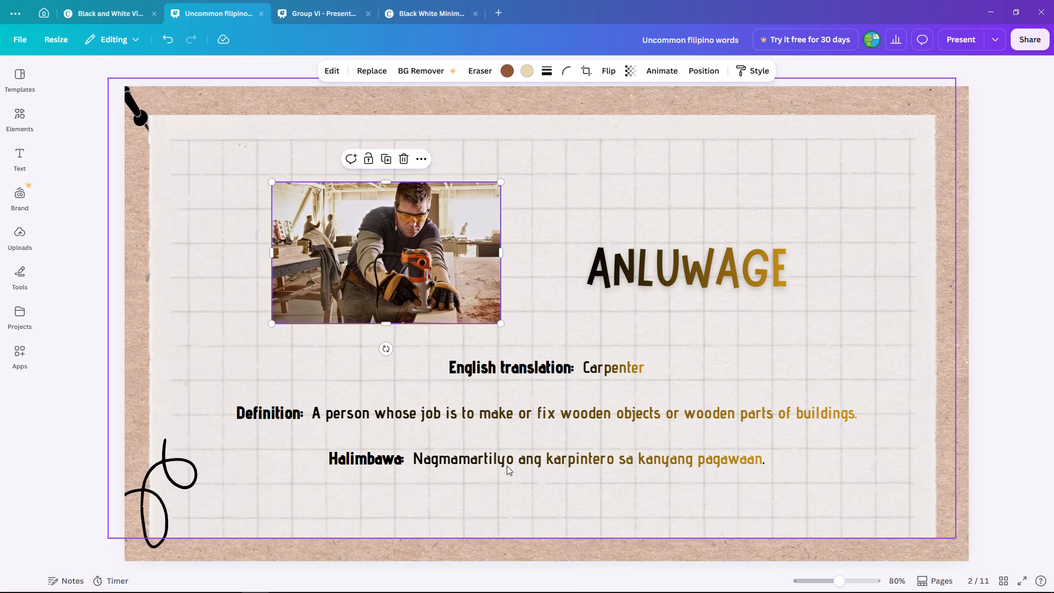
Move the text block with the translation, definition and Halimbawa lines slightly right and down on the grid paper.
{"action": "scroll", "coordinate": [603, 400], "scroll_direction": "up", "scroll_amount": 4}
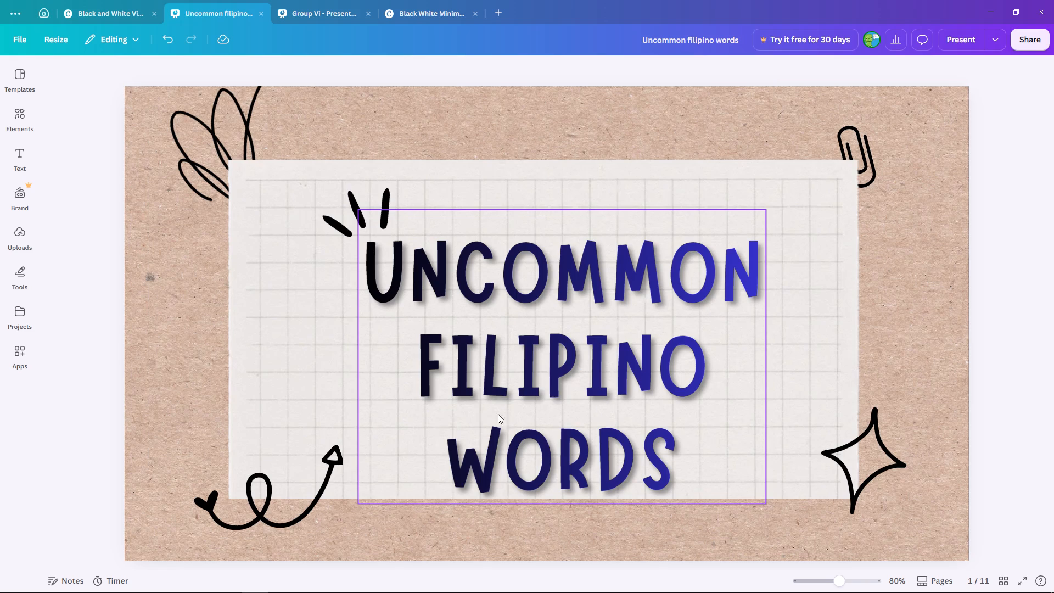
{"action": "scroll", "coordinate": [496, 413], "scroll_direction": "down", "scroll_amount": 2}
{"action": "left_click_drag", "start_coordinate": [444, 363], "coordinate": [451, 363]}
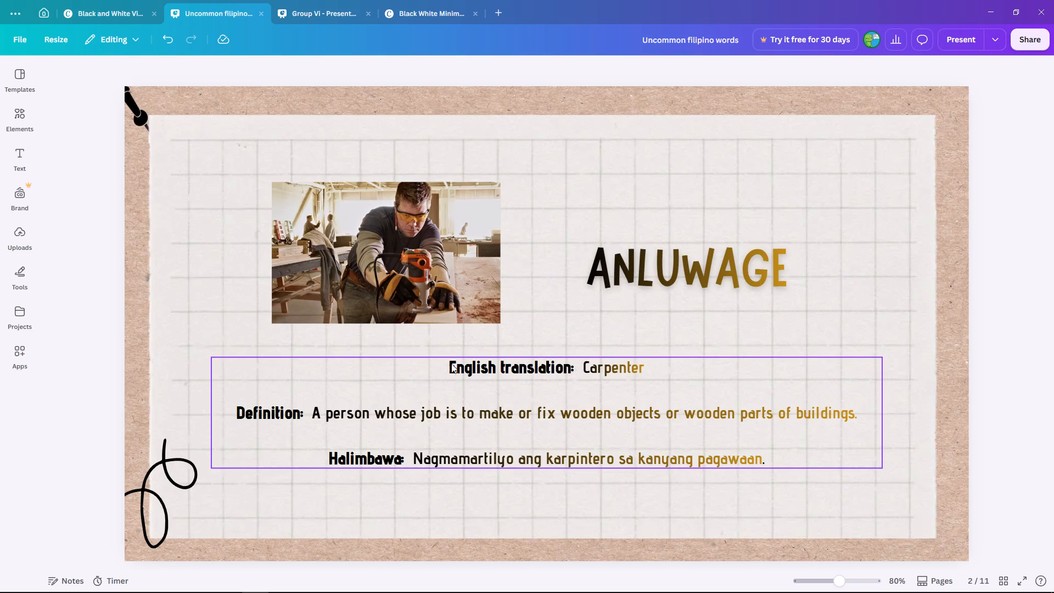
{"action": "left_click_drag", "start_coordinate": [451, 363], "coordinate": [466, 385]}
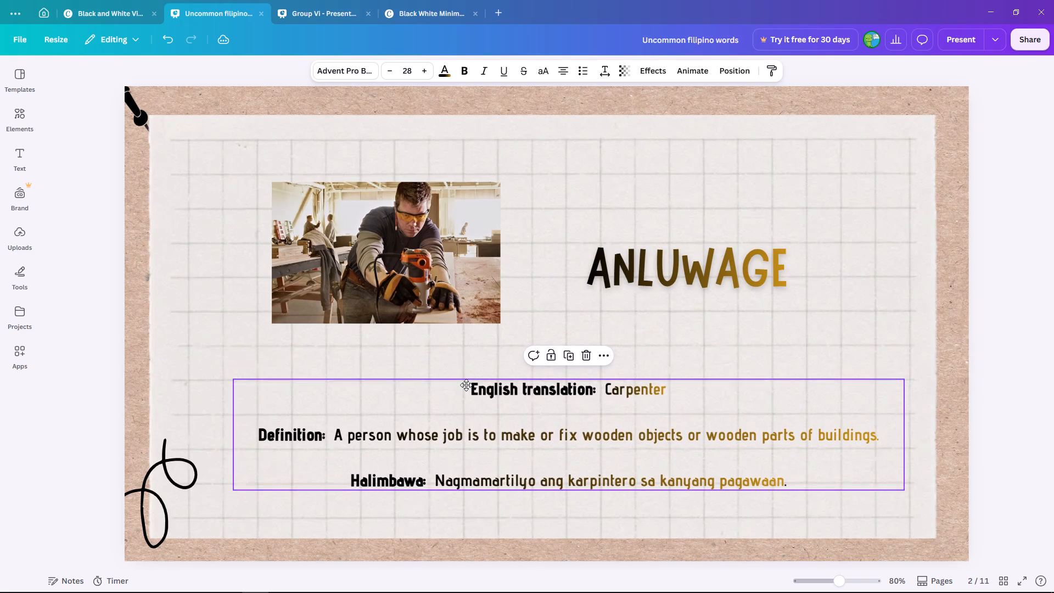
{"action": "left_click_drag", "start_coordinate": [466, 385], "coordinate": [463, 376]}
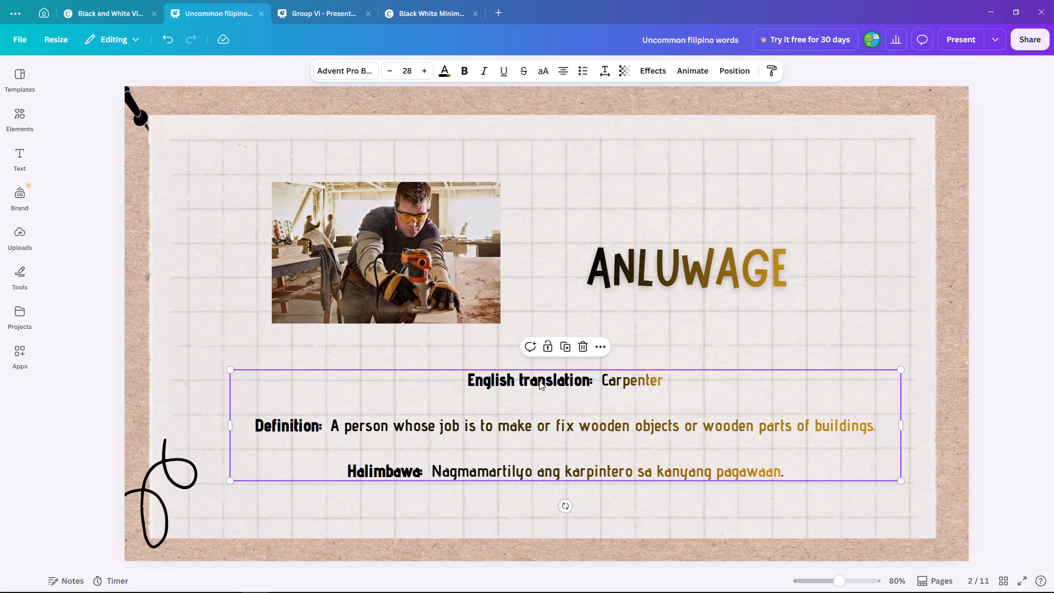
Apply the blue-to-purple linear gradient #004aad, #cb6ce6 to the label "English translation:".
{"action": "left_click", "coordinate": [569, 382]}
{"action": "left_click", "coordinate": [586, 378]}
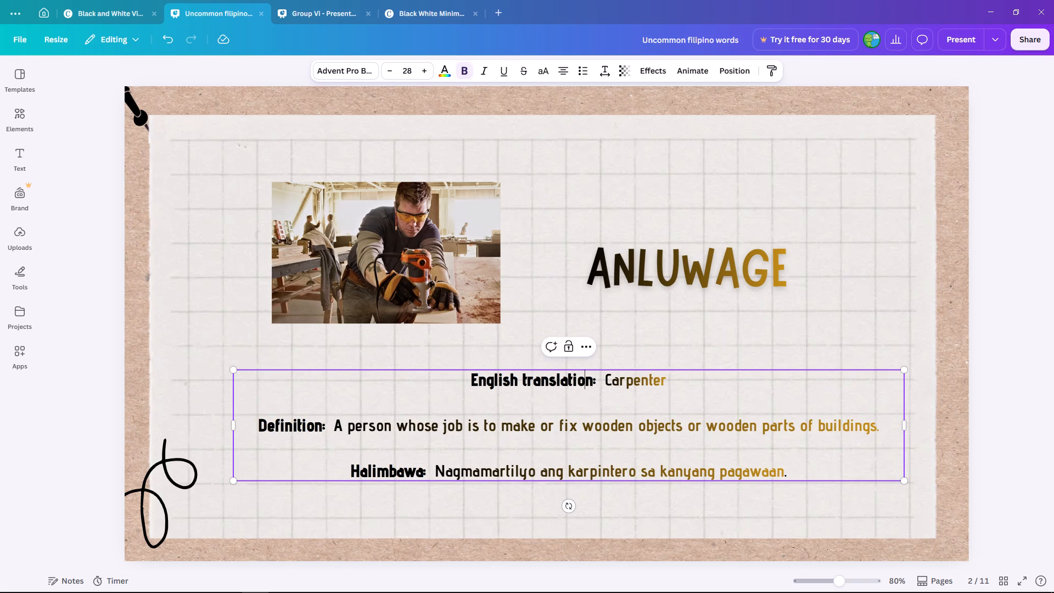
{"action": "left_click_drag", "start_coordinate": [593, 378], "coordinate": [562, 380]}
{"action": "left_click", "coordinate": [600, 384]}
{"action": "left_click_drag", "start_coordinate": [594, 383], "coordinate": [568, 382]}
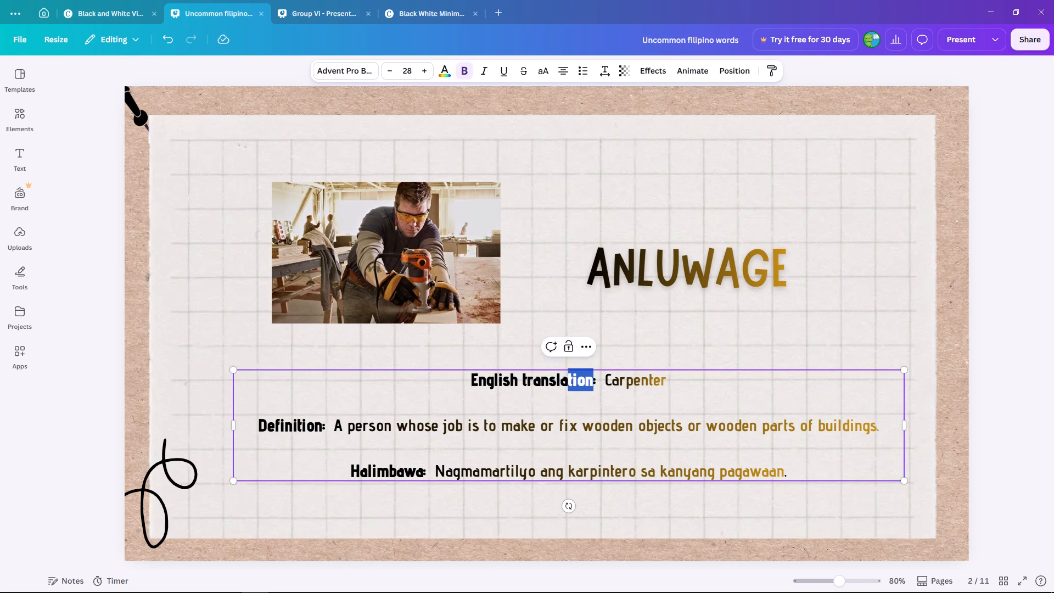
{"action": "left_click_drag", "start_coordinate": [568, 382], "coordinate": [565, 382]}
{"action": "left_click", "coordinate": [570, 381]}
{"action": "left_click_drag", "start_coordinate": [598, 380], "coordinate": [471, 382]}
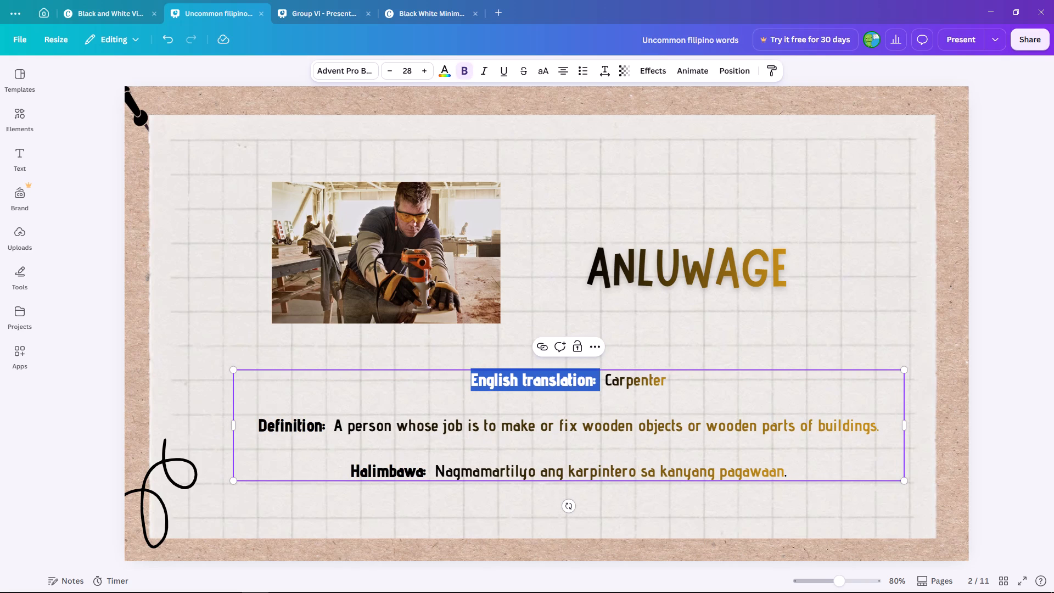
{"action": "left_click", "coordinate": [447, 64]}
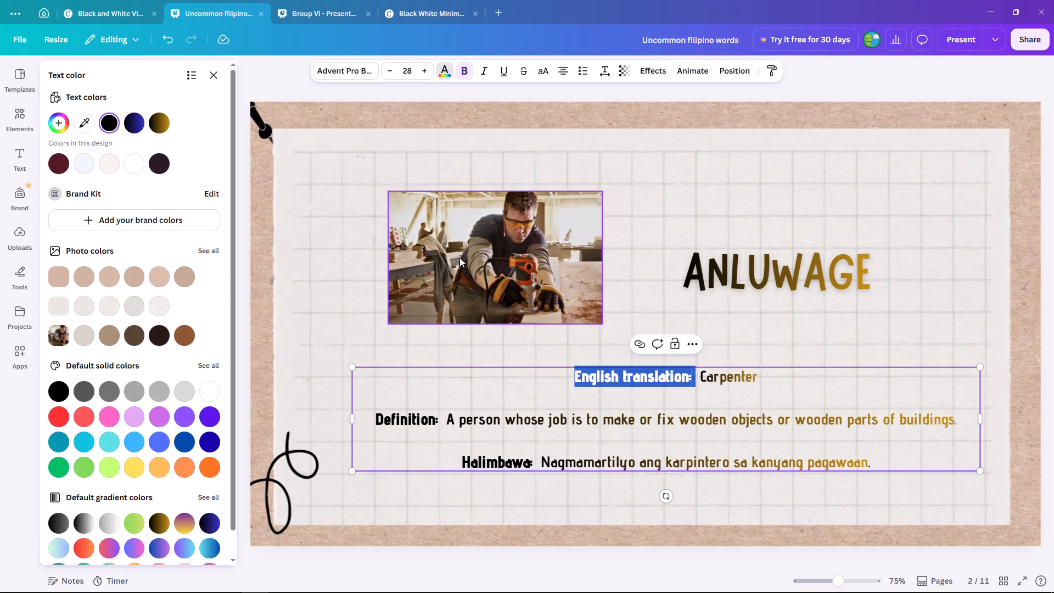
{"action": "scroll", "coordinate": [168, 441], "scroll_direction": "down", "scroll_amount": 2}
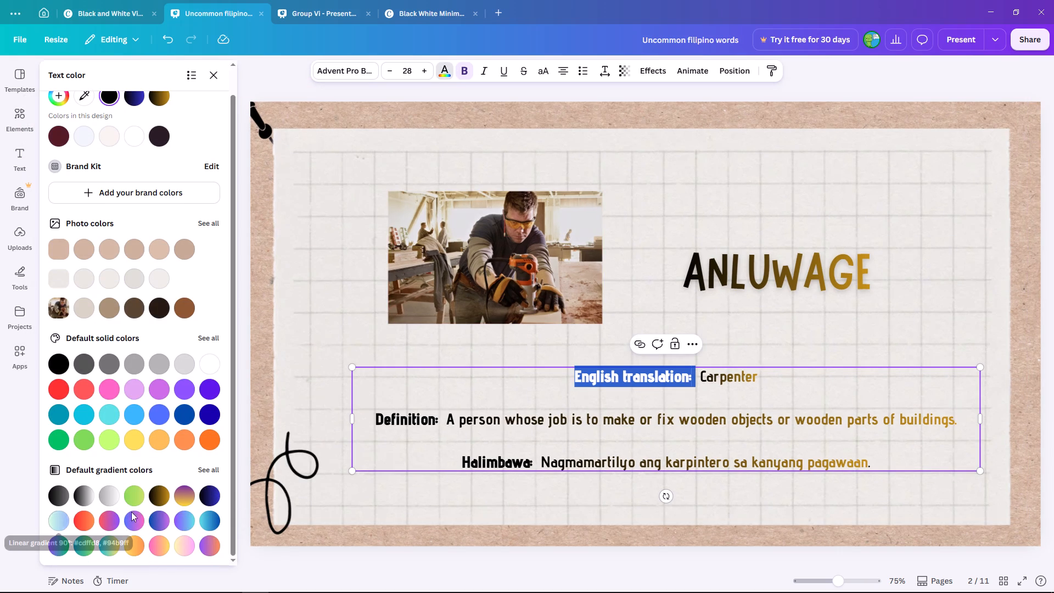
{"action": "left_click", "coordinate": [152, 514]}
{"action": "left_click", "coordinate": [345, 496]}
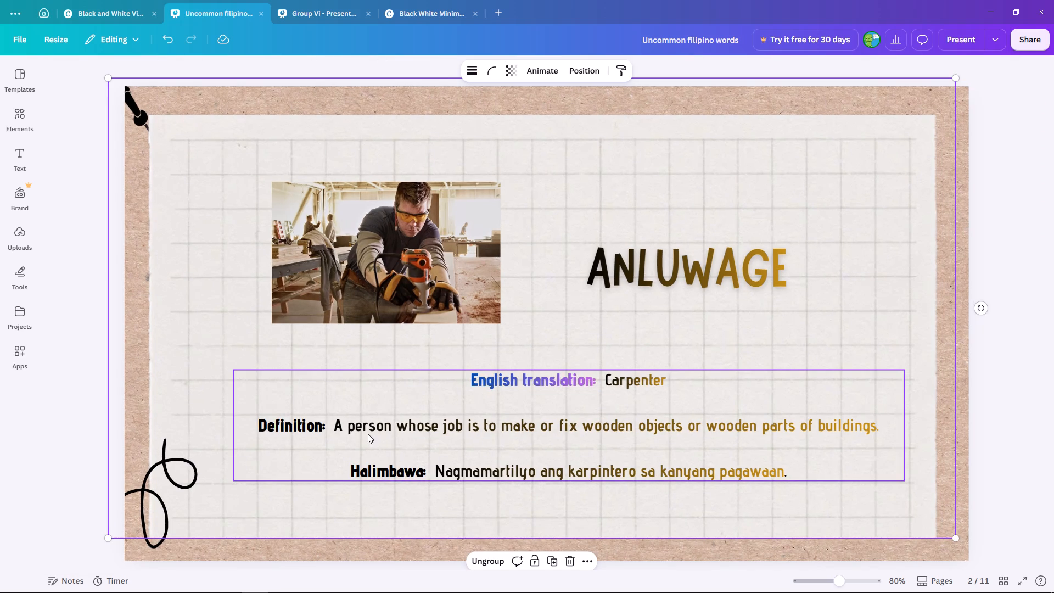
Move the translation and definition text block slightly up and left beneath the carpenter photo.
{"action": "left_click", "coordinate": [324, 423]}
{"action": "left_click_drag", "start_coordinate": [324, 423], "coordinate": [282, 422]}
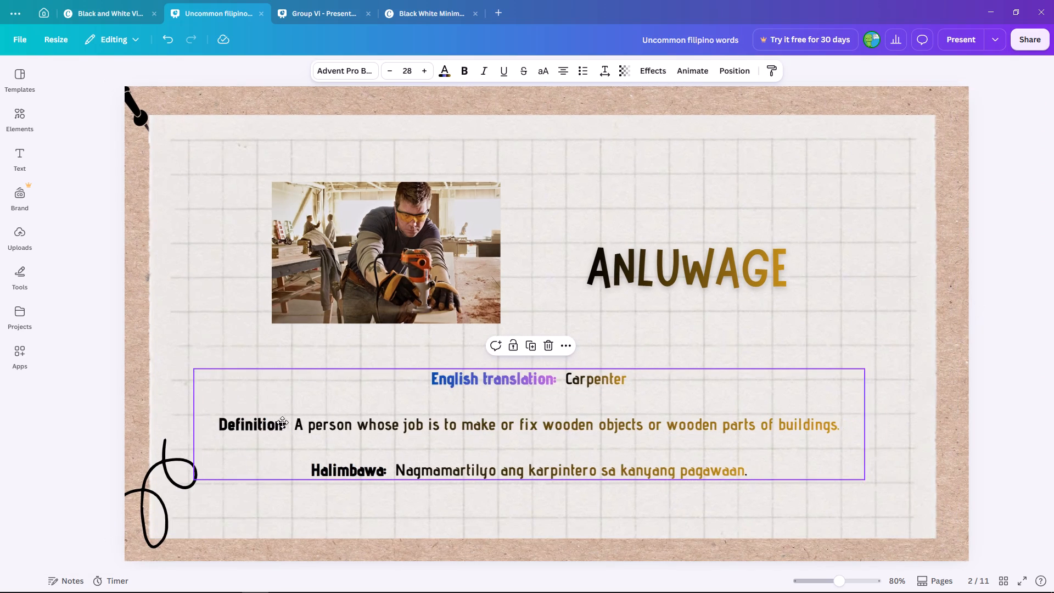
{"action": "left_click_drag", "start_coordinate": [282, 422], "coordinate": [316, 404]}
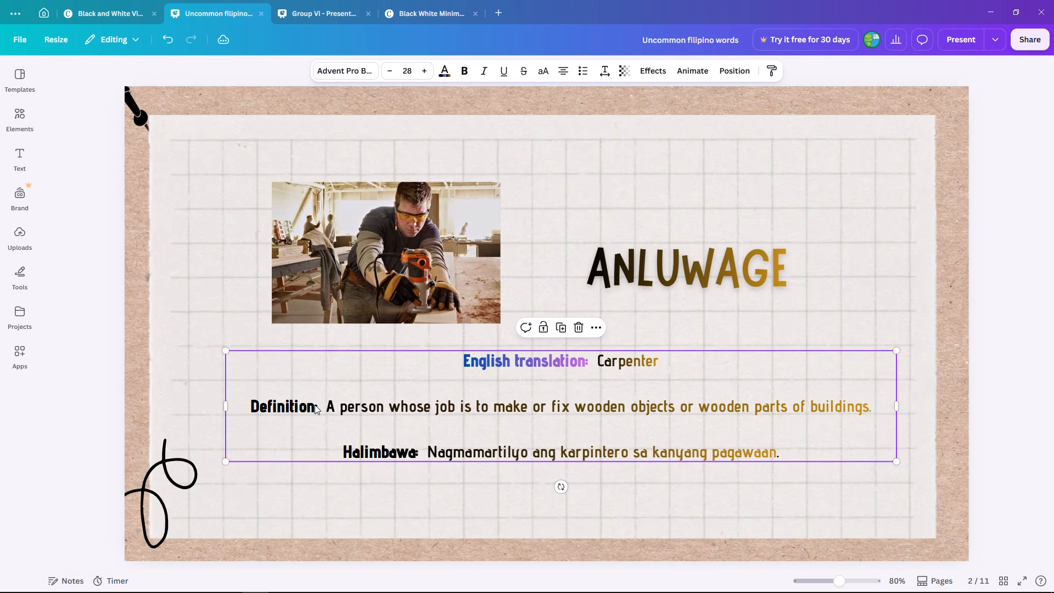
Apply the blue-to-purple linear gradient #004aad, #cb6ce6 to the label "Definition:".
{"action": "left_click", "coordinate": [318, 404]}
{"action": "left_click_drag", "start_coordinate": [318, 404], "coordinate": [268, 405]}
{"action": "left_click", "coordinate": [270, 405]}
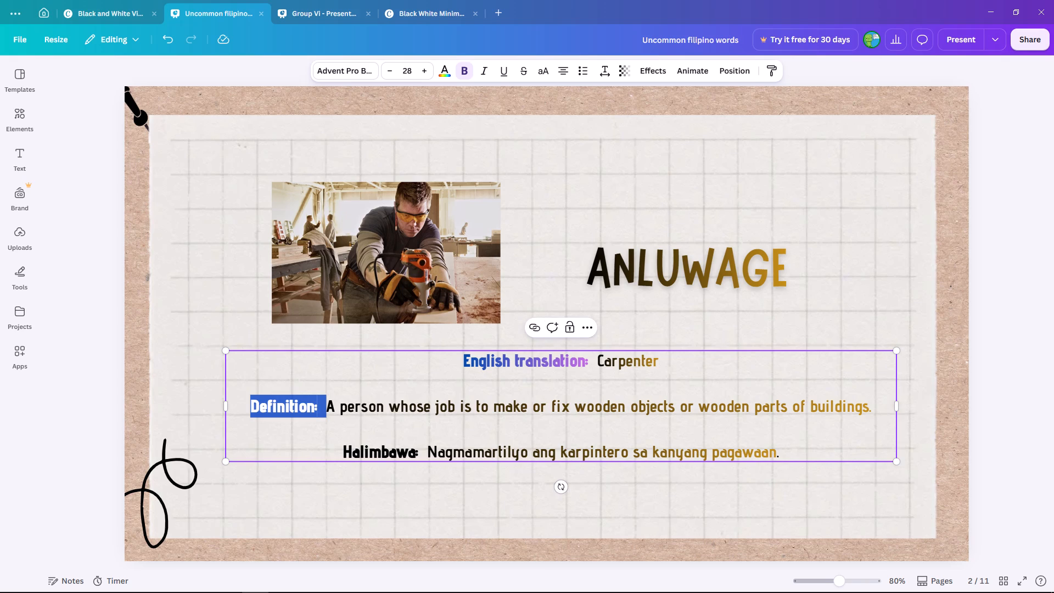
{"action": "left_click", "coordinate": [313, 405]}
{"action": "left_click_drag", "start_coordinate": [319, 404], "coordinate": [250, 407]}
{"action": "right_click", "coordinate": [280, 408]}
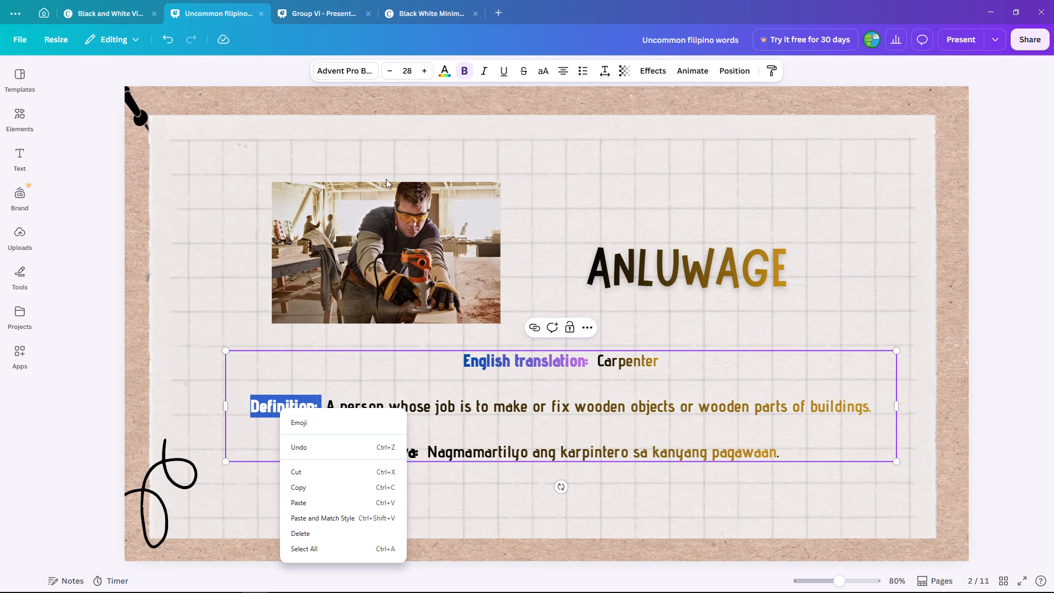
{"action": "left_click", "coordinate": [447, 72]}
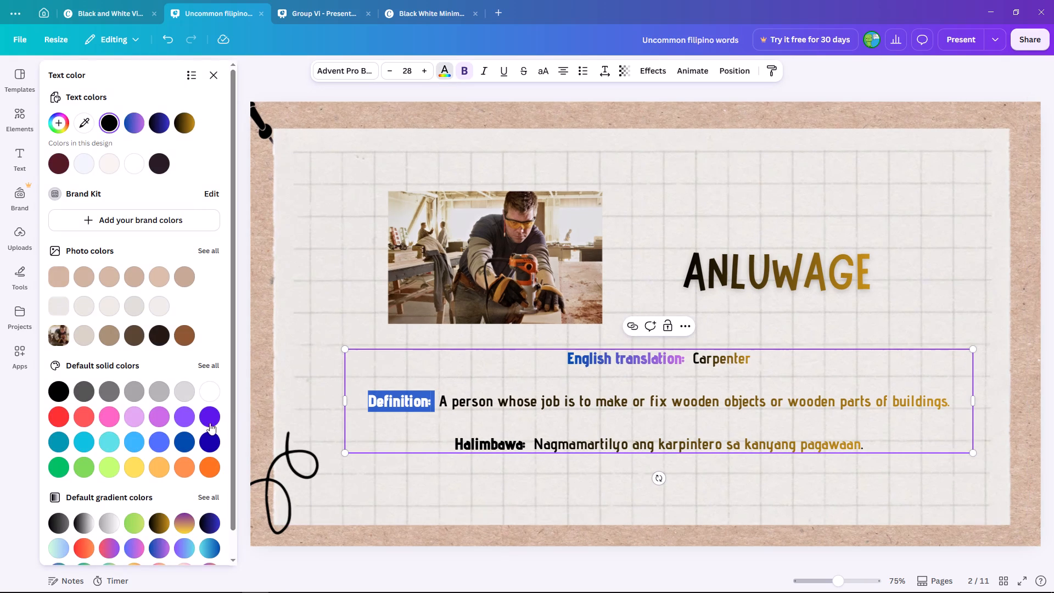
{"action": "scroll", "coordinate": [159, 527], "scroll_direction": "down", "scroll_amount": 1}
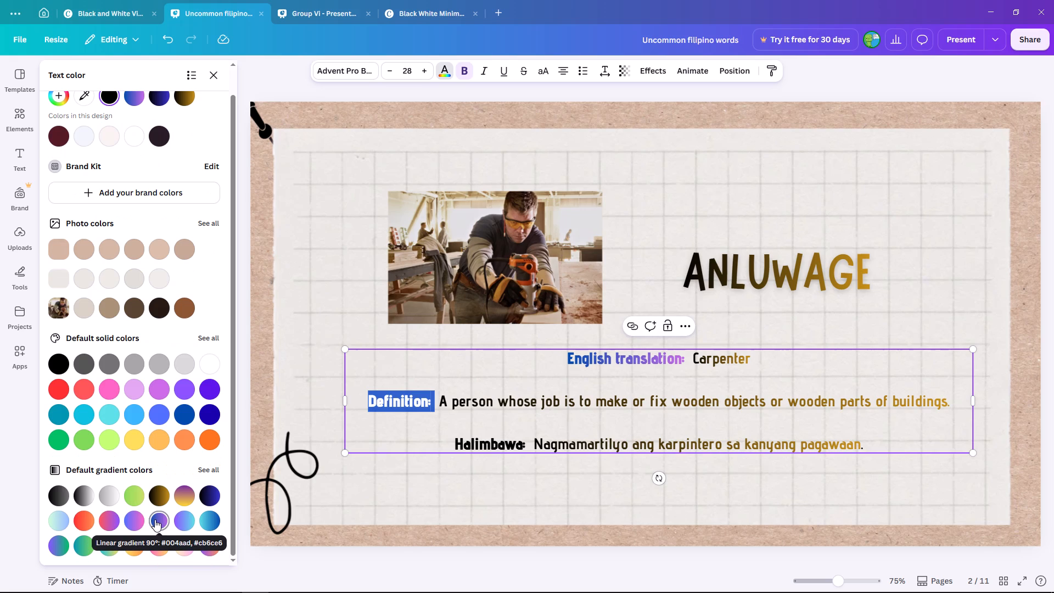
{"action": "left_click", "coordinate": [155, 519]}
{"action": "left_click", "coordinate": [298, 371]}
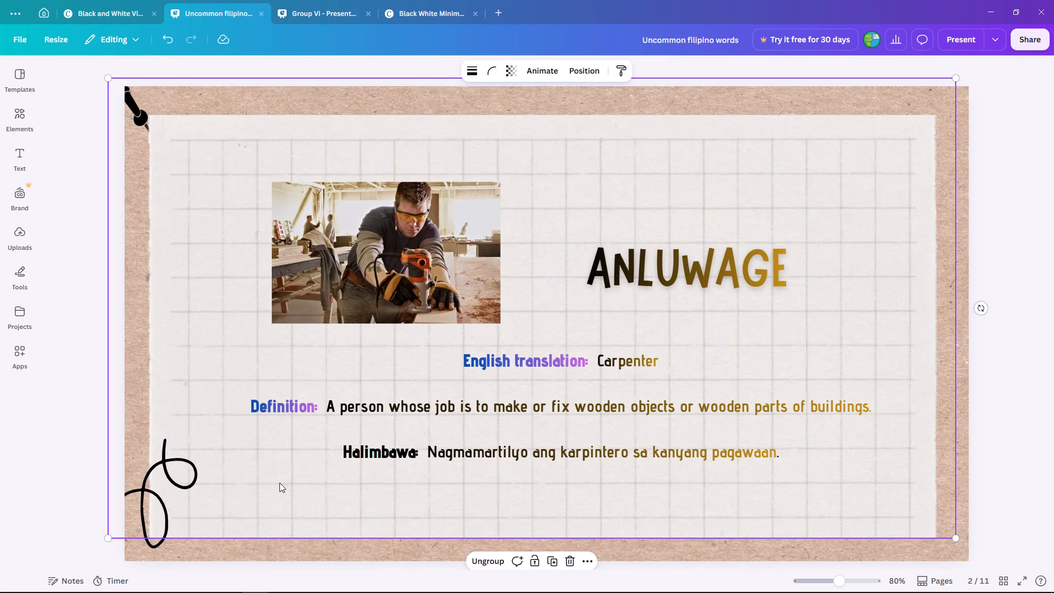
Apply the purple-to-cyan linear gradient #8c52ff, #5ce1e6 to the word "Halimbawa", leaving out its colon.
{"action": "left_click", "coordinate": [422, 449]}
{"action": "double_click", "coordinate": [418, 454]}
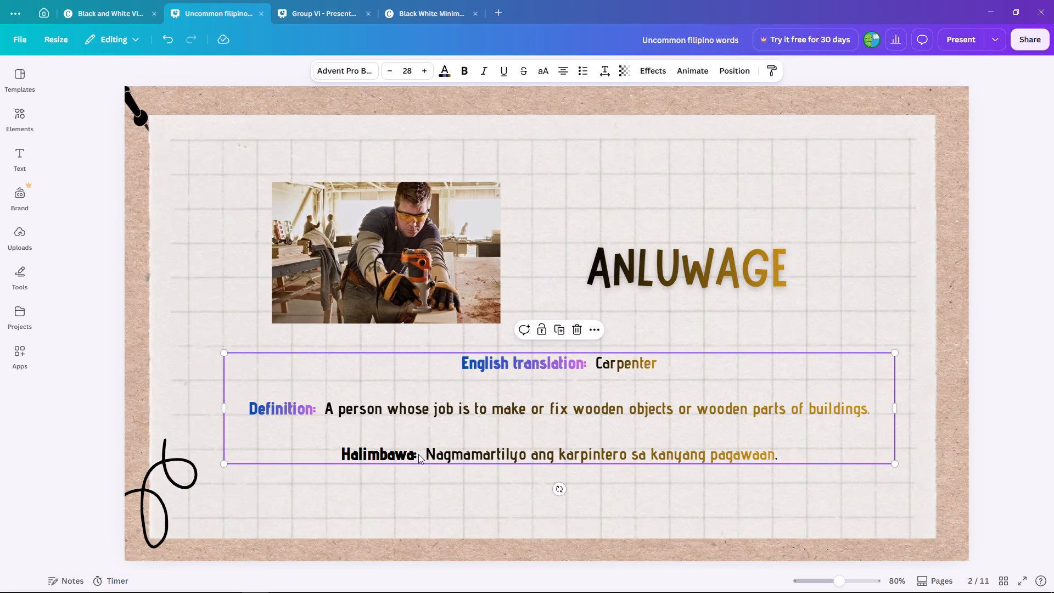
{"action": "left_click_drag", "start_coordinate": [414, 454], "coordinate": [333, 457]}
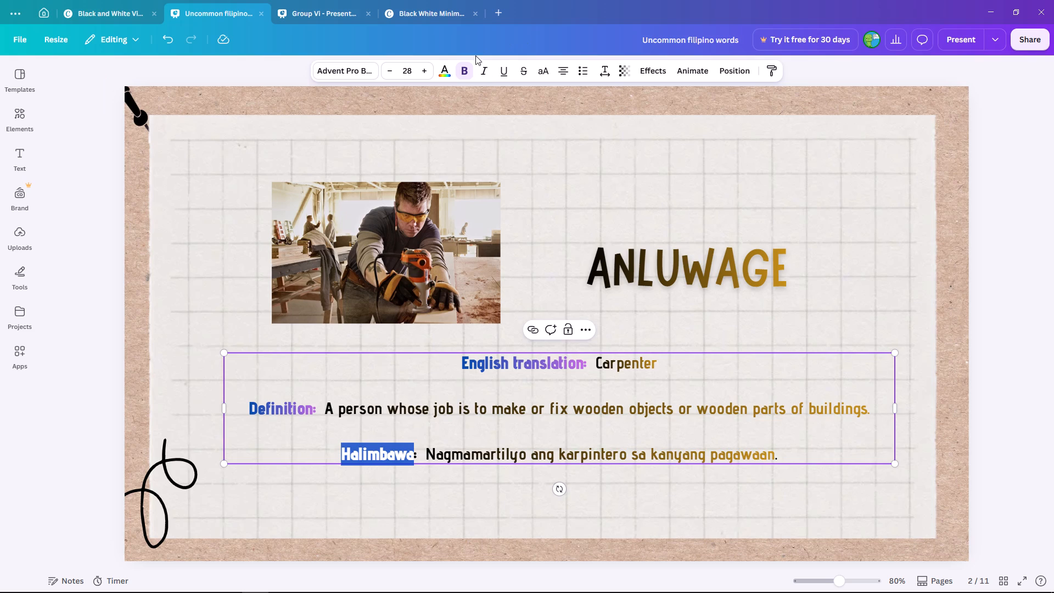
{"action": "left_click", "coordinate": [448, 70]}
{"action": "scroll", "coordinate": [159, 449], "scroll_direction": "down", "scroll_amount": 2}
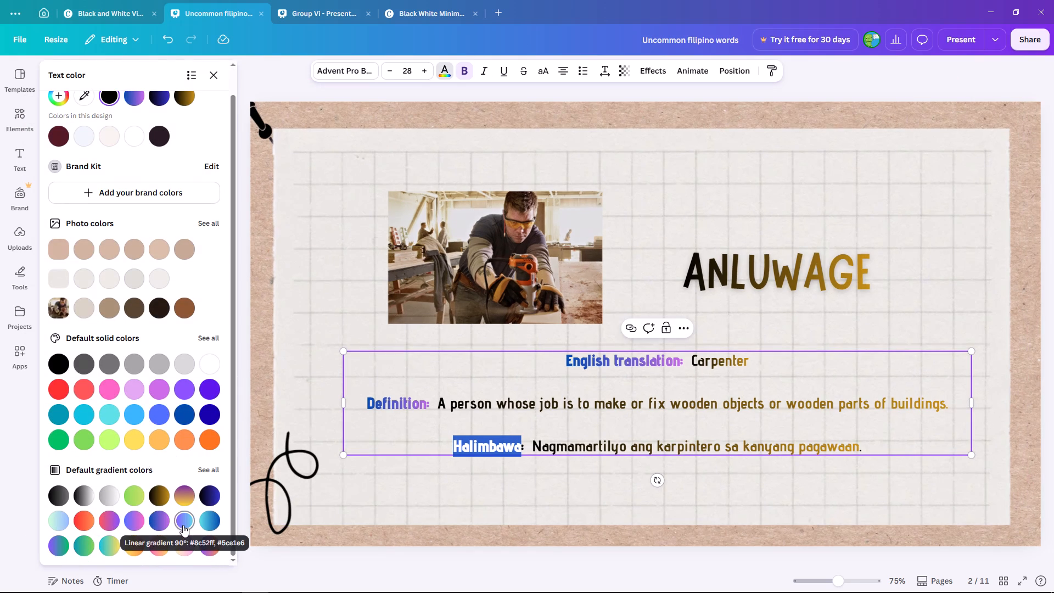
{"action": "left_click", "coordinate": [183, 525]}
{"action": "left_click", "coordinate": [385, 484]}
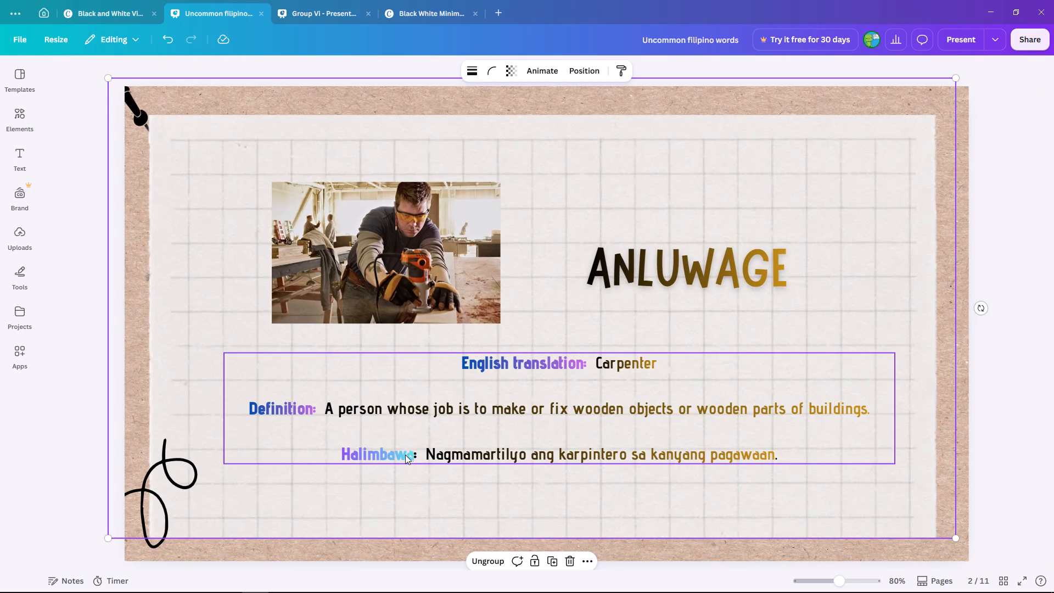
Apply the blue-to-purple linear gradient #004aad, #cb6ce6 to the label "Halimbawa:" on the ANLUWAGE slide, including its colon.
{"action": "left_click", "coordinate": [455, 427]}
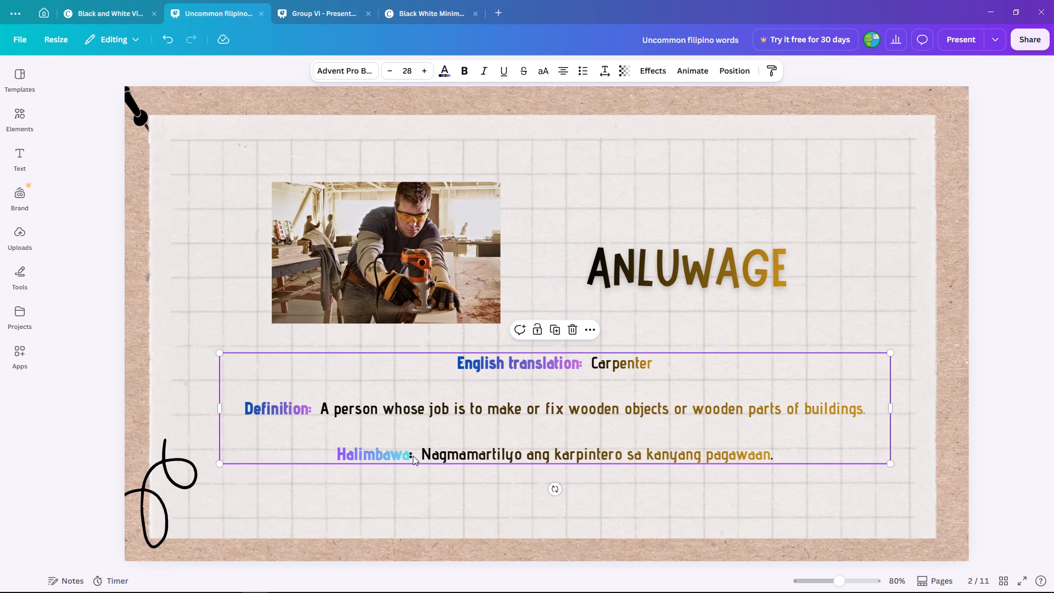
{"action": "left_click", "coordinate": [413, 456]}
{"action": "left_click_drag", "start_coordinate": [413, 455], "coordinate": [330, 461]}
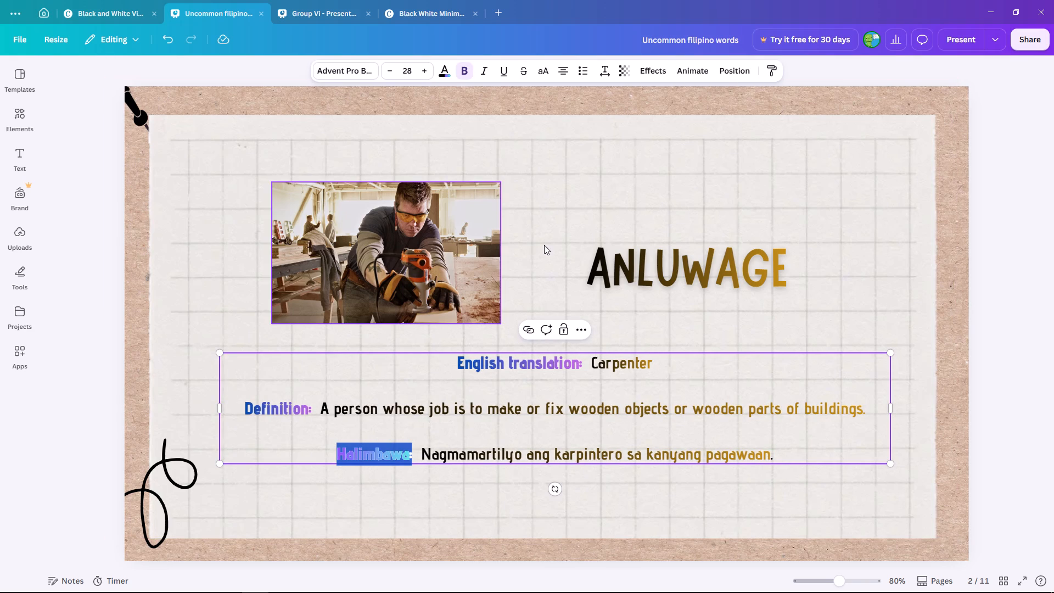
{"action": "left_click", "coordinate": [441, 71]}
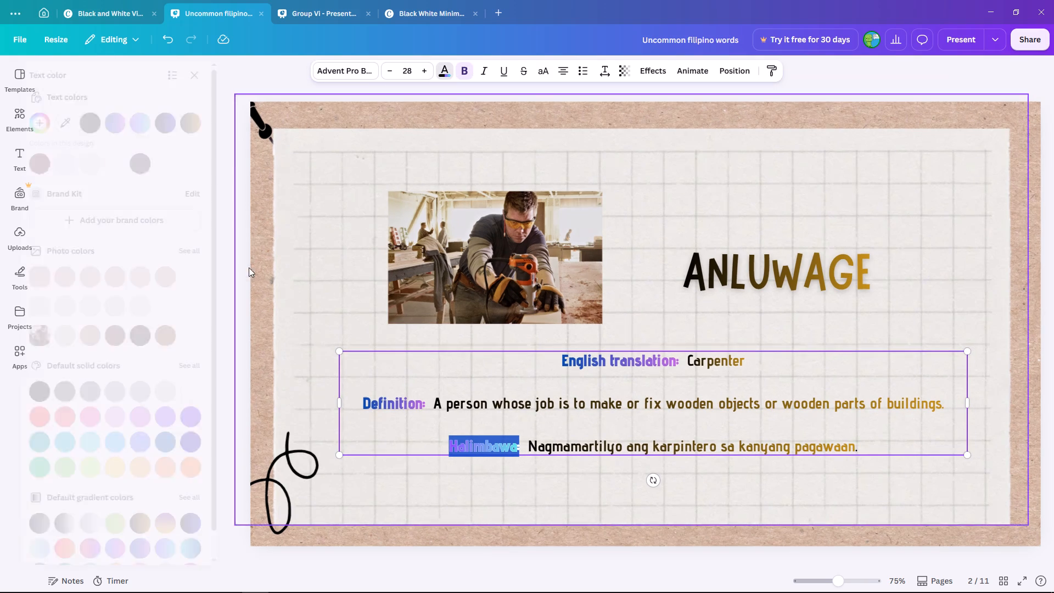
{"action": "scroll", "coordinate": [114, 356], "scroll_direction": "down", "scroll_amount": 2}
{"action": "left_click", "coordinate": [157, 526]}
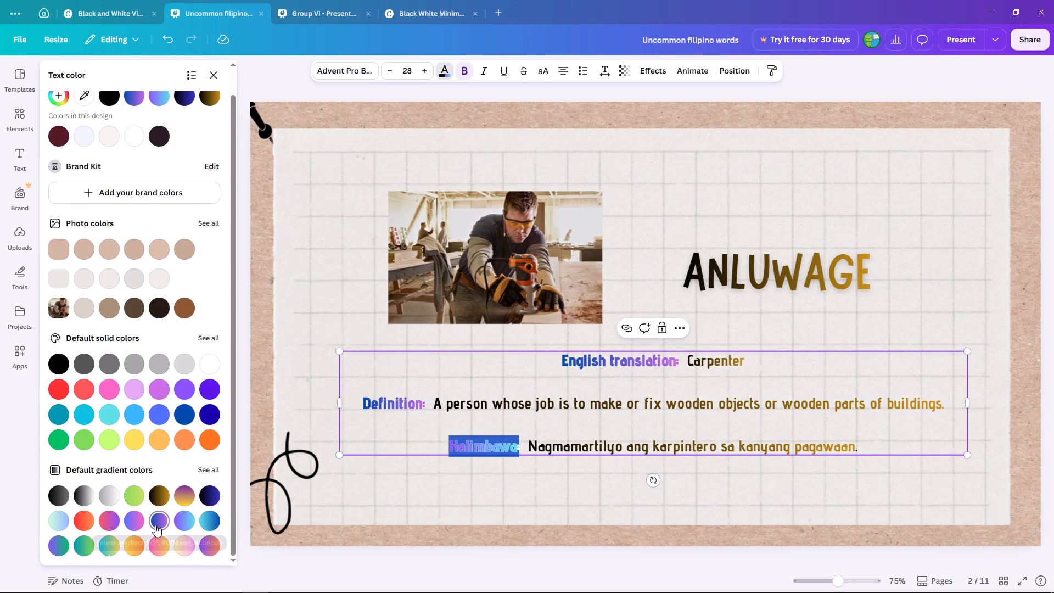
{"action": "left_click", "coordinate": [417, 502]}
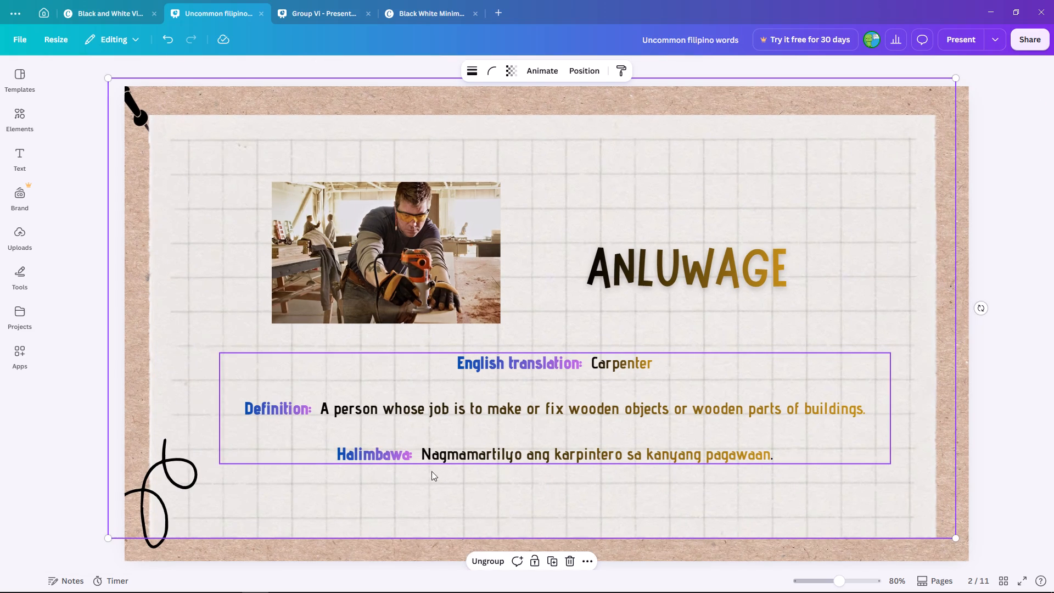
Go to the Himaton slide and examine its heading, text block, Clue picture and grouped paper background.
{"action": "scroll", "coordinate": [422, 517], "scroll_direction": "down", "scroll_amount": 3}
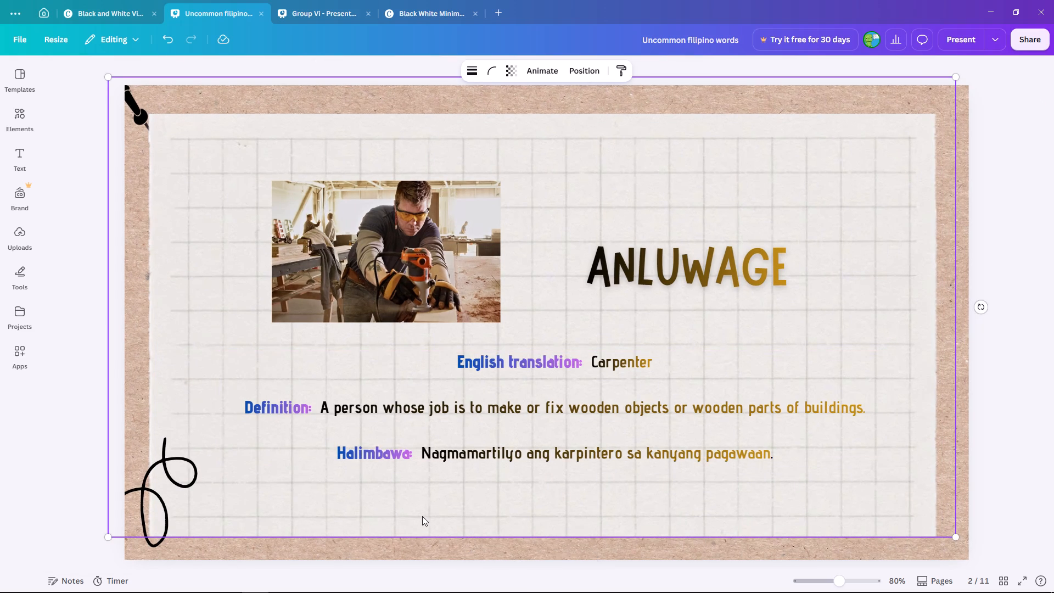
{"action": "scroll", "coordinate": [385, 455], "scroll_direction": "down", "scroll_amount": 3}
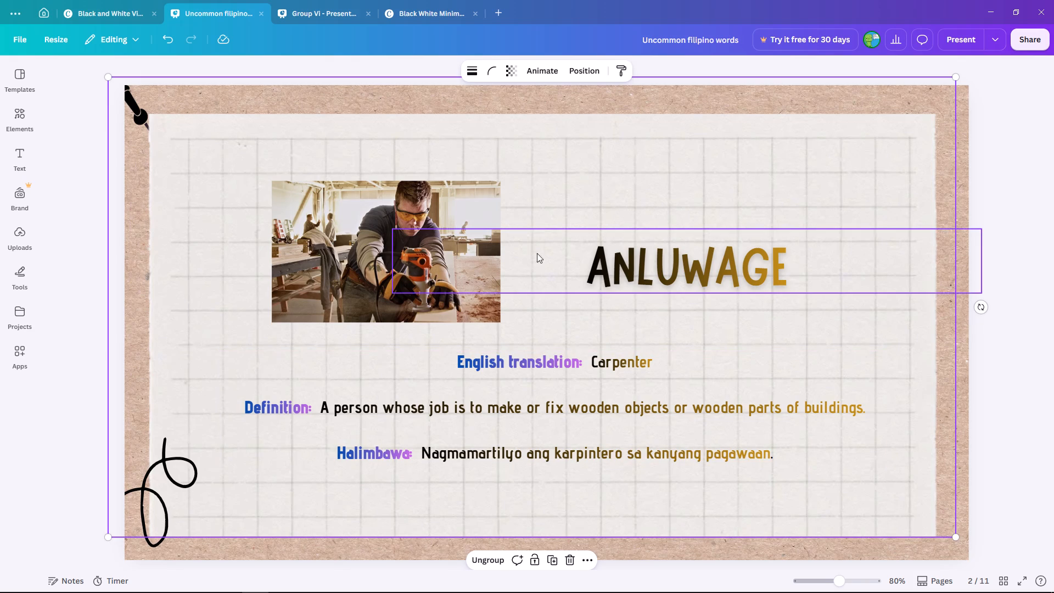
{"action": "scroll", "coordinate": [542, 234], "scroll_direction": "down", "scroll_amount": 3}
{"action": "left_click", "coordinate": [238, 262]}
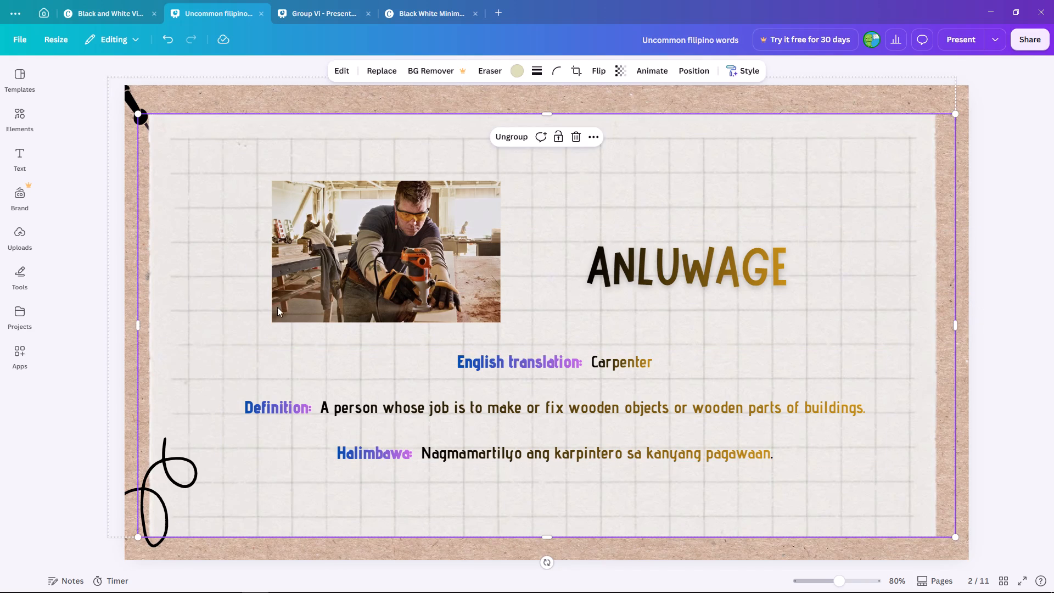
{"action": "scroll", "coordinate": [319, 337], "scroll_direction": "down", "scroll_amount": 3}
{"action": "left_click_drag", "start_coordinate": [528, 274], "coordinate": [528, 269]}
{"action": "left_click", "coordinate": [676, 430]}
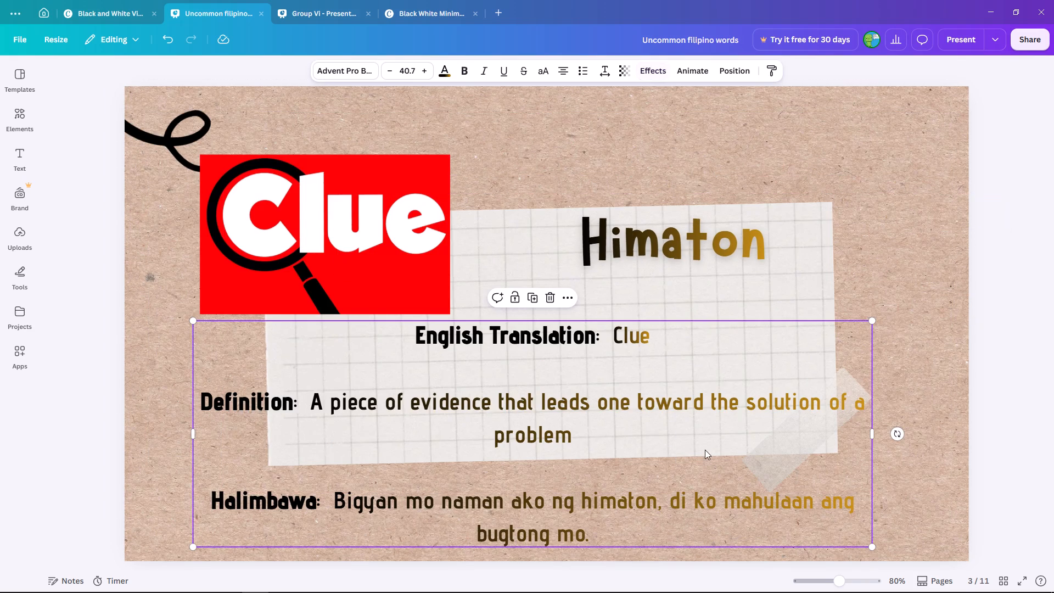
{"action": "left_click", "coordinate": [705, 450]}
{"action": "left_click", "coordinate": [807, 256]}
{"action": "left_click", "coordinate": [809, 286]}
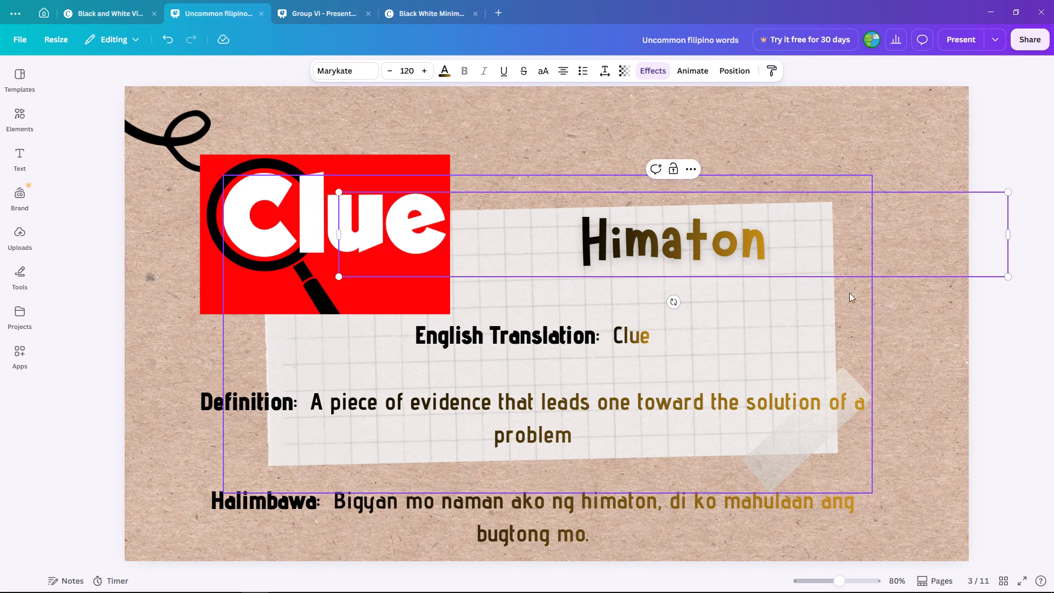
{"action": "left_click", "coordinate": [827, 315]}
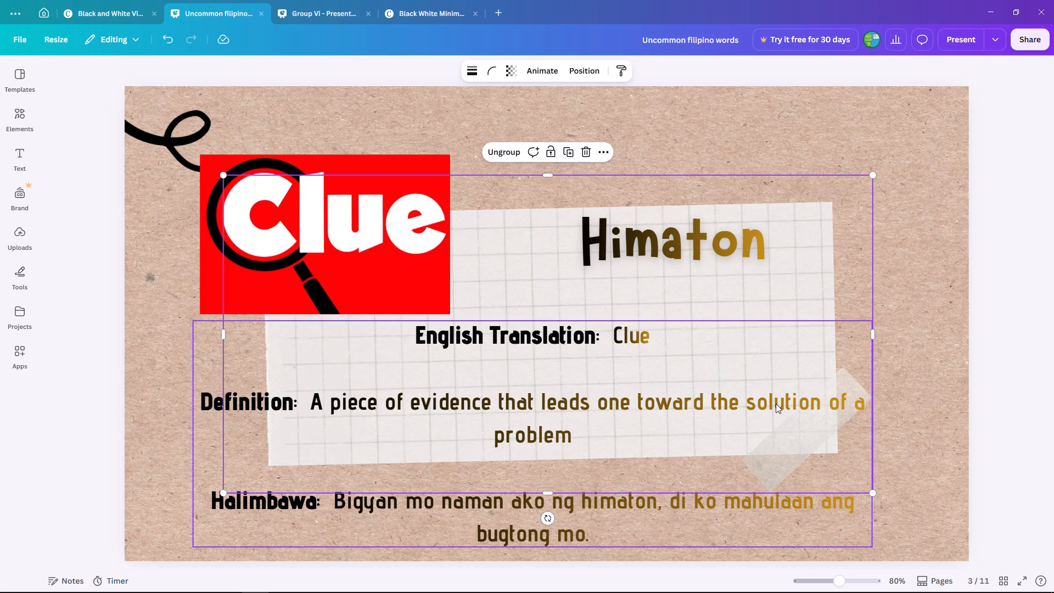
{"action": "left_click", "coordinate": [546, 522]}
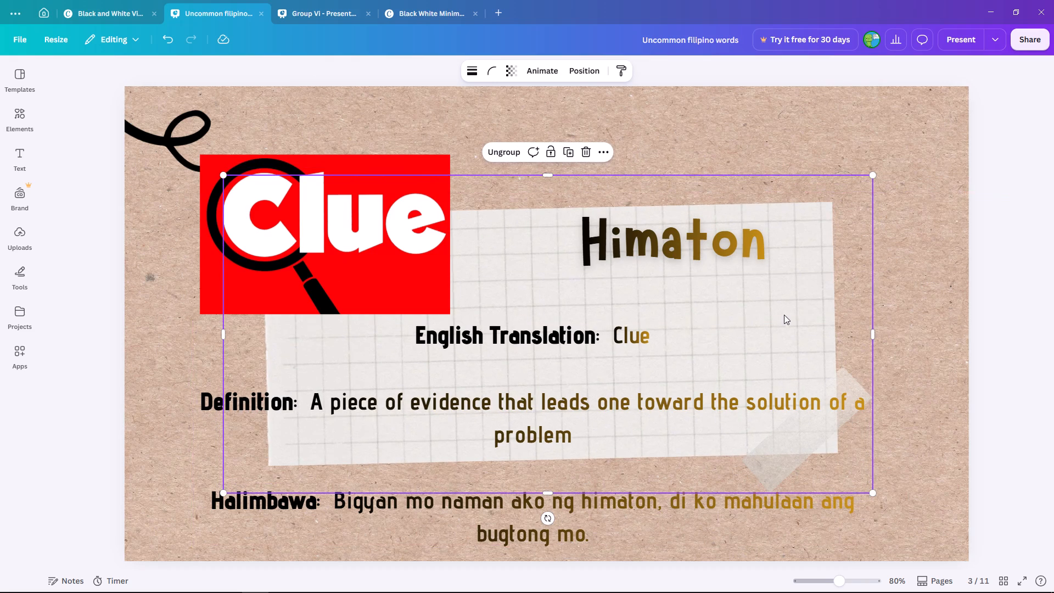
{"action": "left_click", "coordinate": [379, 229]}
{"action": "left_click", "coordinate": [677, 247]}
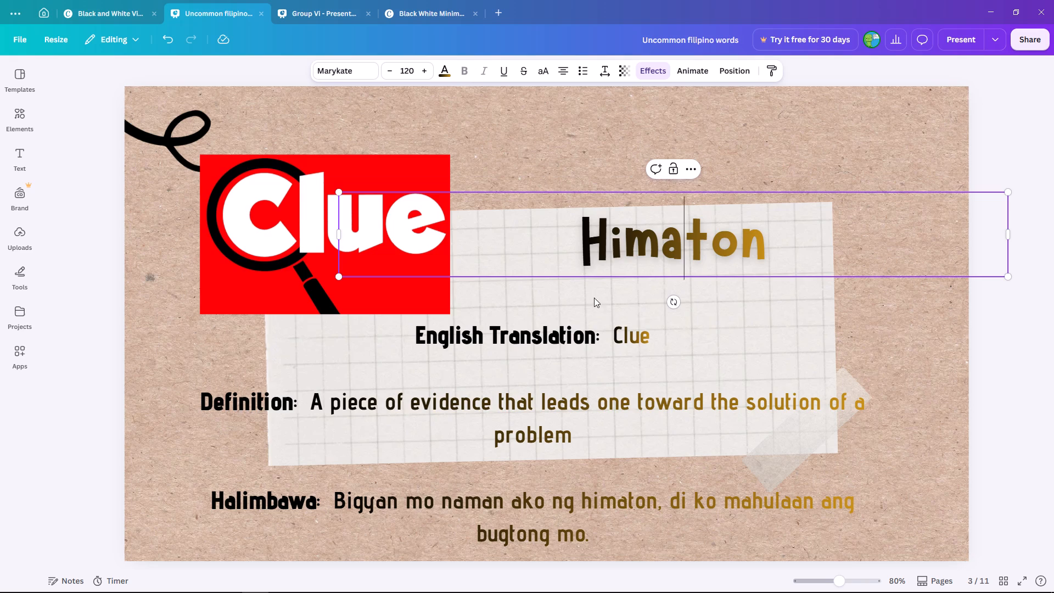
Apply the blue-to-purple linear gradient #004aad, #cb6ce6 to the label "English Translation:" on the Himaton slide.
{"action": "left_click", "coordinate": [599, 335]}
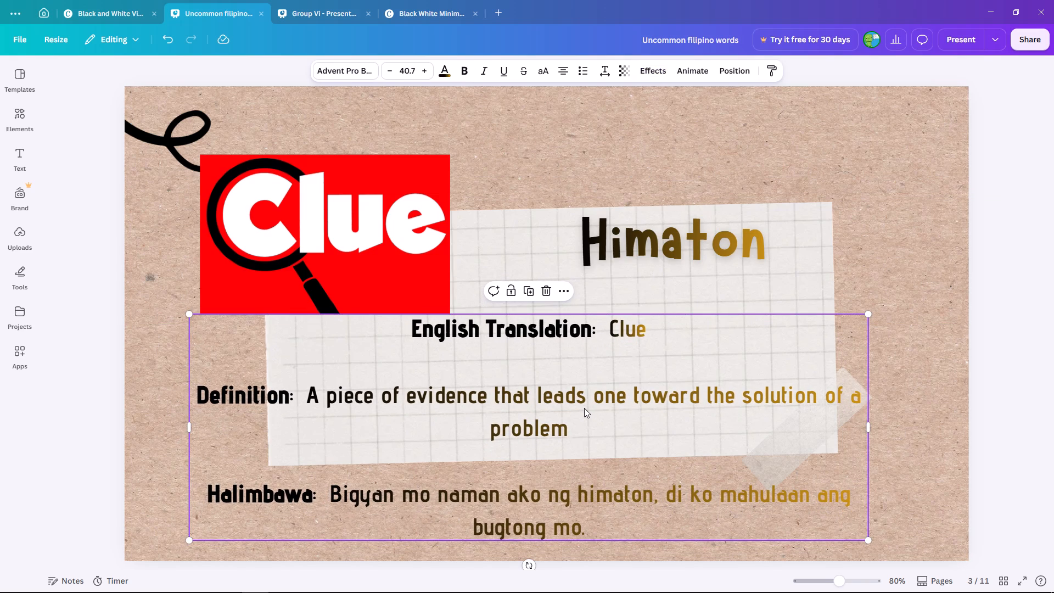
{"action": "double_click", "coordinate": [599, 331]}
{"action": "left_click_drag", "start_coordinate": [597, 331], "coordinate": [438, 329]}
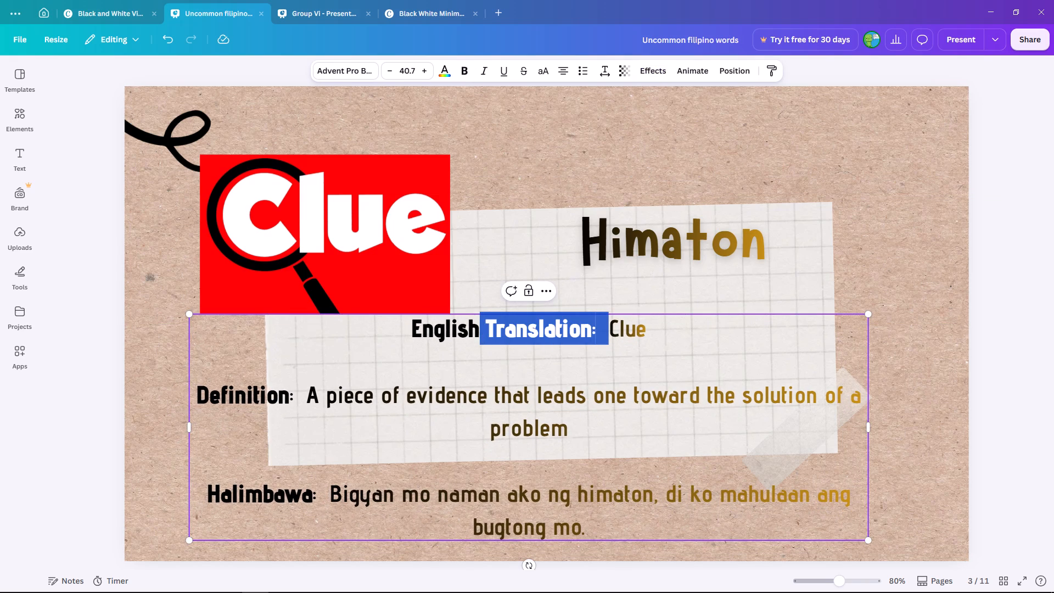
{"action": "left_click_drag", "start_coordinate": [438, 329], "coordinate": [427, 330]}
{"action": "right_click", "coordinate": [442, 328]}
{"action": "left_click", "coordinate": [441, 71]}
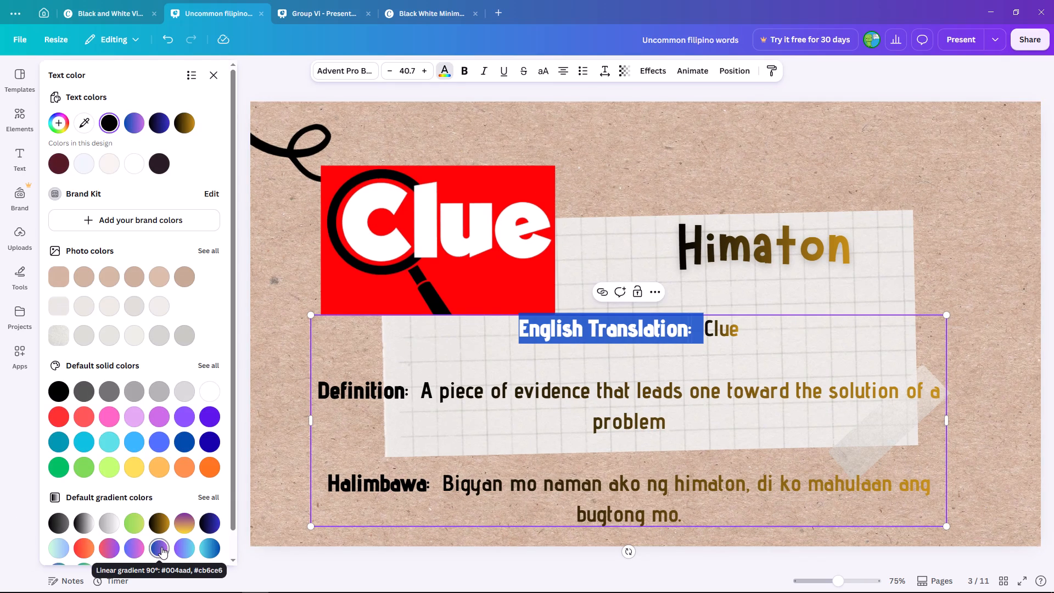
{"action": "left_click", "coordinate": [161, 547]}
Apply the blue-to-purple linear gradient #004aad, #cb6ce6 to the label "Definition:" on the Himaton slide.
{"action": "left_click", "coordinate": [399, 391]}
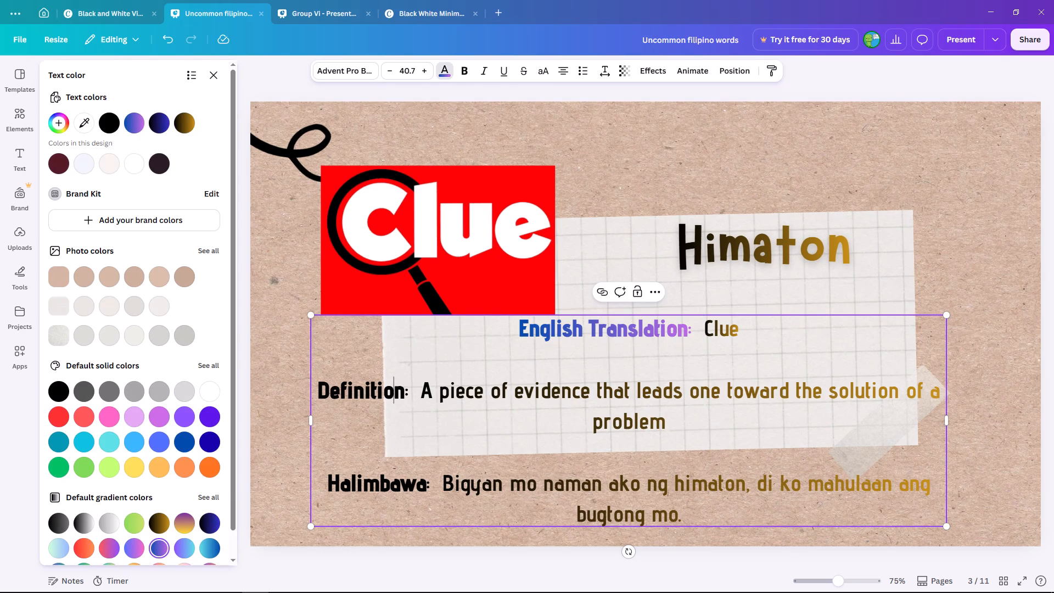
{"action": "left_click_drag", "start_coordinate": [408, 389], "coordinate": [308, 394]}
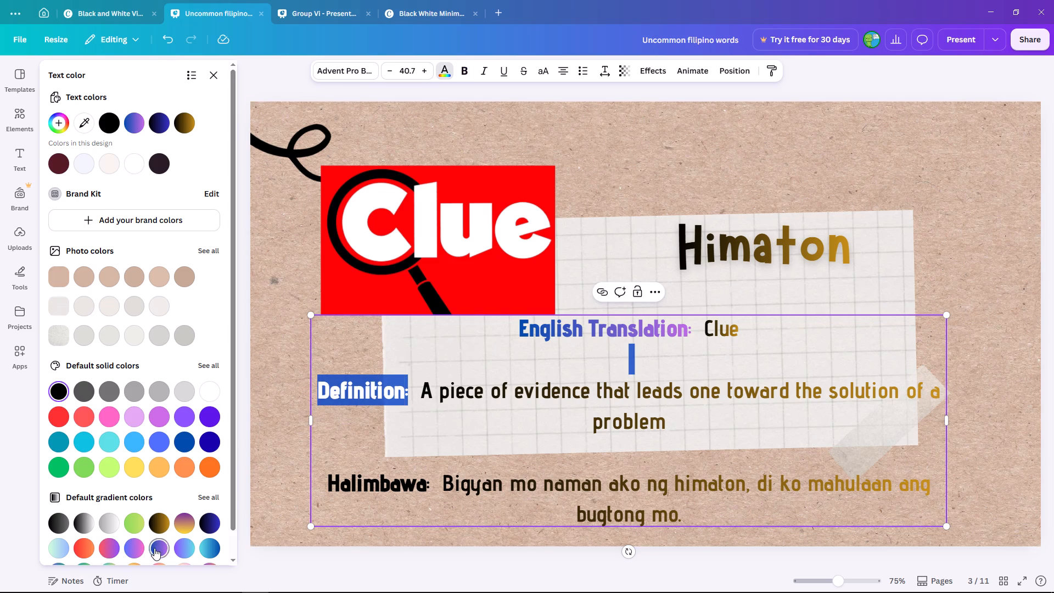
{"action": "left_click", "coordinate": [154, 548]}
Apply the blue-to-purple linear gradient #004aad, #cb6ce6 to the label "Halimbawa:" on the Himaton slide.
{"action": "left_click", "coordinate": [423, 484]}
{"action": "left_click", "coordinate": [431, 484]}
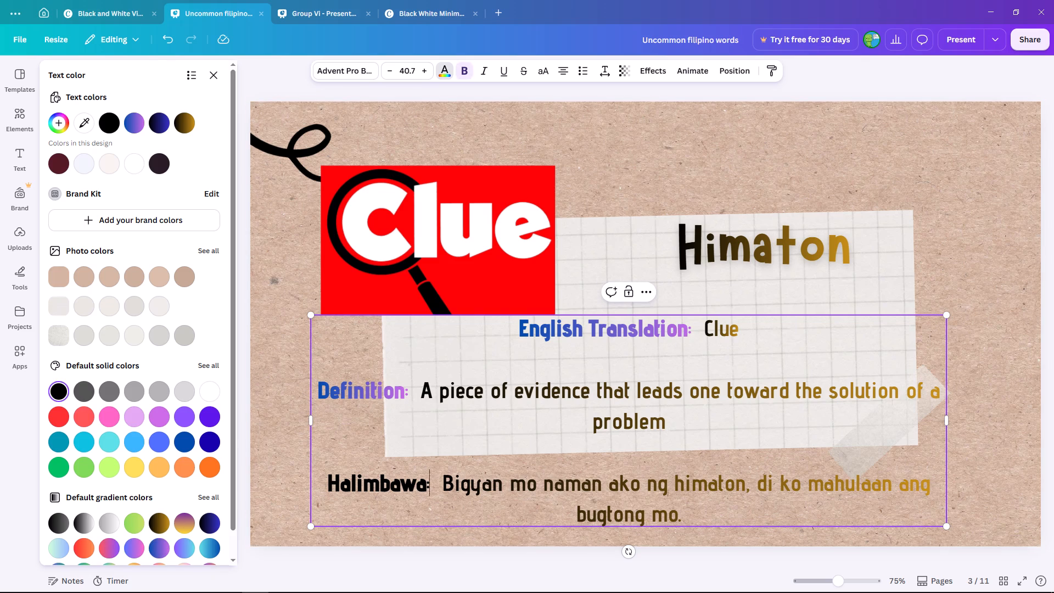
{"action": "left_click_drag", "start_coordinate": [430, 484], "coordinate": [328, 493]}
{"action": "left_click", "coordinate": [153, 545]}
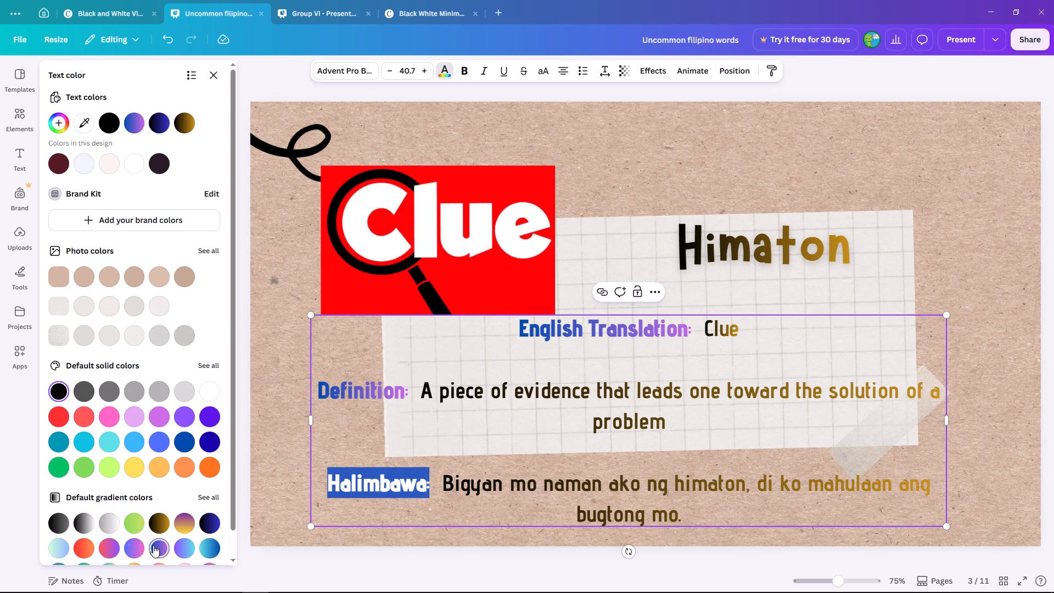
{"action": "left_click", "coordinate": [514, 450]}
{"action": "left_click", "coordinate": [294, 363]}
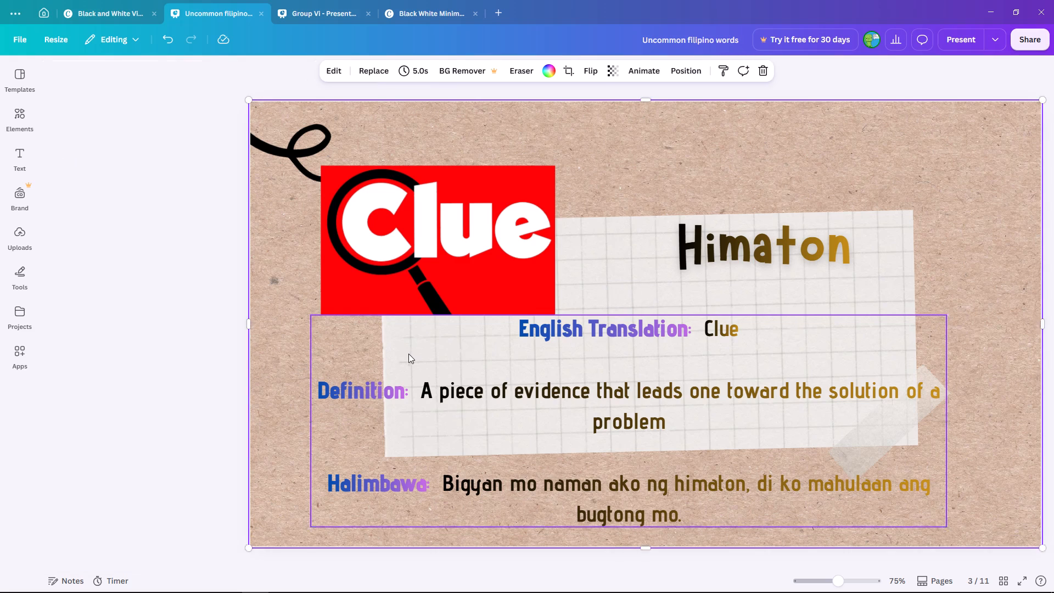
Move the Himaton translation and definition text block slightly down and right, lining its left edge up with the Clue picture.
{"action": "left_click_drag", "start_coordinate": [811, 337], "coordinate": [816, 346]}
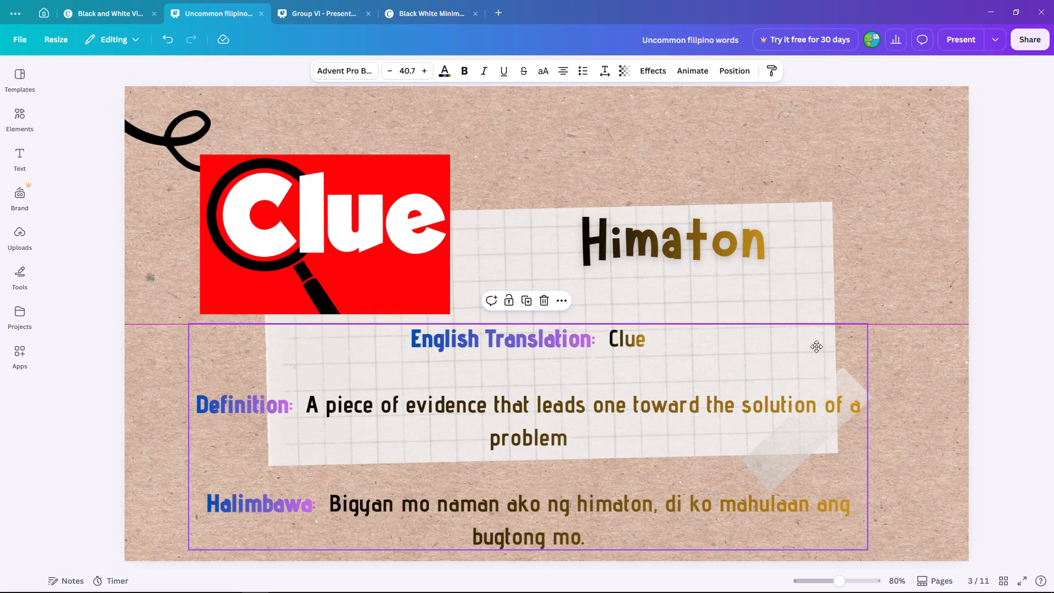
{"action": "left_click_drag", "start_coordinate": [816, 346], "coordinate": [818, 346]}
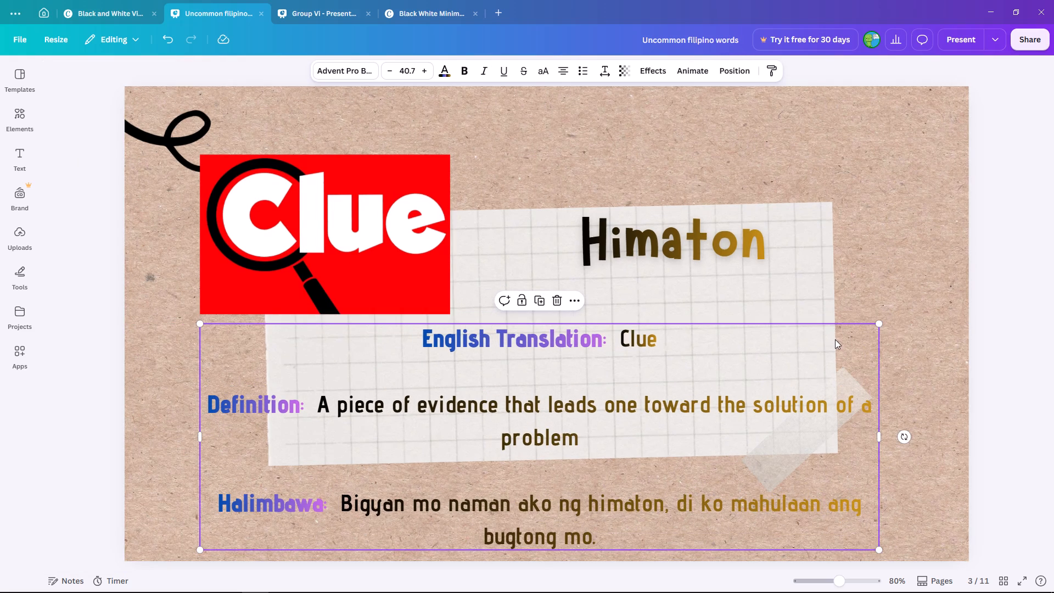
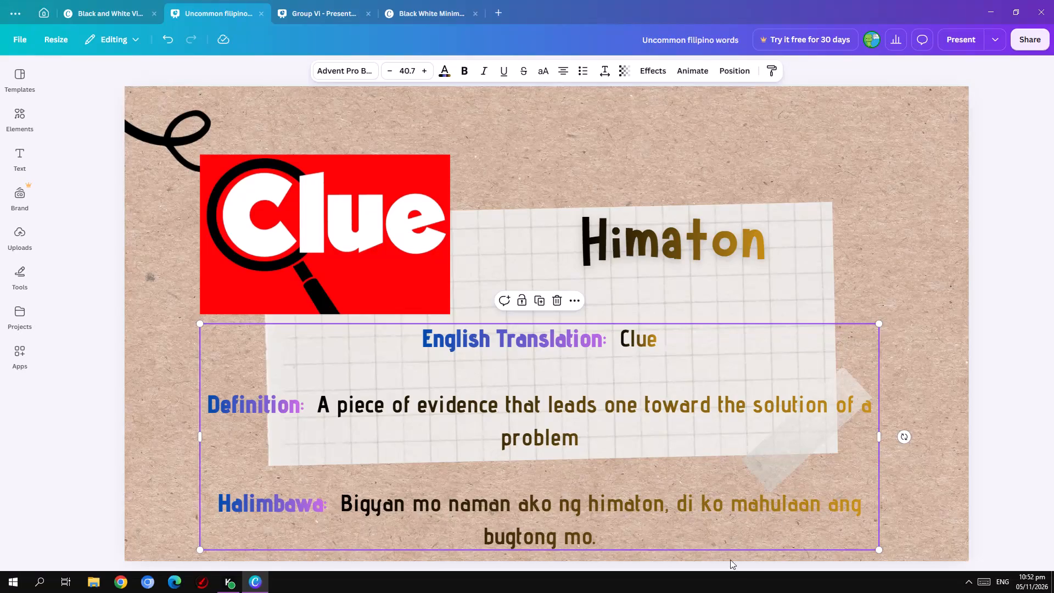
Apply the default blue-to-purple gradient to the label "English Translation:" on the Panghiso slide.
{"action": "scroll", "coordinate": [624, 443], "scroll_direction": "down", "scroll_amount": 3}
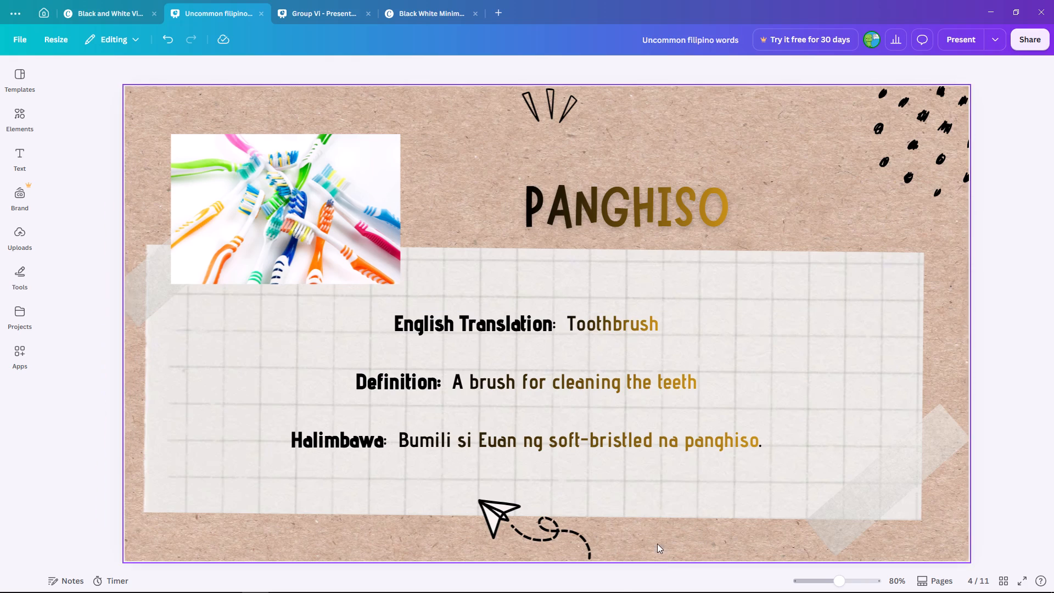
{"action": "scroll", "coordinate": [682, 493], "scroll_direction": "down", "scroll_amount": 1}
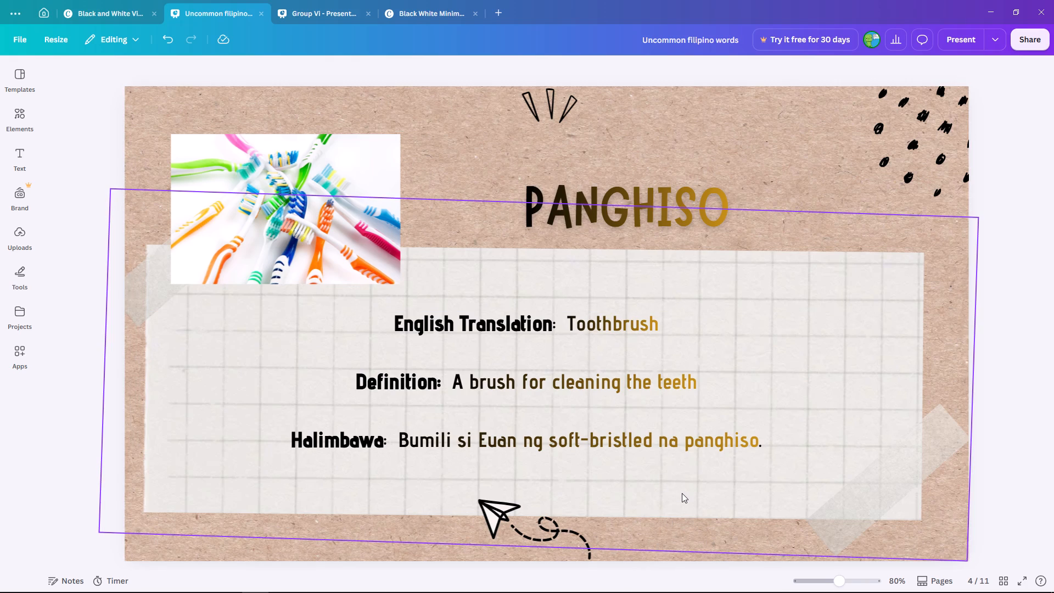
{"action": "scroll", "coordinate": [682, 493], "scroll_direction": "down", "scroll_amount": 2}
{"action": "scroll", "coordinate": [608, 483], "scroll_direction": "up", "scroll_amount": 3}
{"action": "scroll", "coordinate": [557, 466], "scroll_direction": "up", "scroll_amount": 3}
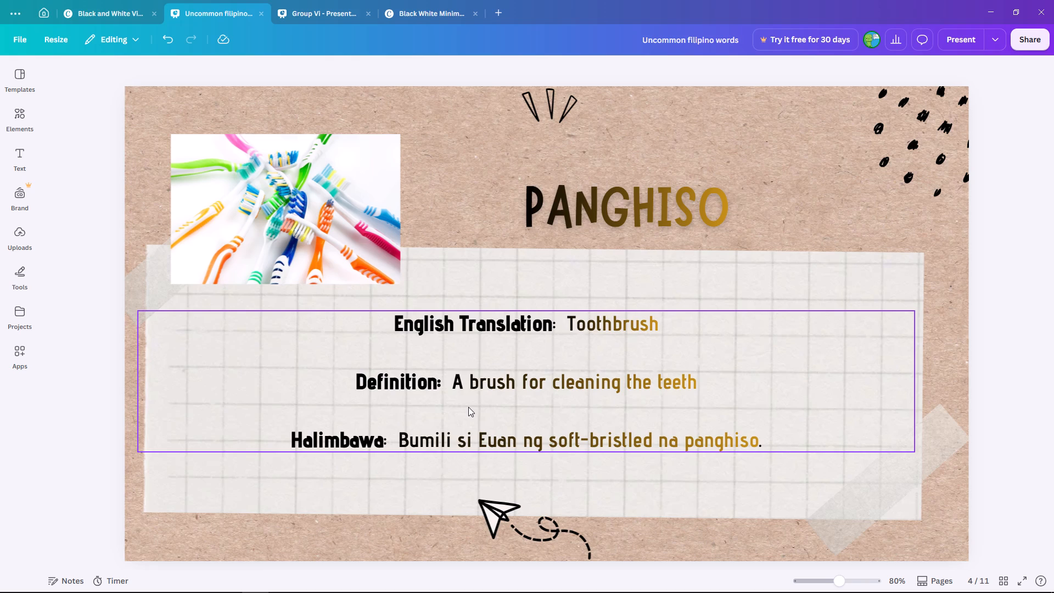
{"action": "left_click", "coordinate": [433, 335]}
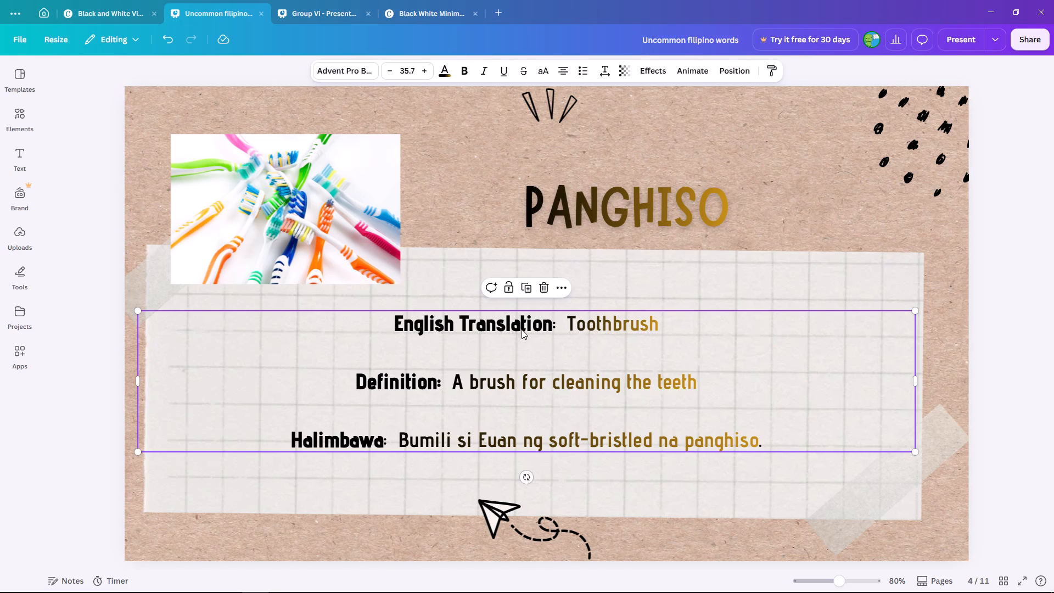
{"action": "left_click", "coordinate": [563, 318]}
{"action": "double_click", "coordinate": [552, 324]}
{"action": "left_click_drag", "start_coordinate": [558, 324], "coordinate": [412, 330]}
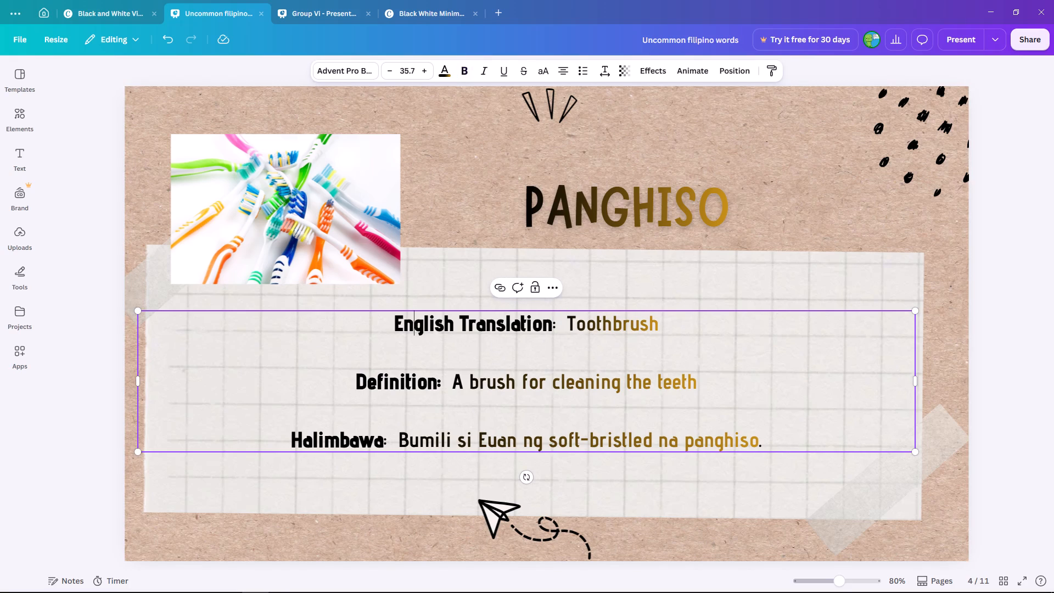
{"action": "left_click", "coordinate": [559, 324]}
{"action": "left_click_drag", "start_coordinate": [557, 324], "coordinate": [378, 337]}
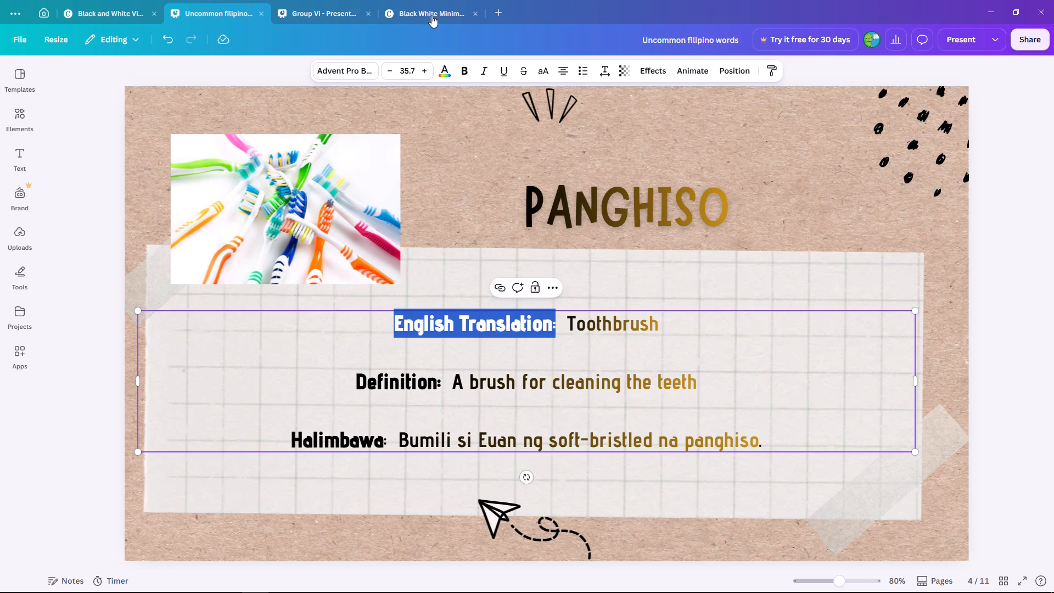
{"action": "left_click", "coordinate": [448, 69]}
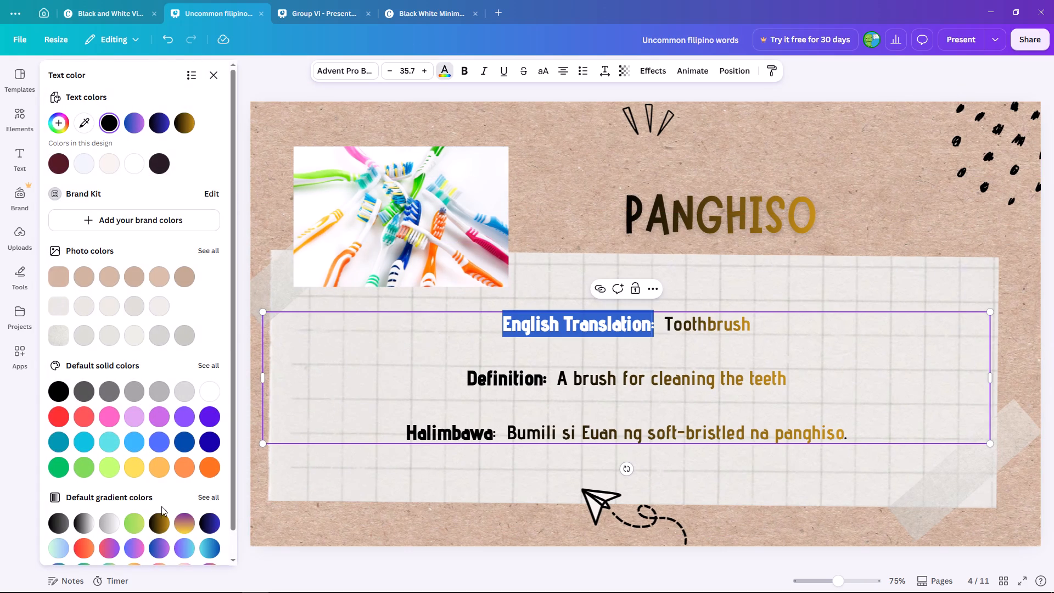
{"action": "left_click", "coordinate": [159, 546]}
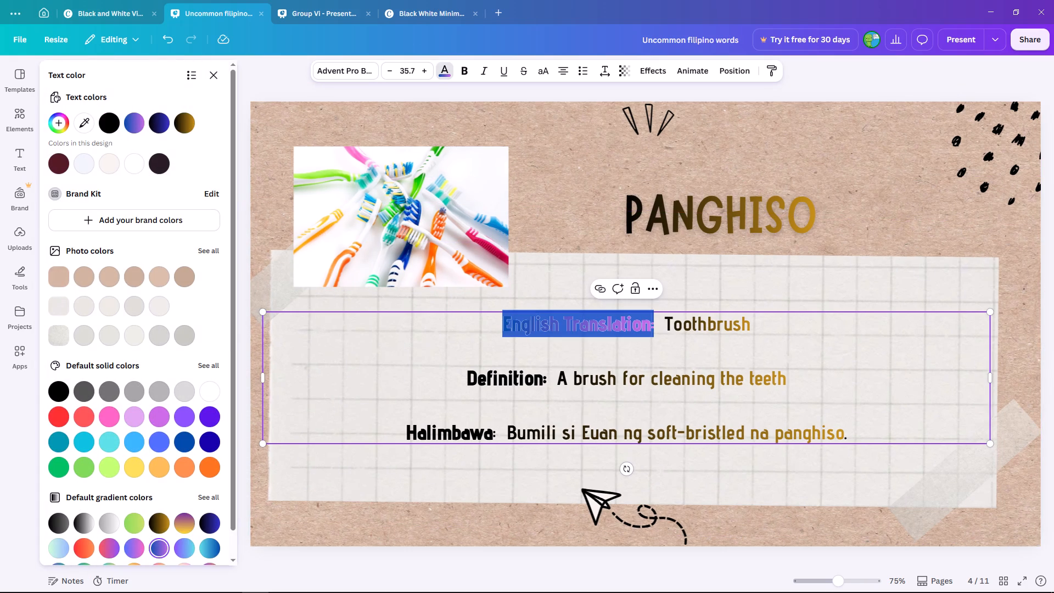
{"action": "left_click", "coordinate": [396, 401]}
Move the toothbrush picture on the Panghiso slide to the right, toward the title.
{"action": "left_click", "coordinate": [404, 276]}
{"action": "left_click_drag", "start_coordinate": [406, 247], "coordinate": [433, 241]}
{"action": "left_click", "coordinate": [335, 220]}
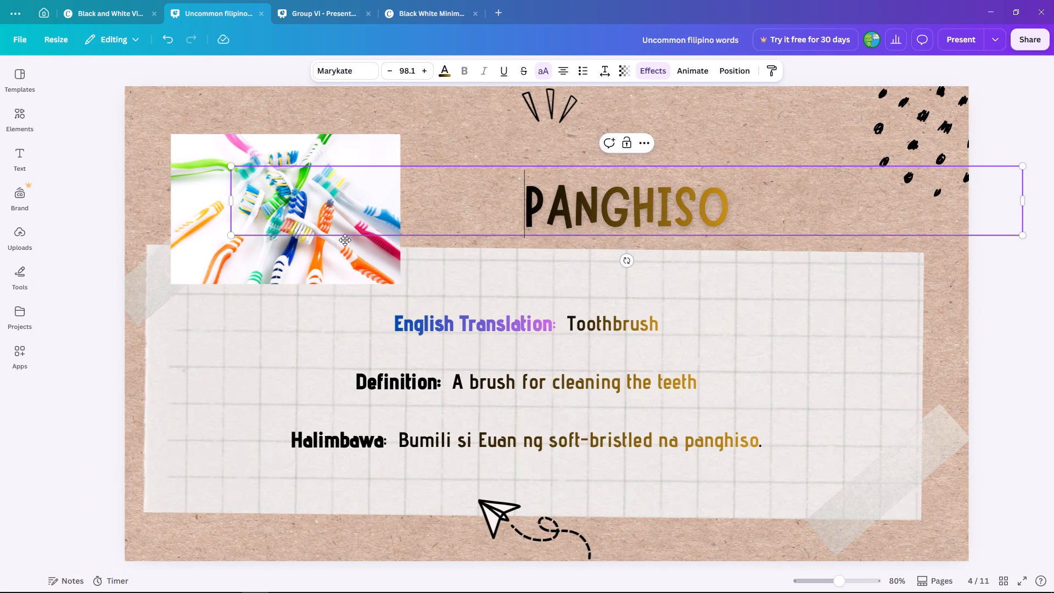
{"action": "left_click_drag", "start_coordinate": [291, 253], "coordinate": [340, 252]}
Move the title PANGHISO slightly down and to the right, just above the grid paper.
{"action": "left_click", "coordinate": [571, 235]}
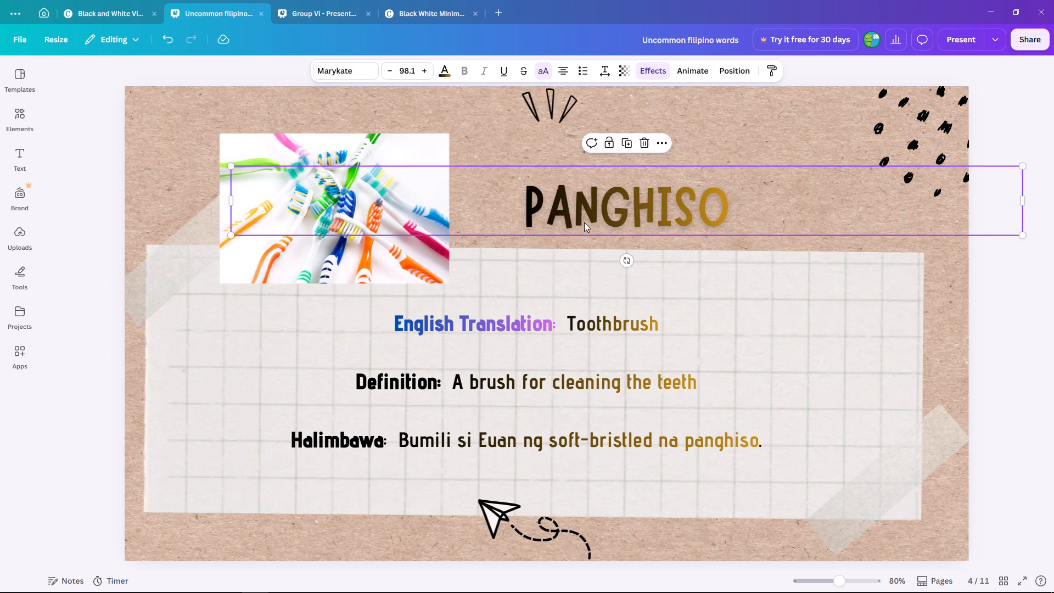
{"action": "left_click_drag", "start_coordinate": [593, 214], "coordinate": [610, 225]}
{"action": "left_click", "coordinate": [389, 225]}
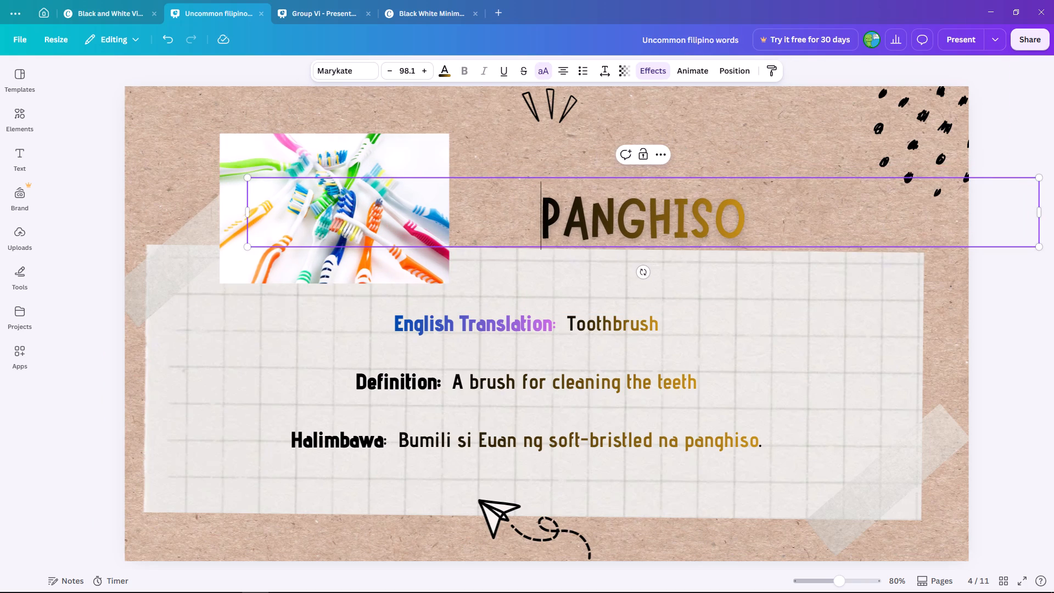
Move the toothbrush picture slightly left, away from the PANGHISO title, keeping its height on the slide.
{"action": "left_click", "coordinate": [378, 214]}
{"action": "left_click", "coordinate": [253, 260]}
{"action": "left_click_drag", "start_coordinate": [249, 261], "coordinate": [224, 261]}
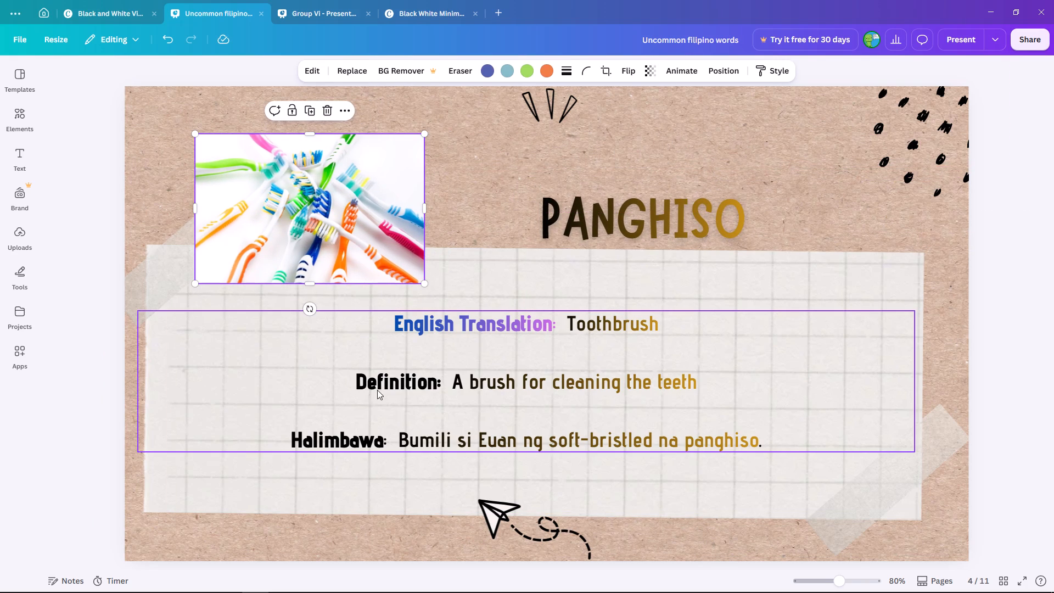
Apply the default blue-to-purple gradient to the label "Definition:" on the Panghiso slide.
{"action": "left_click", "coordinate": [430, 379]}
{"action": "double_click", "coordinate": [442, 378]}
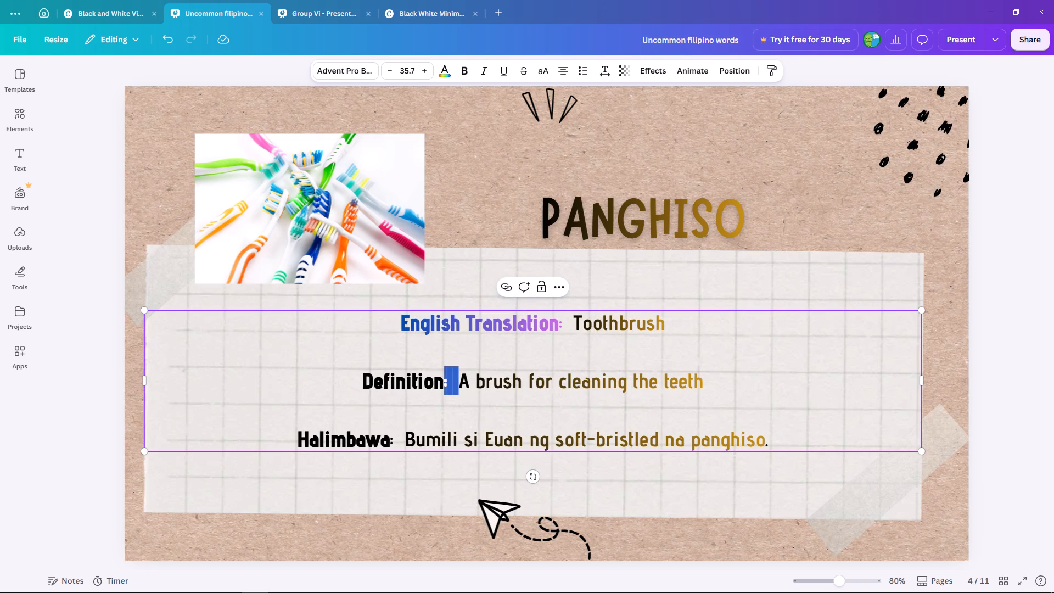
{"action": "left_click", "coordinate": [440, 379]}
{"action": "left_click_drag", "start_coordinate": [448, 379], "coordinate": [349, 389]}
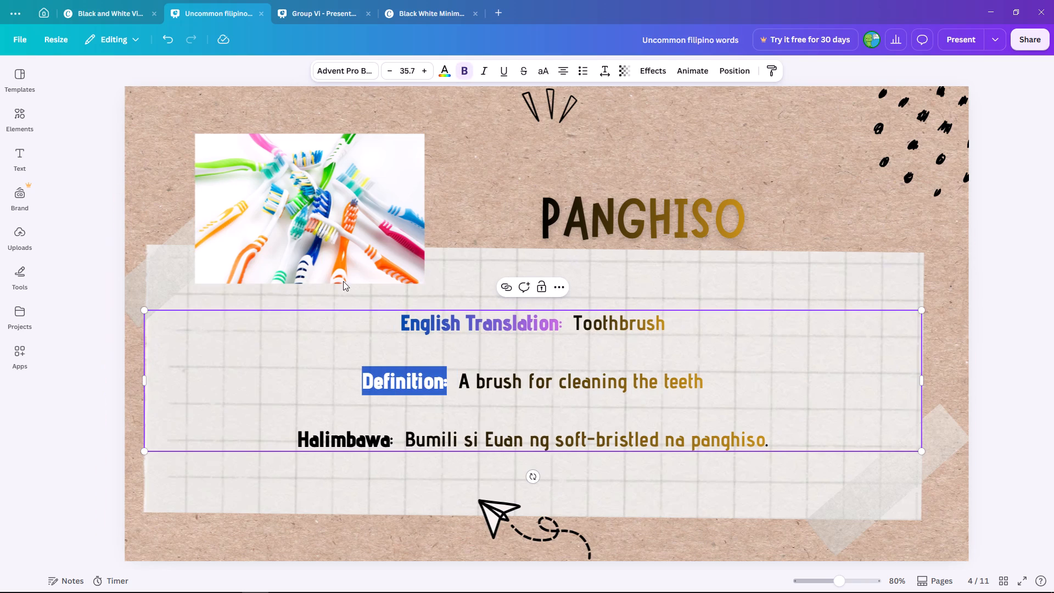
{"action": "left_click", "coordinate": [442, 68]}
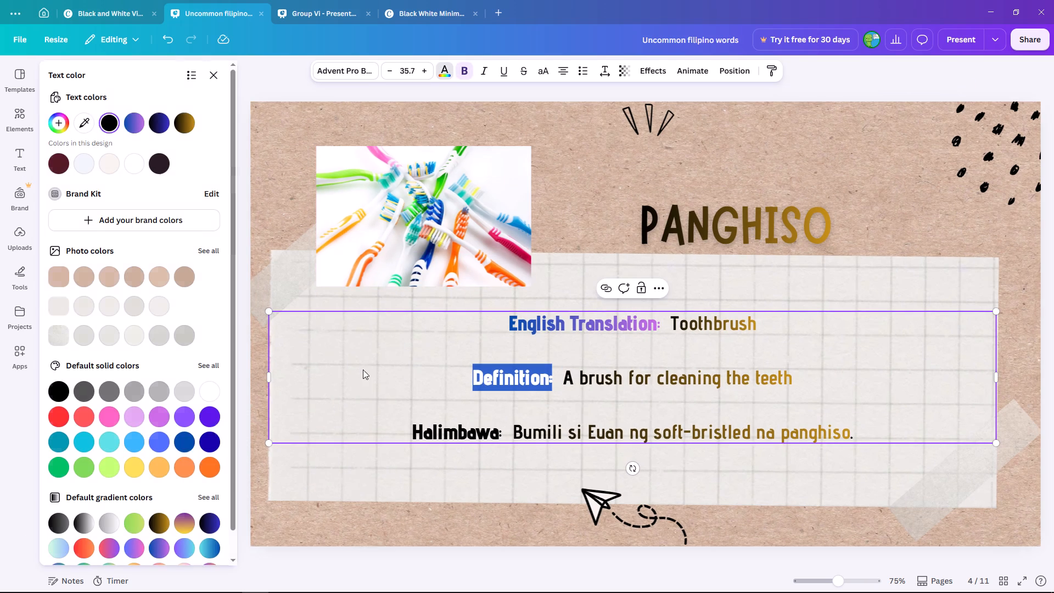
{"action": "left_click", "coordinate": [156, 552]}
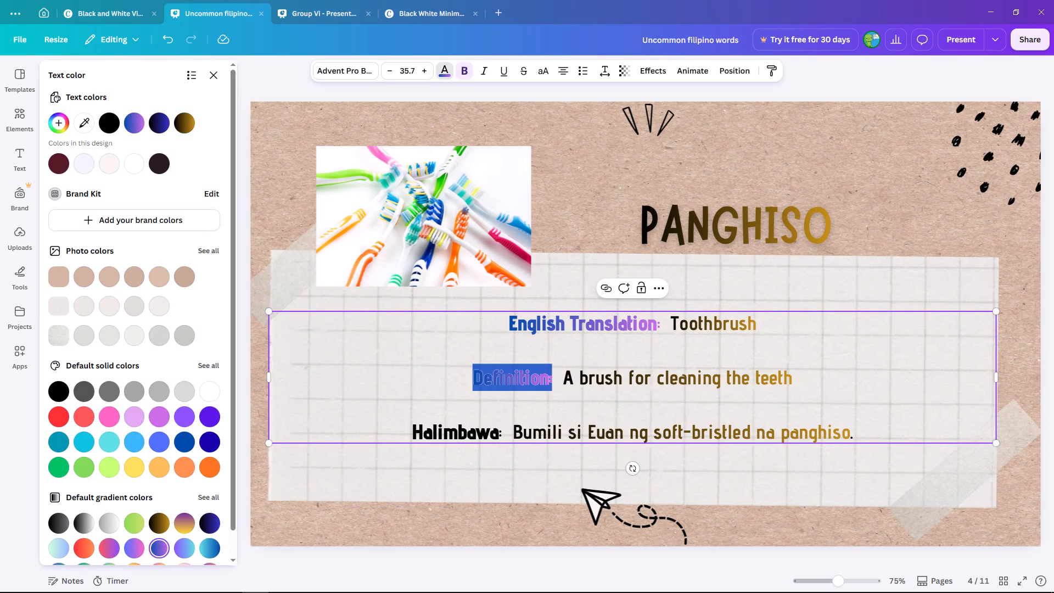
{"action": "left_click", "coordinate": [374, 389]}
Apply the default blue-to-purple gradient to the label "Halimbawa:" on the Panghiso slide.
{"action": "left_click_drag", "start_coordinate": [506, 430], "coordinate": [399, 440]}
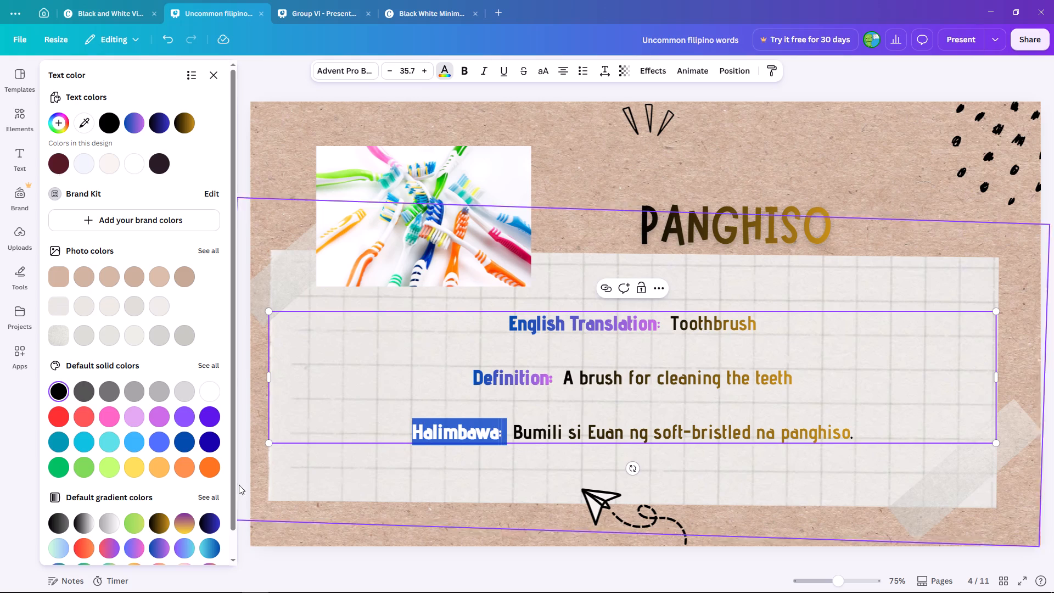
{"action": "left_click", "coordinate": [155, 541]}
{"action": "left_click", "coordinate": [323, 474]}
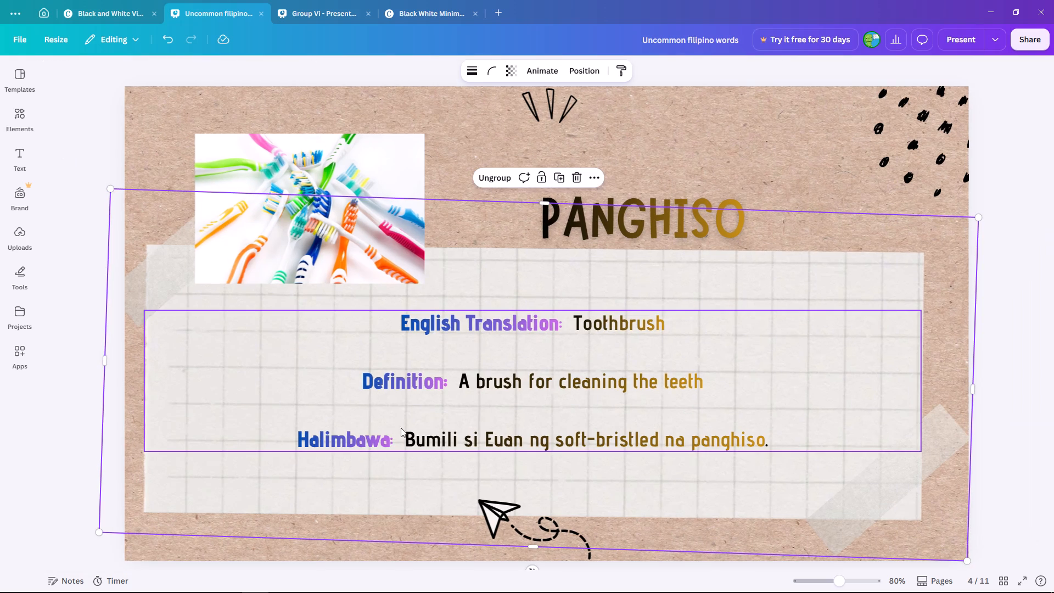
On the Kalantare slide, widen the translation and definition text block by extending its right edge toward the grid paper's edge.
{"action": "scroll", "coordinate": [357, 443], "scroll_direction": "down", "scroll_amount": 2}
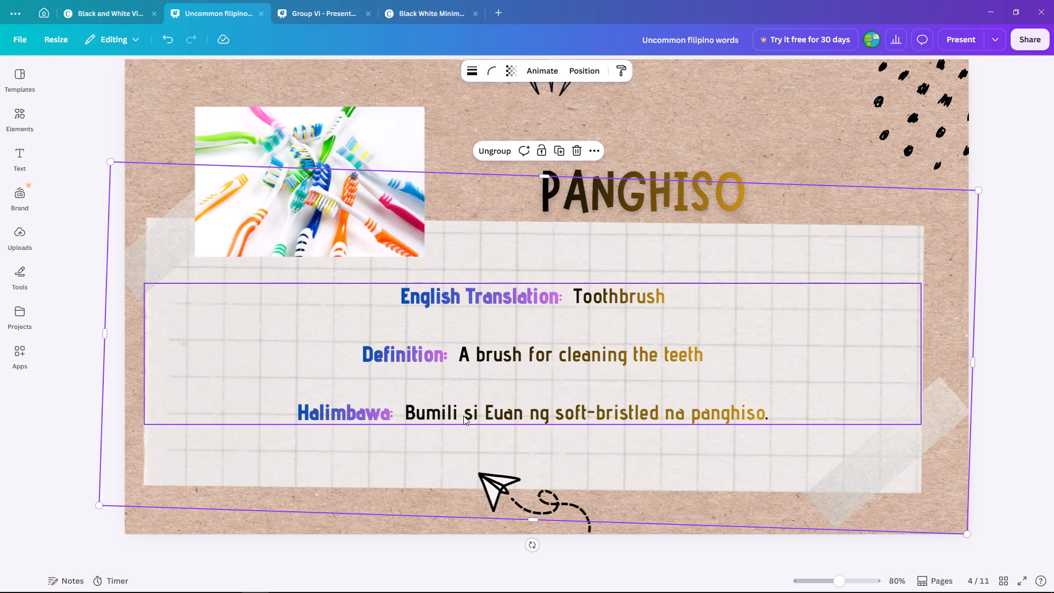
{"action": "scroll", "coordinate": [455, 407], "scroll_direction": "down", "scroll_amount": 2}
{"action": "left_click", "coordinate": [207, 553]}
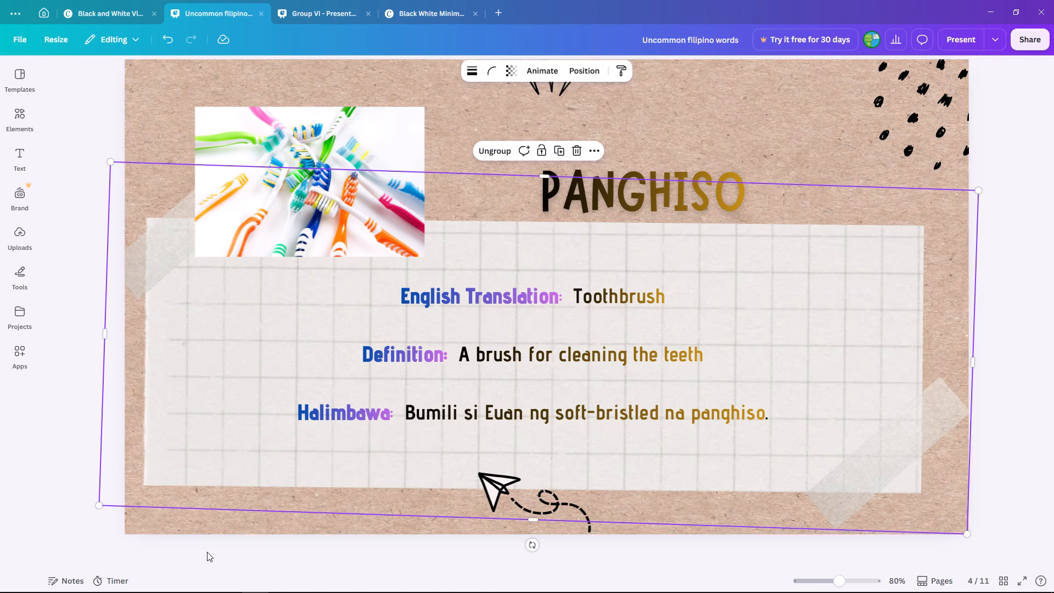
{"action": "scroll", "coordinate": [244, 507], "scroll_direction": "down", "scroll_amount": 2}
{"action": "scroll", "coordinate": [715, 494], "scroll_direction": "up", "scroll_amount": 2}
{"action": "scroll", "coordinate": [679, 480], "scroll_direction": "down", "scroll_amount": 6}
{"action": "left_click", "coordinate": [704, 569]}
{"action": "left_click", "coordinate": [989, 439]}
{"action": "scroll", "coordinate": [869, 439], "scroll_direction": "down", "scroll_amount": 3}
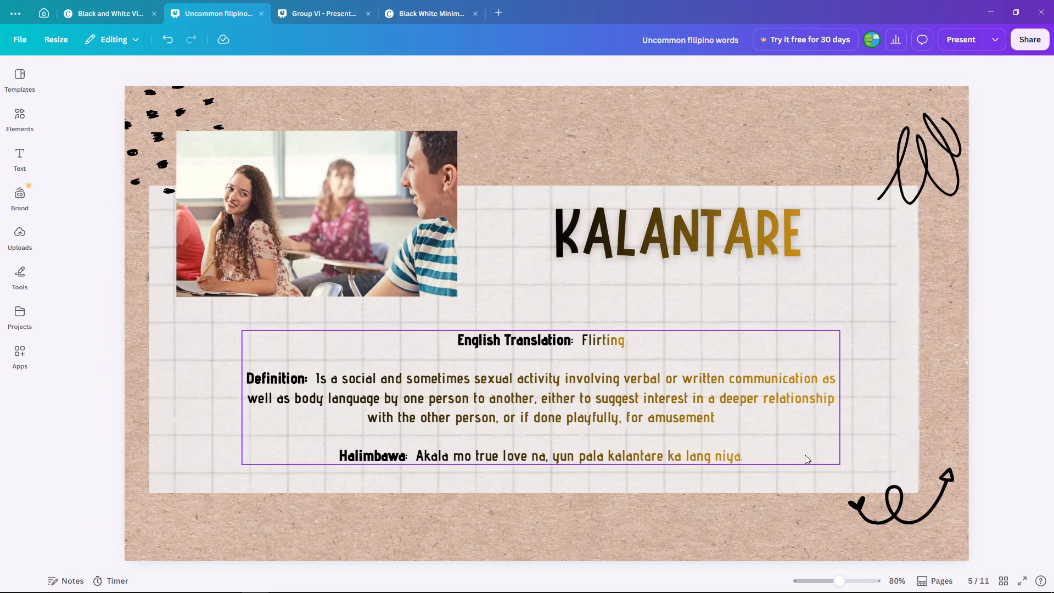
{"action": "scroll", "coordinate": [758, 450], "scroll_direction": "up", "scroll_amount": 3}
{"action": "scroll", "coordinate": [672, 402], "scroll_direction": "down", "scroll_amount": 2}
{"action": "left_click", "coordinate": [400, 264]}
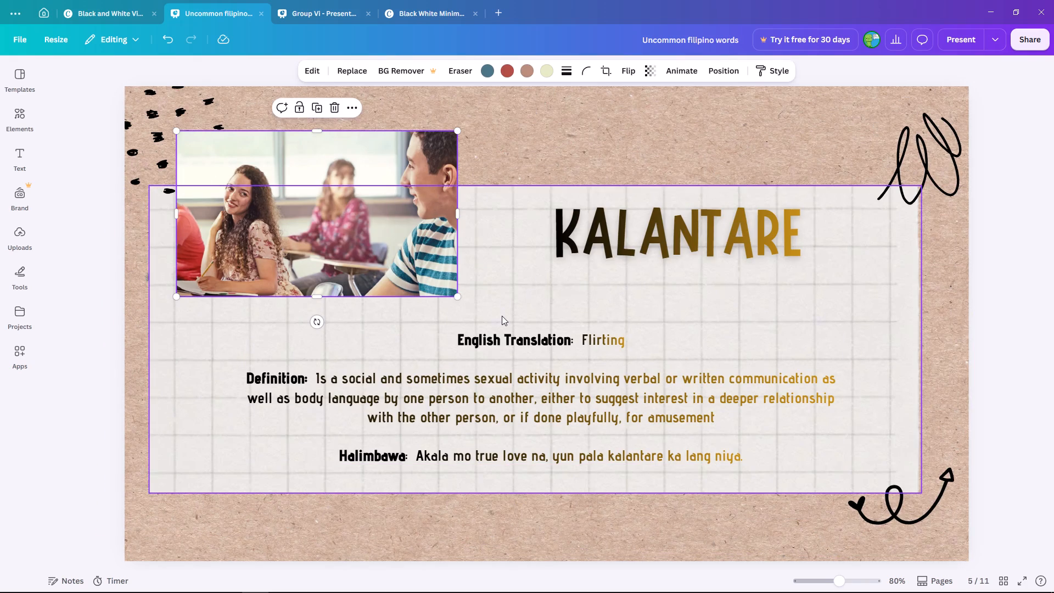
{"action": "left_click", "coordinate": [576, 343]}
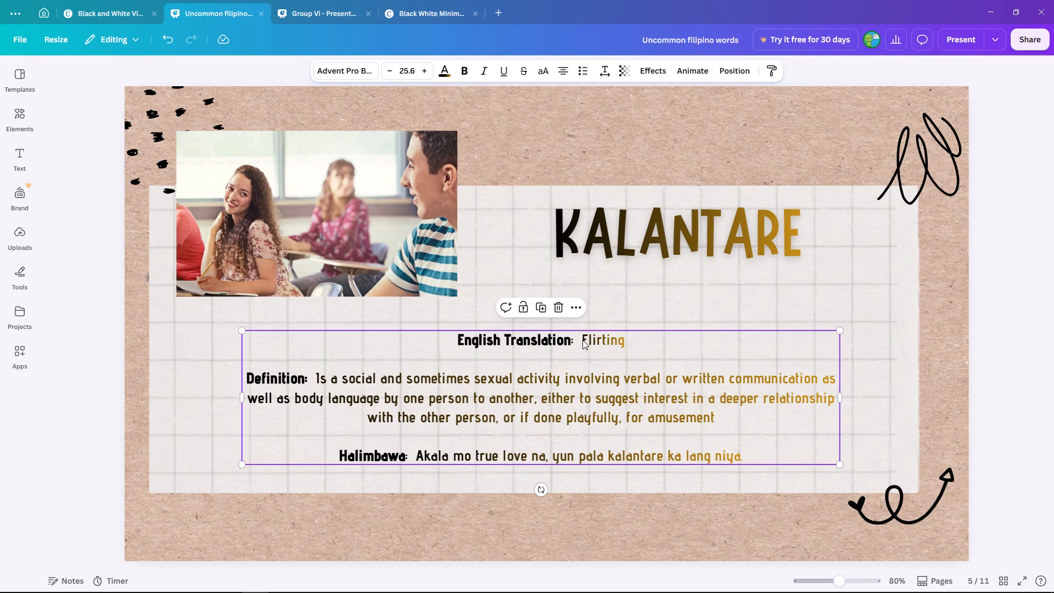
{"action": "triple_click", "coordinate": [582, 340]}
{"action": "left_click", "coordinate": [582, 340]}
{"action": "left_click_drag", "start_coordinate": [582, 340], "coordinate": [626, 339]}
{"action": "left_click", "coordinate": [729, 354]}
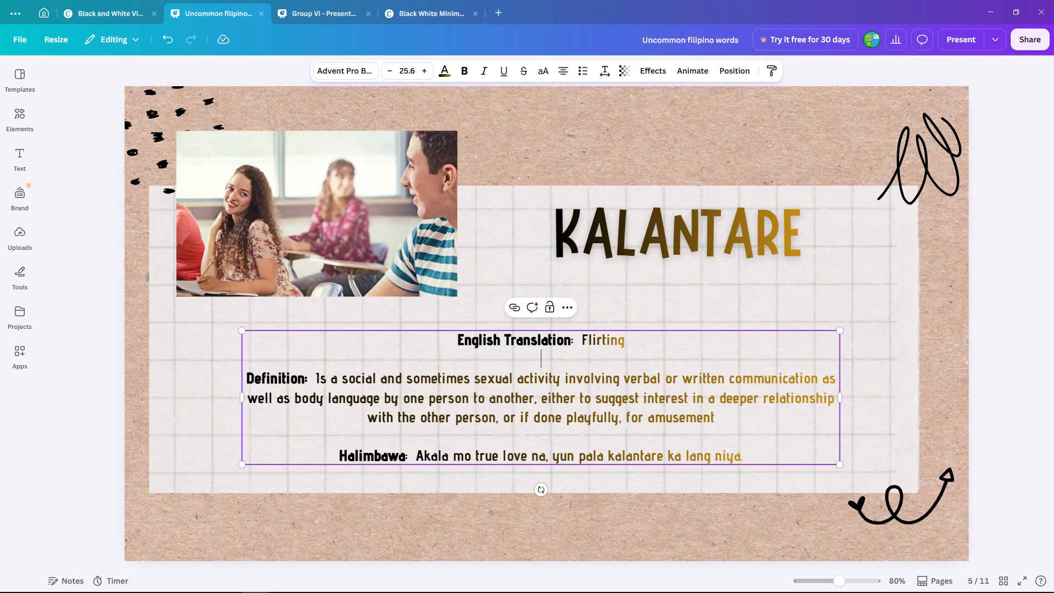
{"action": "left_click_drag", "start_coordinate": [842, 398], "coordinate": [882, 394]}
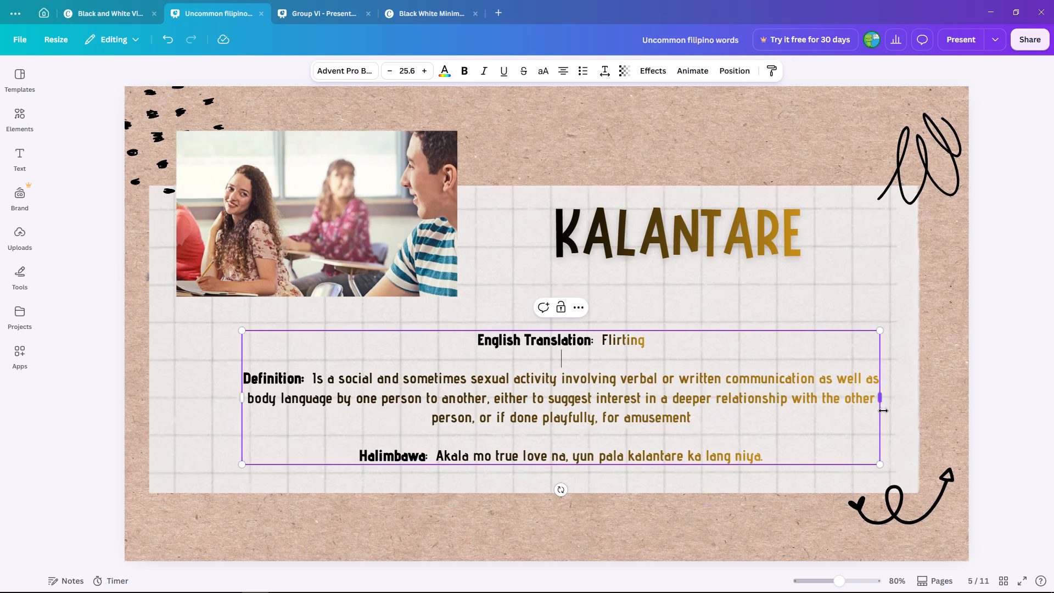
Move the Kalantare translation and definition text block slightly up and to the left on the grid paper.
{"action": "left_click_drag", "start_coordinate": [626, 409], "coordinate": [619, 373]}
{"action": "left_click", "coordinate": [675, 474]}
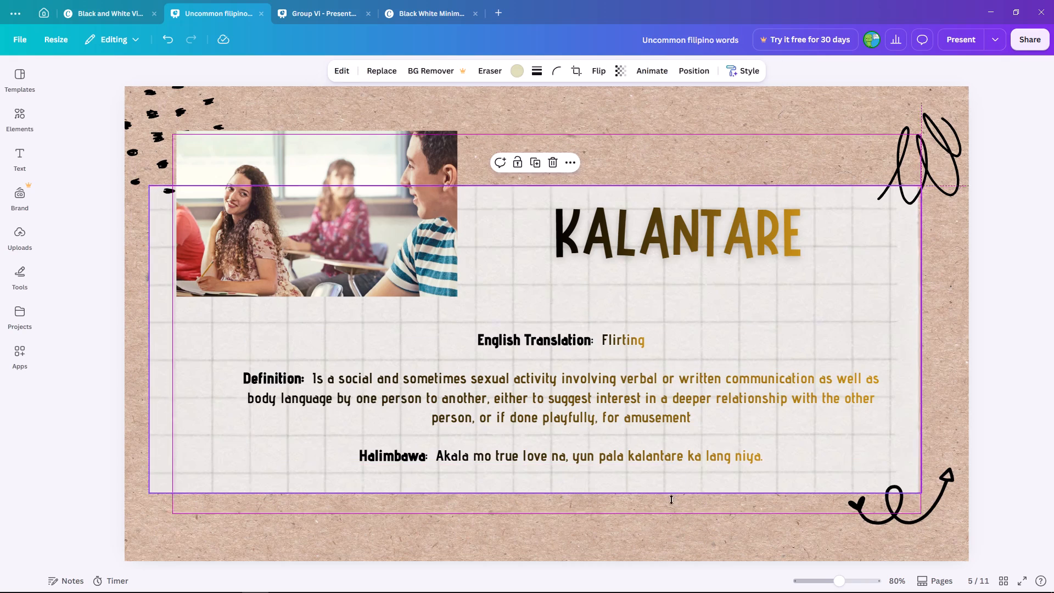
{"action": "left_click", "coordinate": [595, 400]}
{"action": "left_click_drag", "start_coordinate": [595, 401], "coordinate": [587, 385]}
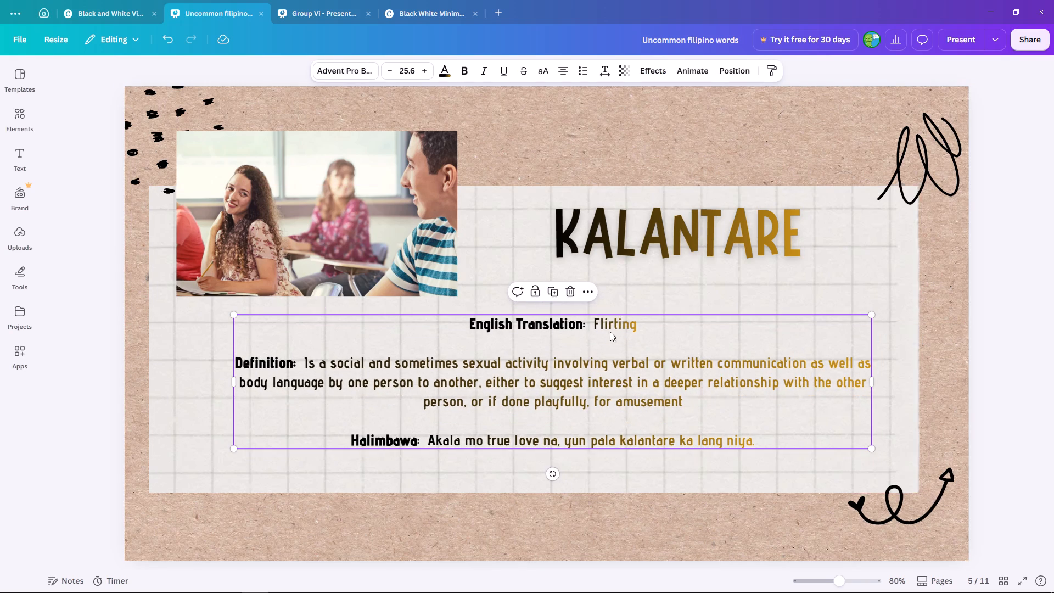
Apply the default blue-to-purple gradient to the label "English Translation" on the Kalantare slide.
{"action": "double_click", "coordinate": [630, 323]}
{"action": "left_click", "coordinate": [550, 325]}
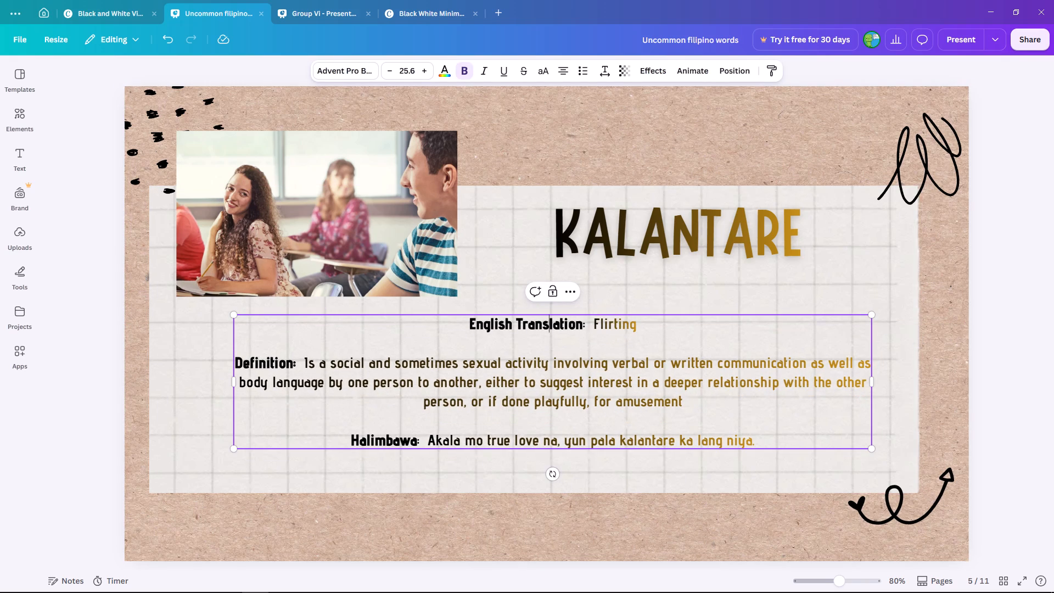
{"action": "left_click_drag", "start_coordinate": [584, 321], "coordinate": [463, 331]}
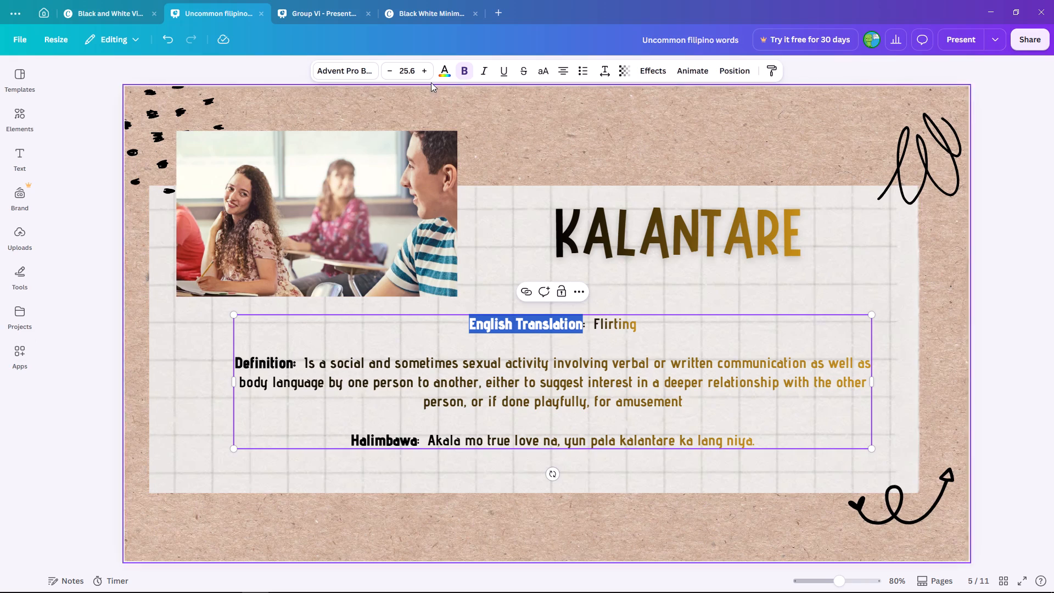
{"action": "left_click", "coordinate": [444, 67]}
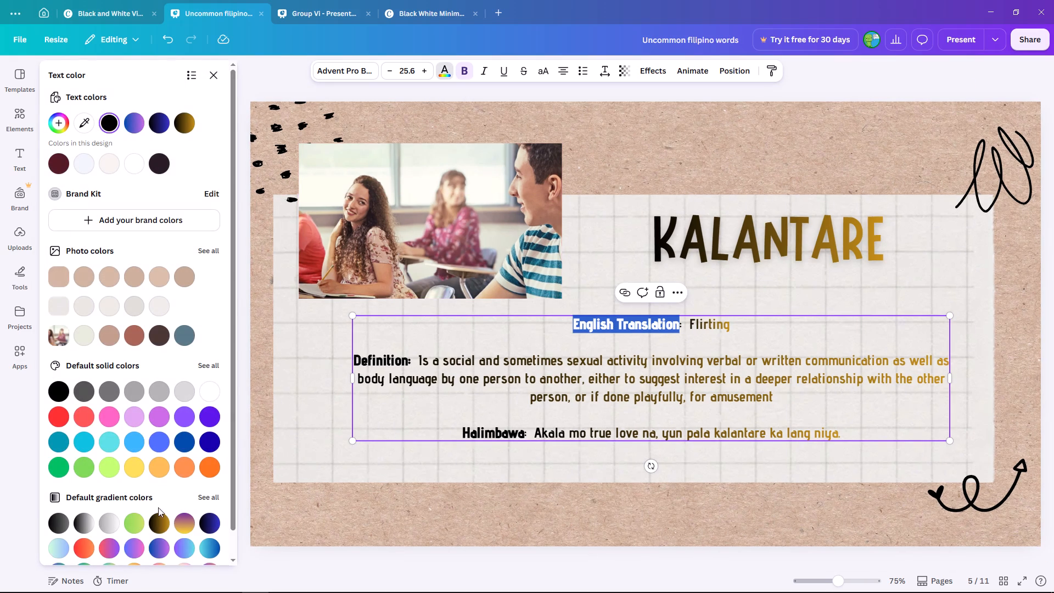
{"action": "left_click", "coordinate": [165, 550]}
Apply the default blue-to-purple gradient to the label "Definition:" on the Kalantare slide.
{"action": "left_click", "coordinate": [414, 361]}
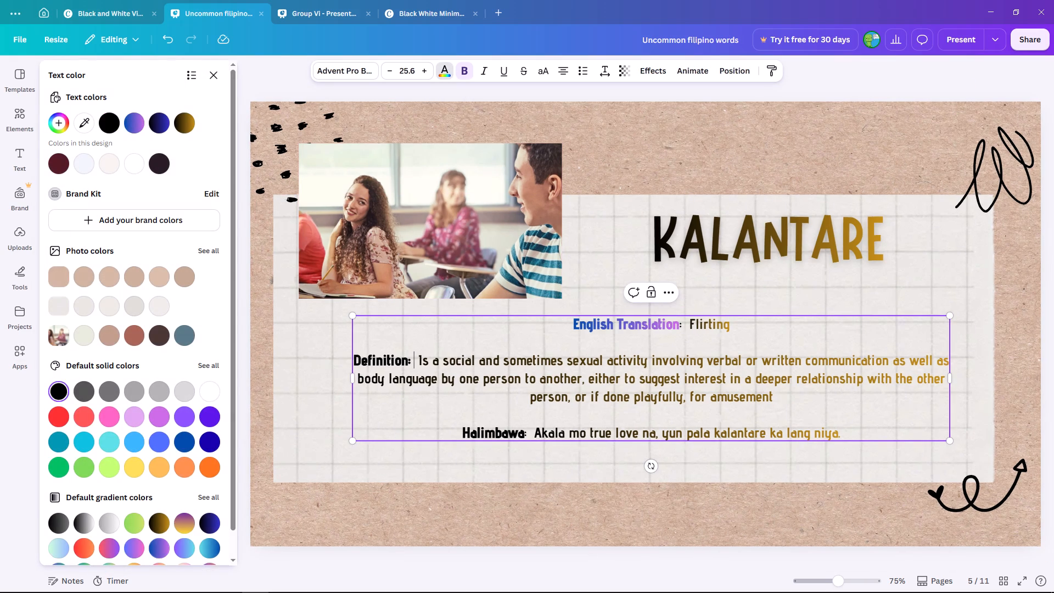
{"action": "left_click_drag", "start_coordinate": [411, 363], "coordinate": [340, 359]}
{"action": "left_click", "coordinate": [394, 358]}
{"action": "left_click_drag", "start_coordinate": [410, 360], "coordinate": [353, 357]}
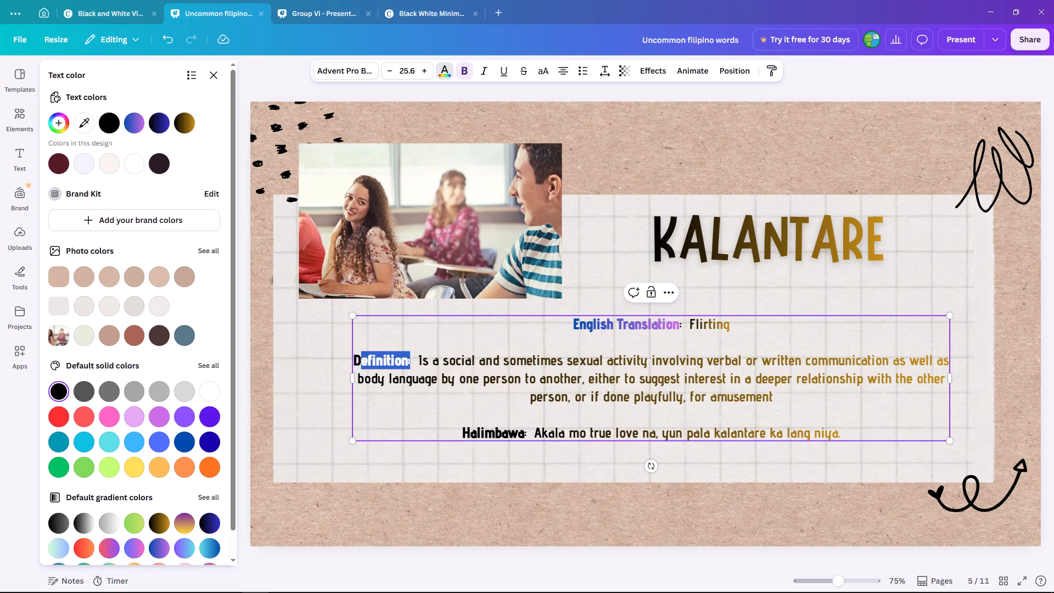
{"action": "left_click_drag", "start_coordinate": [353, 357], "coordinate": [351, 357]}
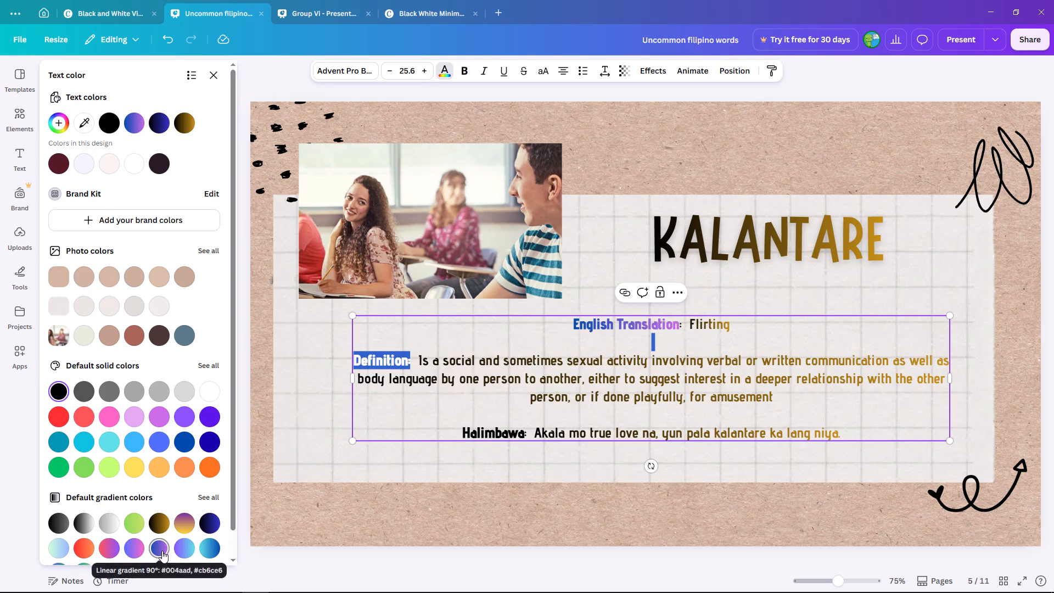
{"action": "left_click", "coordinate": [162, 551]}
Apply the default blue-to-purple gradient to the label "Halimbawa:" on the Kalantare slide.
{"action": "left_click", "coordinate": [525, 434]}
{"action": "left_click_drag", "start_coordinate": [525, 434], "coordinate": [466, 440]}
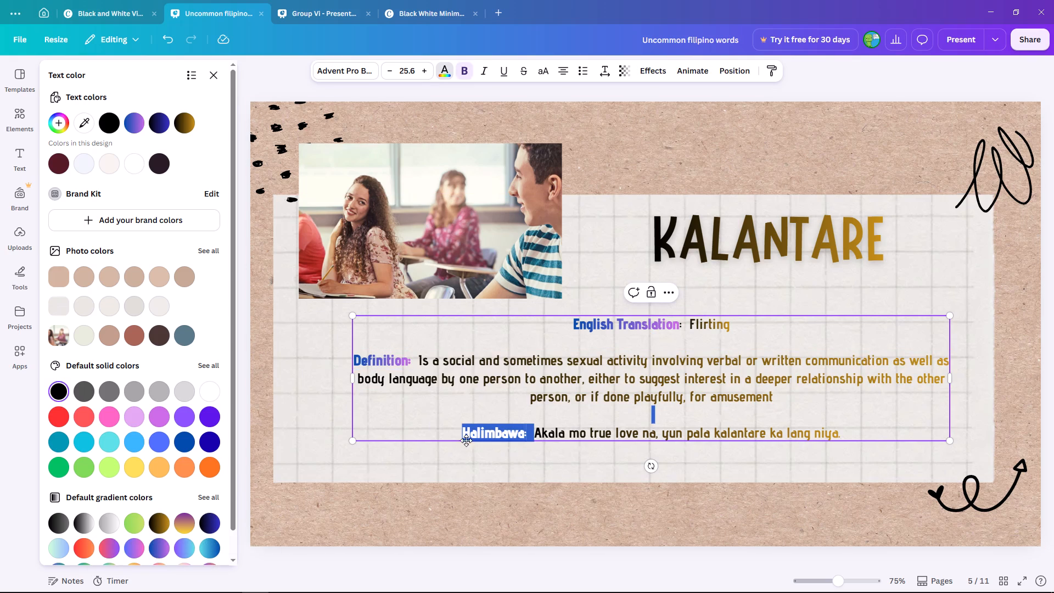
{"action": "left_click_drag", "start_coordinate": [466, 440], "coordinate": [466, 440]}
{"action": "left_click", "coordinate": [160, 540]}
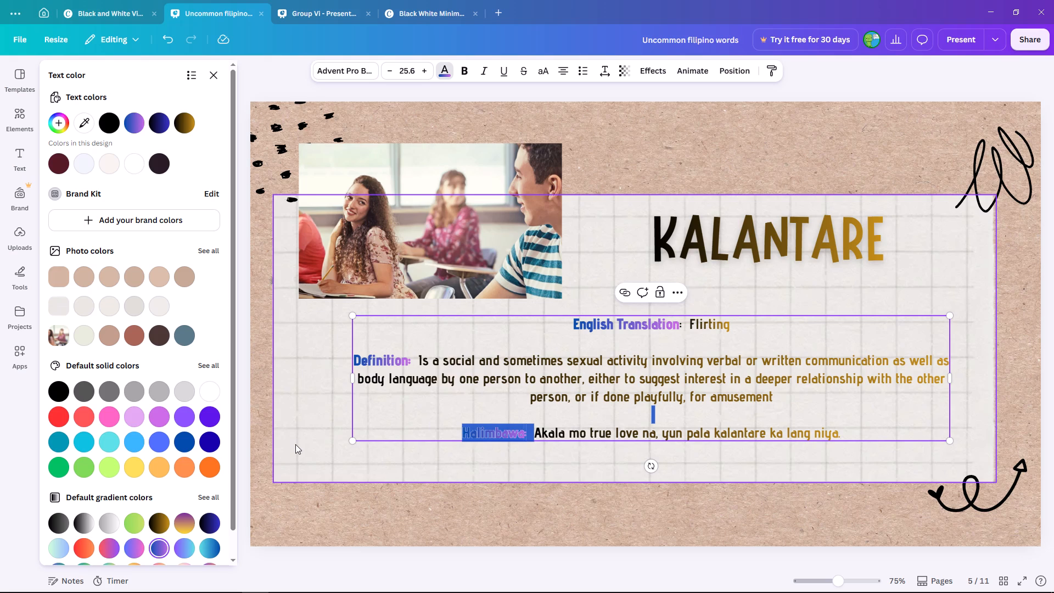
{"action": "left_click", "coordinate": [347, 478]}
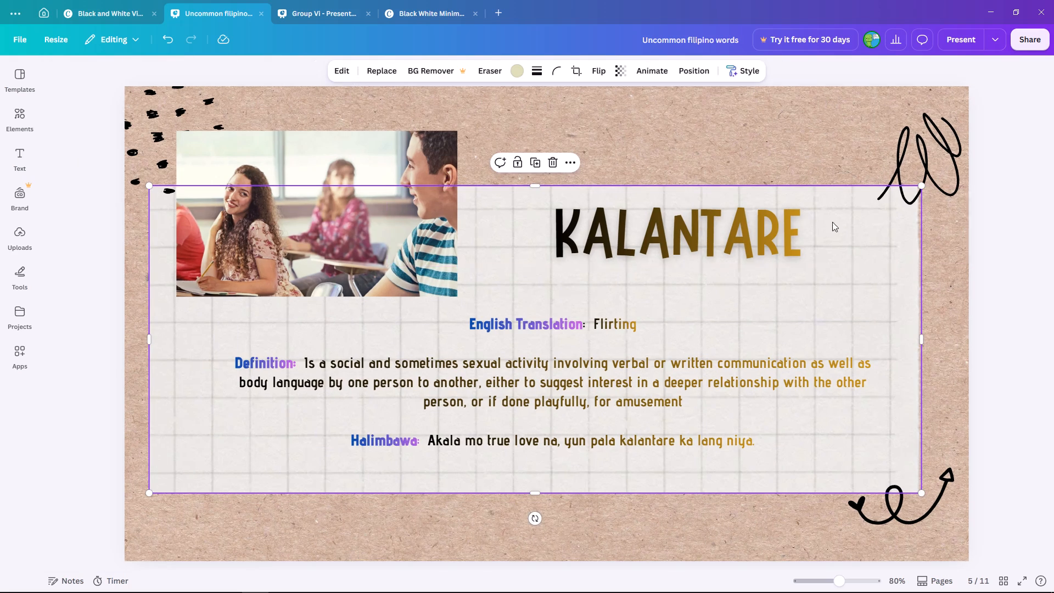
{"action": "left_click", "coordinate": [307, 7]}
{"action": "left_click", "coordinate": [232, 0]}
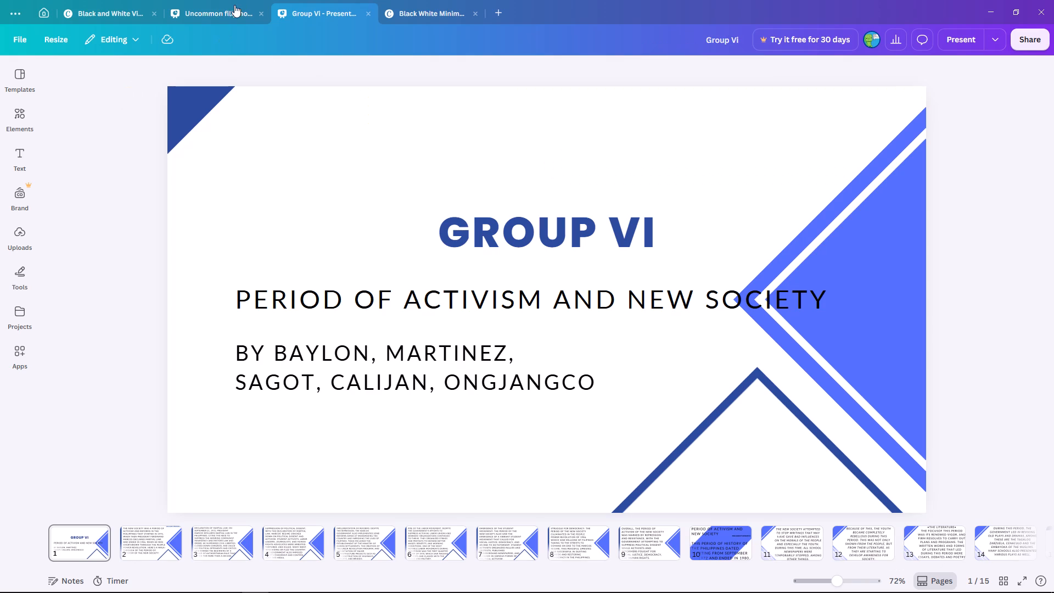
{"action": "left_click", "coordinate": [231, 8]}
On the Baro slide, shrink the clothes rack picture to about two-thirds of its size and place it in the grid paper's upper-left area.
{"action": "scroll", "coordinate": [412, 344], "scroll_direction": "down", "scroll_amount": 3}
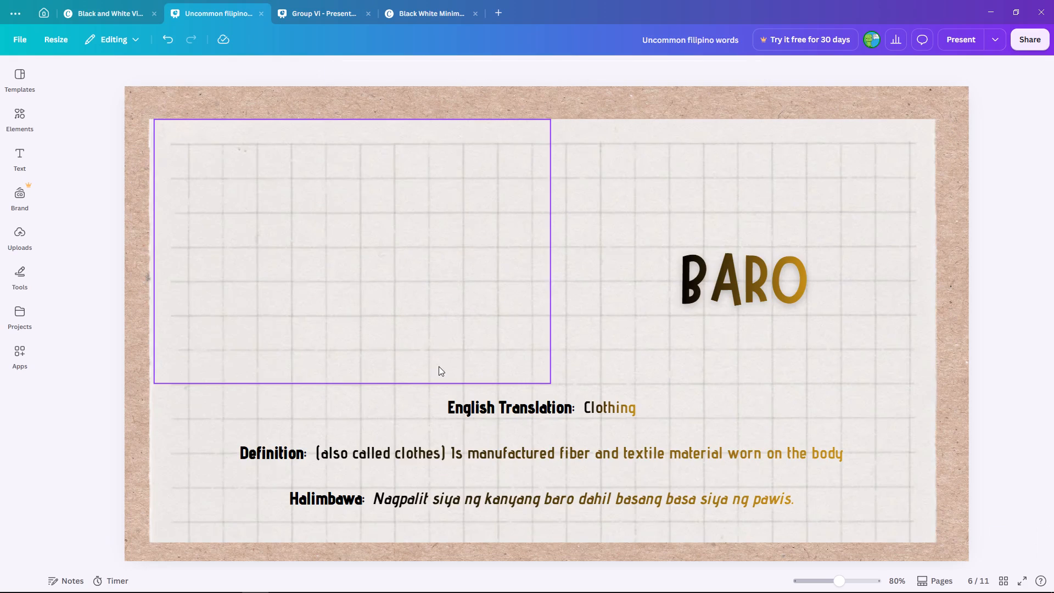
{"action": "left_click_drag", "start_coordinate": [496, 259], "coordinate": [490, 259]}
{"action": "left_click", "coordinate": [441, 262]}
{"action": "left_click_drag", "start_coordinate": [382, 251], "coordinate": [419, 246]}
{"action": "left_click", "coordinate": [336, 236]}
{"action": "key", "text": "space"}
{"action": "key", "text": "space"}
{"action": "left_click_drag", "start_coordinate": [367, 278], "coordinate": [433, 316]}
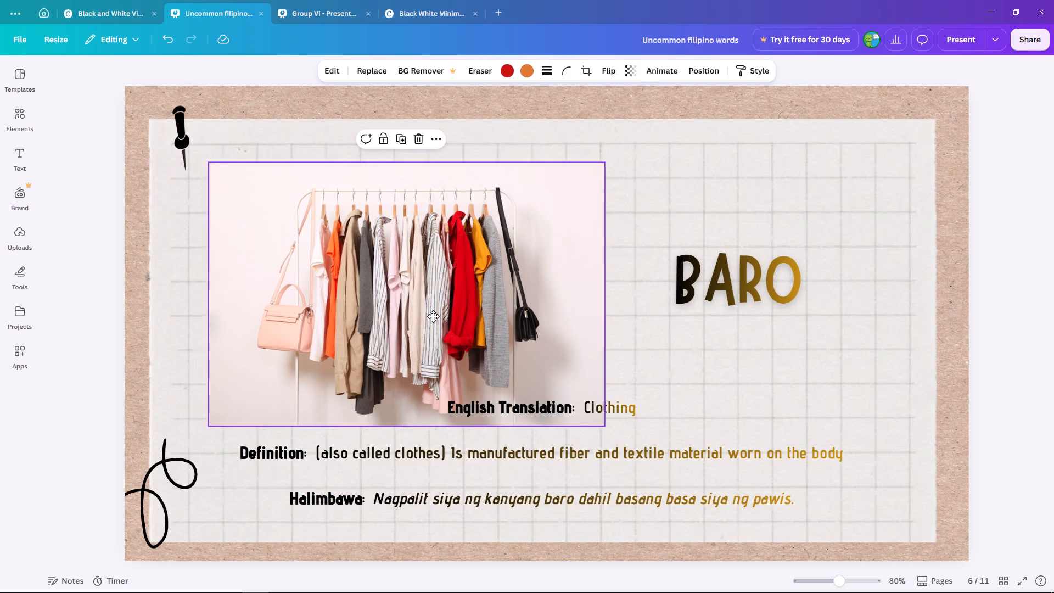
{"action": "left_click_drag", "start_coordinate": [433, 316], "coordinate": [441, 294]}
{"action": "type", "text": "222"}
{"action": "left_click", "coordinate": [326, 293]}
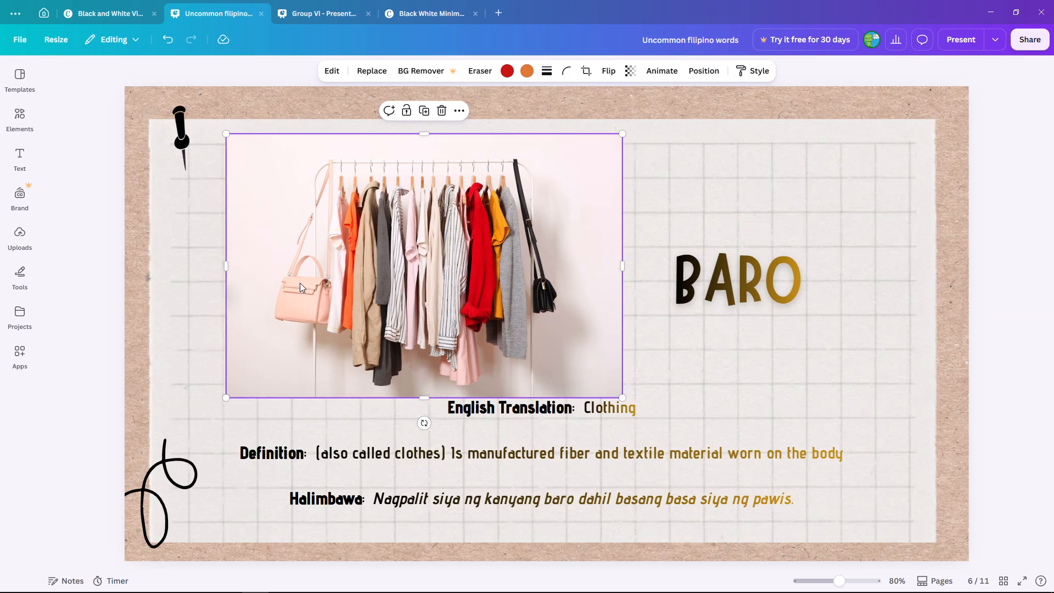
{"action": "left_click_drag", "start_coordinate": [625, 398], "coordinate": [484, 323]}
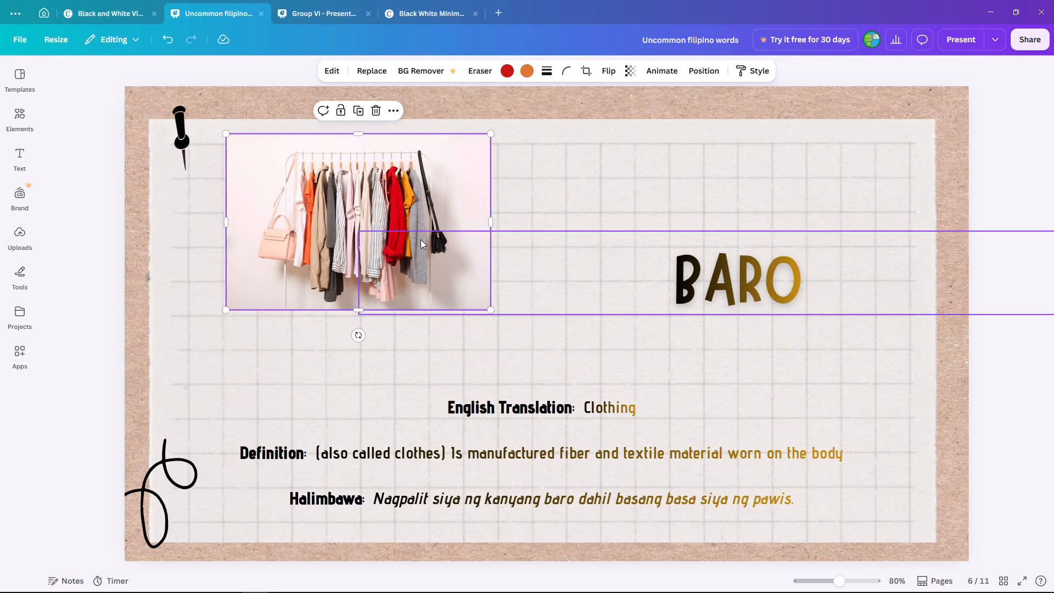
{"action": "left_click_drag", "start_coordinate": [421, 239], "coordinate": [437, 275]}
Move the BARO title left, closer to the clothes rack picture.
{"action": "left_click", "coordinate": [750, 296]}
{"action": "left_click_drag", "start_coordinate": [744, 292], "coordinate": [698, 292]}
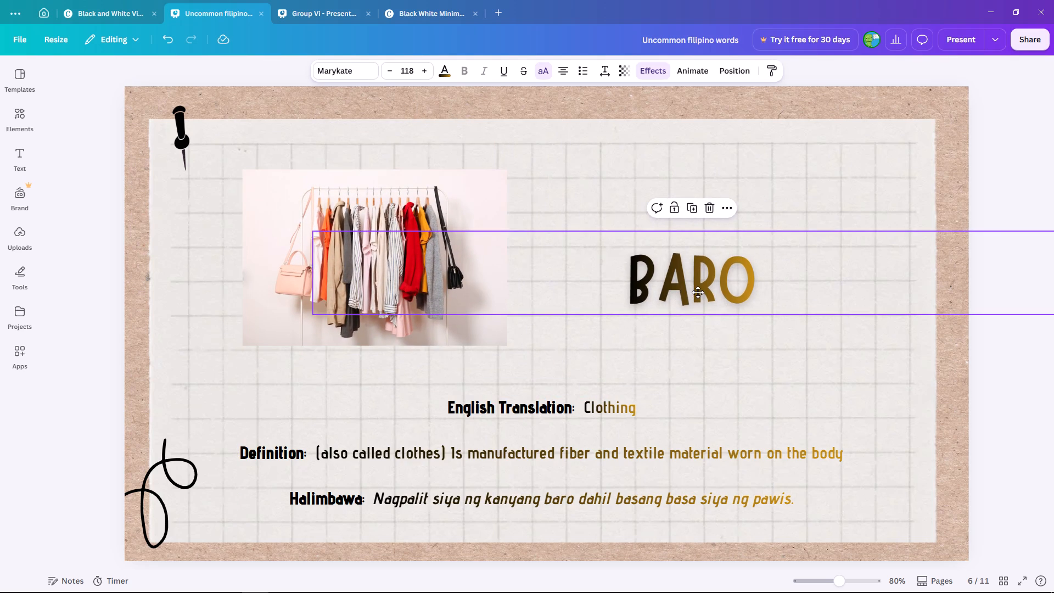
{"action": "left_click_drag", "start_coordinate": [698, 292], "coordinate": [697, 292]}
Move the Baro translation and definition text block up and to the left, just below the clothes rack picture.
{"action": "left_click", "coordinate": [572, 445]}
{"action": "left_click_drag", "start_coordinate": [569, 432], "coordinate": [573, 407]}
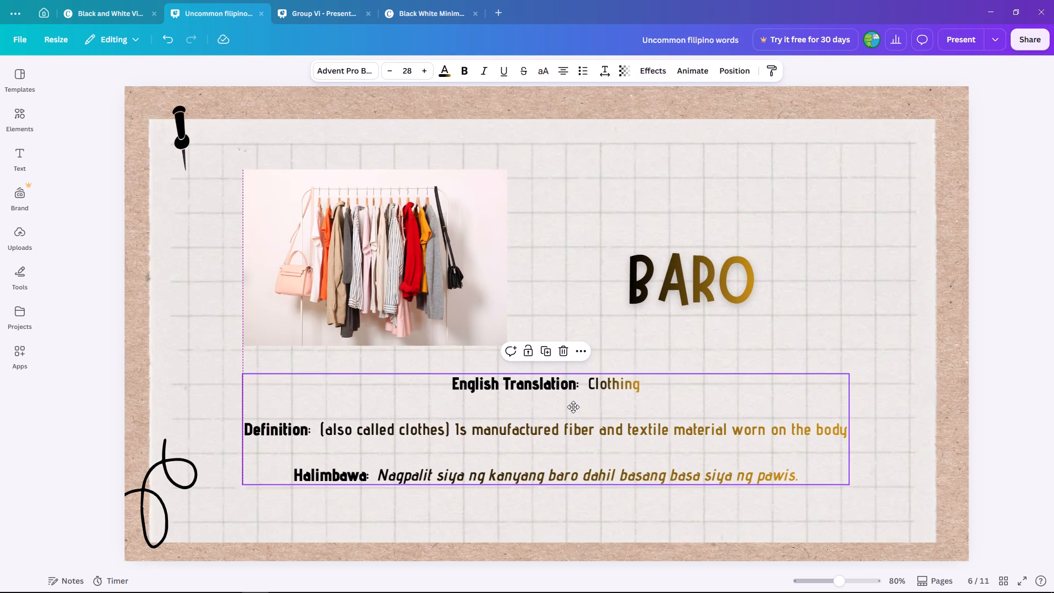
{"action": "left_click_drag", "start_coordinate": [573, 407], "coordinate": [574, 406]}
{"action": "left_click", "coordinate": [568, 410]}
{"action": "left_click", "coordinate": [558, 398]}
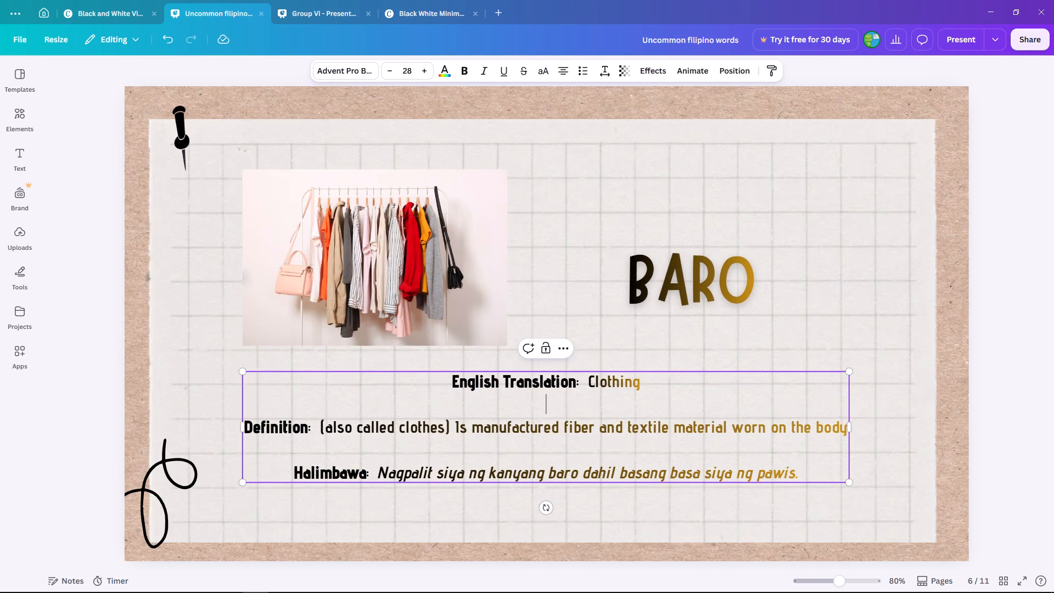
{"action": "left_click", "coordinate": [931, 338]}
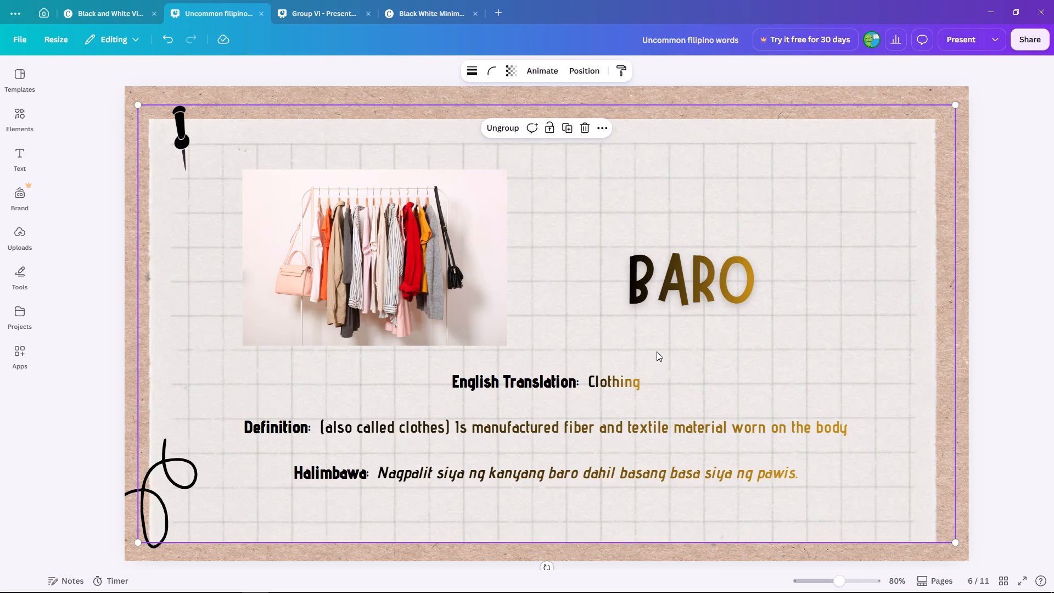
{"action": "scroll", "coordinate": [615, 355], "scroll_direction": "down", "scroll_amount": 2}
{"action": "scroll", "coordinate": [570, 445], "scroll_direction": "down", "scroll_amount": 2}
{"action": "scroll", "coordinate": [559, 445], "scroll_direction": "up", "scroll_amount": 3}
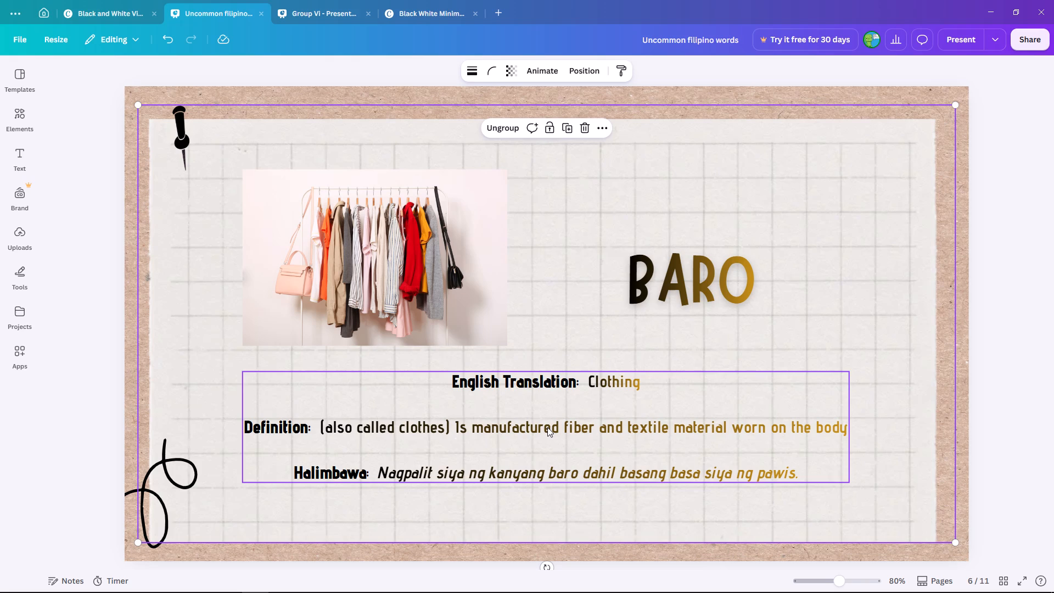
{"action": "left_click_drag", "start_coordinate": [499, 387], "coordinate": [466, 379]}
Replace the label wording before "Clothing" on the Baro slide with "English translation".
{"action": "left_click", "coordinate": [539, 376]}
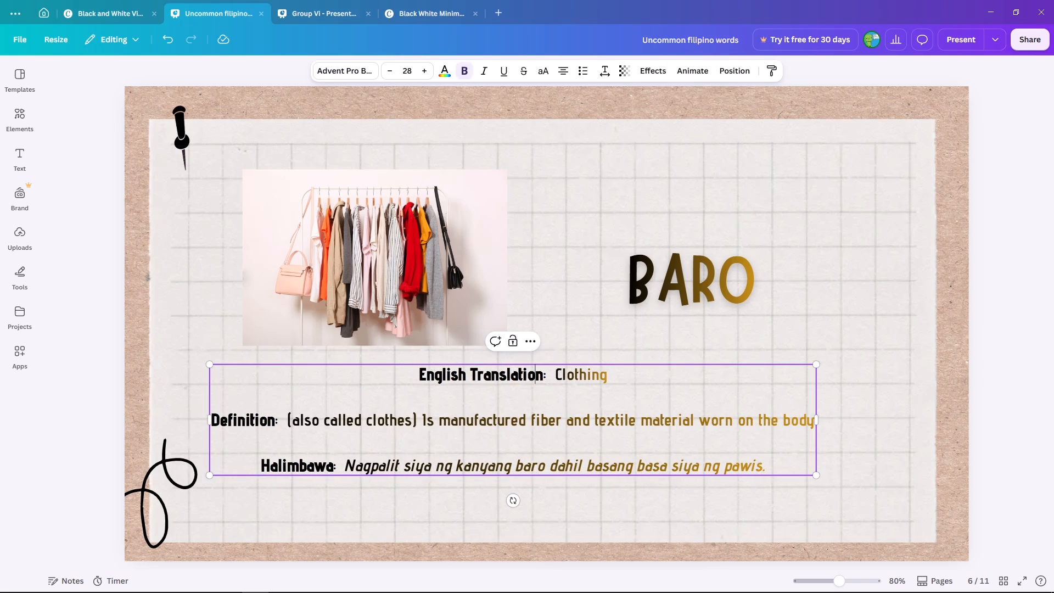
{"action": "left_click", "coordinate": [540, 375]}
{"action": "left_click_drag", "start_coordinate": [540, 375], "coordinate": [444, 377]}
{"action": "left_click", "coordinate": [546, 379]}
{"action": "left_click_drag", "start_coordinate": [542, 376], "coordinate": [414, 374]}
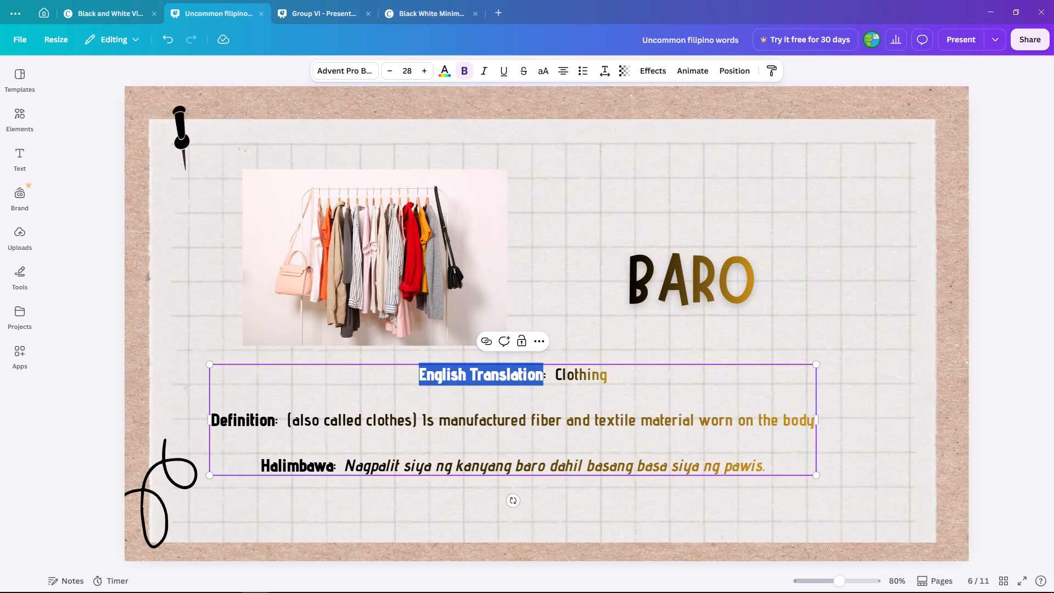
{"action": "type", "text": "EN"}
{"action": "type", "text": "nglish translatiomn"}
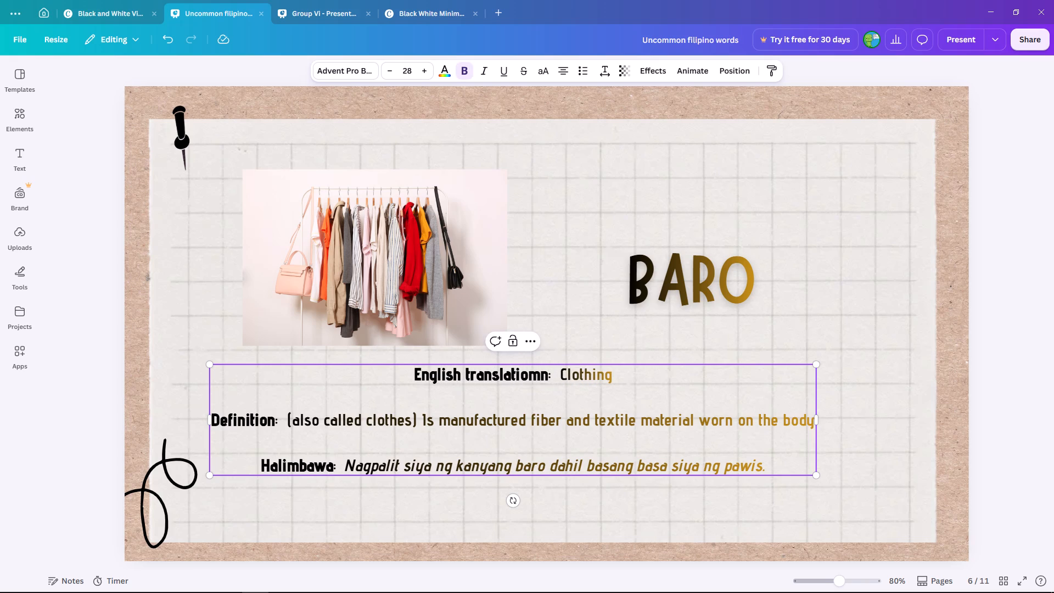
{"action": "key", "text": "BackSpace"}
{"action": "key", "text": "BackSpace"}
{"action": "key", "text": "n"}
{"action": "left_click_drag", "start_coordinate": [406, 400], "coordinate": [413, 398]}
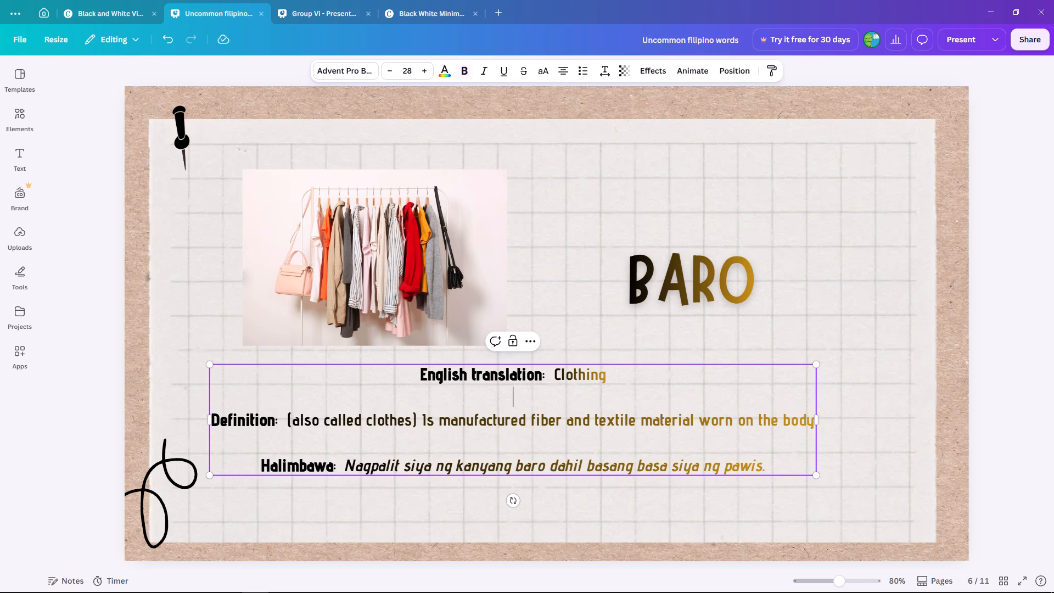
Apply the default blue-to-purple gradient to the label "English translation:" on the Baro slide.
{"action": "left_click", "coordinate": [532, 374]}
{"action": "left_click", "coordinate": [540, 374]}
{"action": "left_click_drag", "start_coordinate": [539, 373], "coordinate": [401, 376]}
{"action": "left_click", "coordinate": [480, 376]}
{"action": "left_click_drag", "start_coordinate": [547, 373], "coordinate": [382, 371]}
{"action": "right_click", "coordinate": [447, 372]}
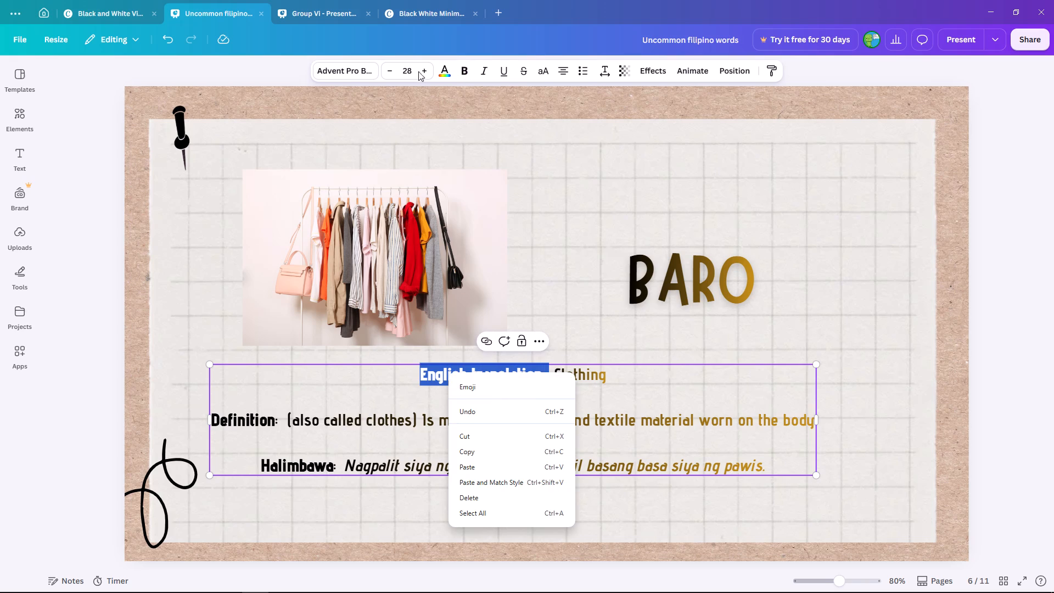
{"action": "left_click", "coordinate": [440, 71]}
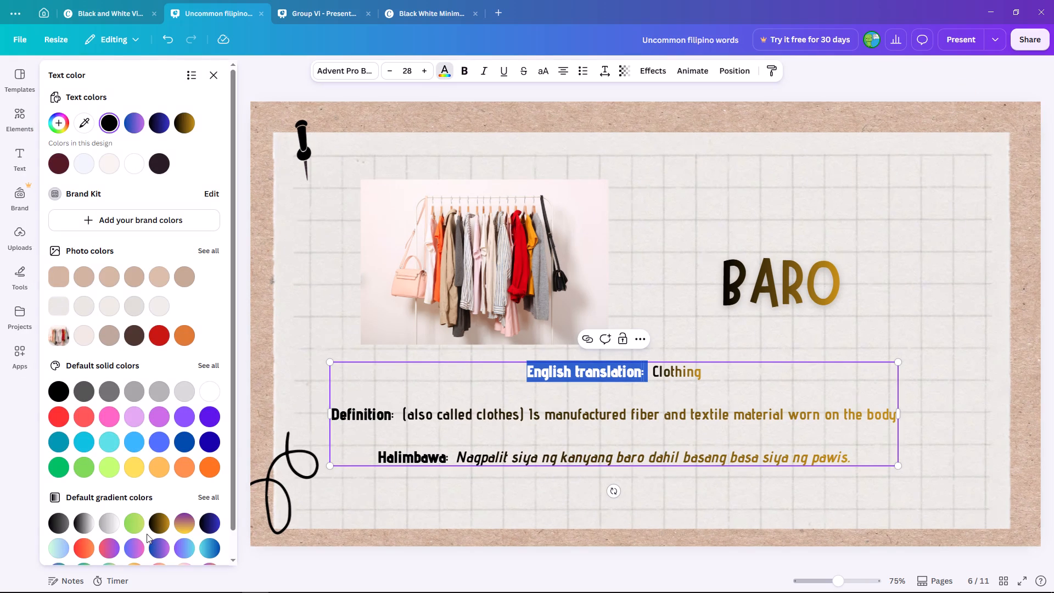
{"action": "left_click", "coordinate": [154, 551]}
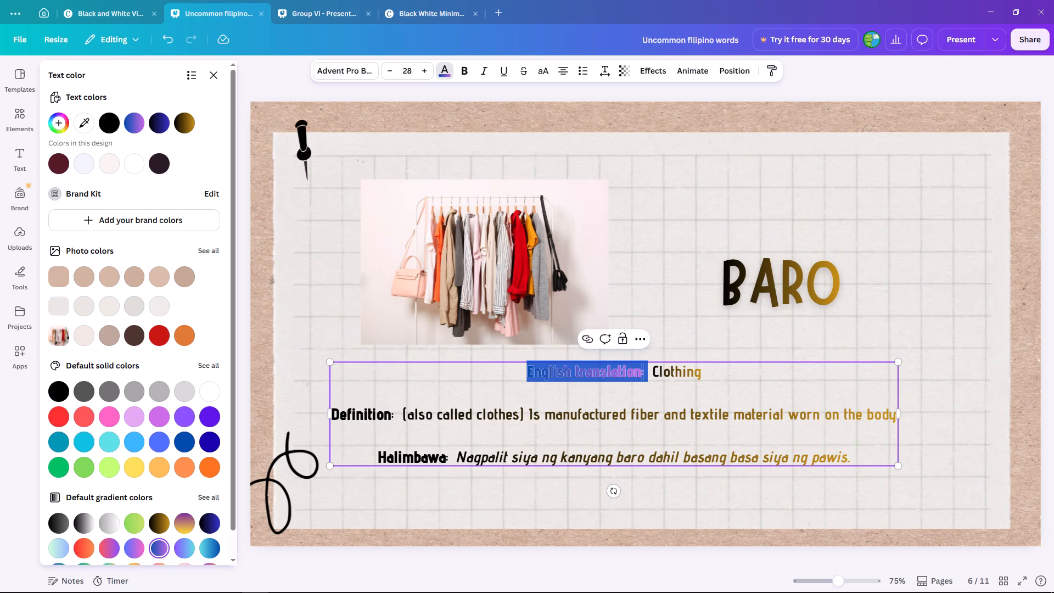
Apply the default blue-to-purple gradient to the label "Definition:" on the Baro slide.
{"action": "left_click_drag", "start_coordinate": [396, 416], "coordinate": [324, 416]}
{"action": "left_click", "coordinate": [158, 550]}
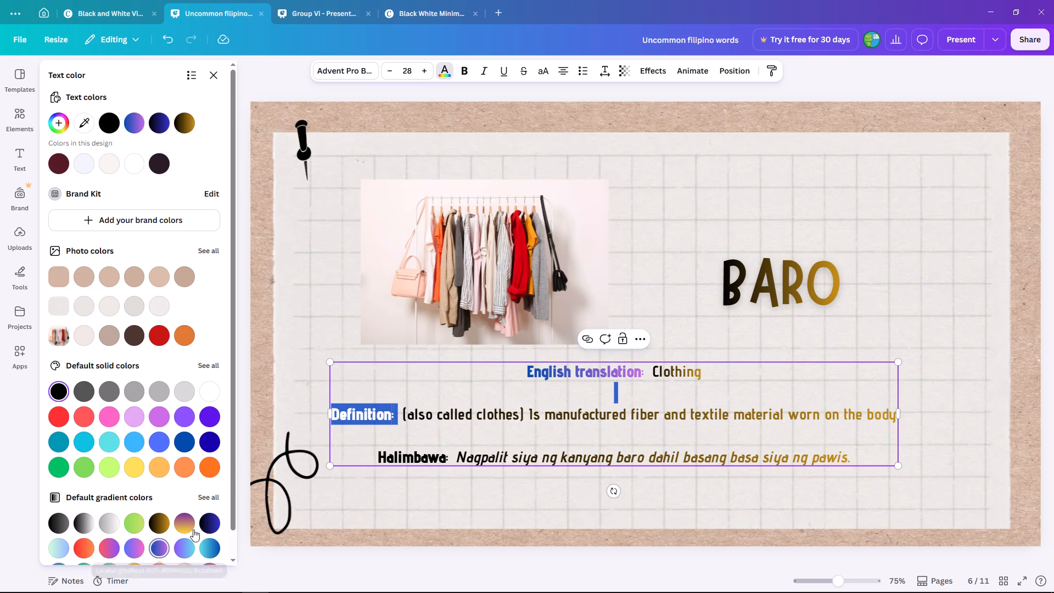
Apply the default blue-to-purple gradient to the ending "awa:" of the label "Halimbawa:" on the Baro slide.
{"action": "left_click_drag", "start_coordinate": [451, 463], "coordinate": [351, 471]}
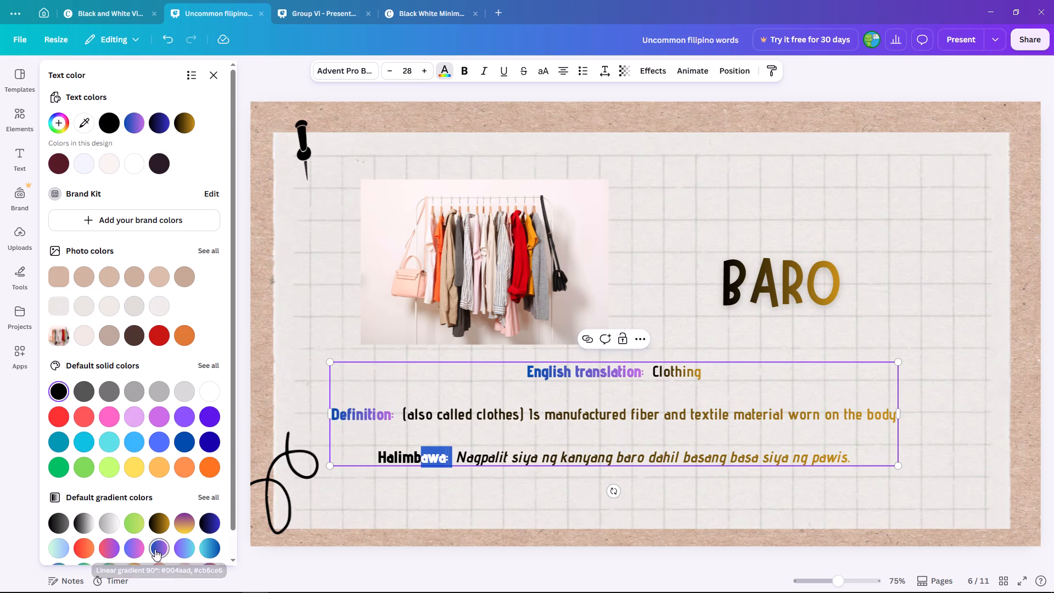
{"action": "left_click", "coordinate": [155, 549]}
{"action": "left_click", "coordinate": [377, 494]}
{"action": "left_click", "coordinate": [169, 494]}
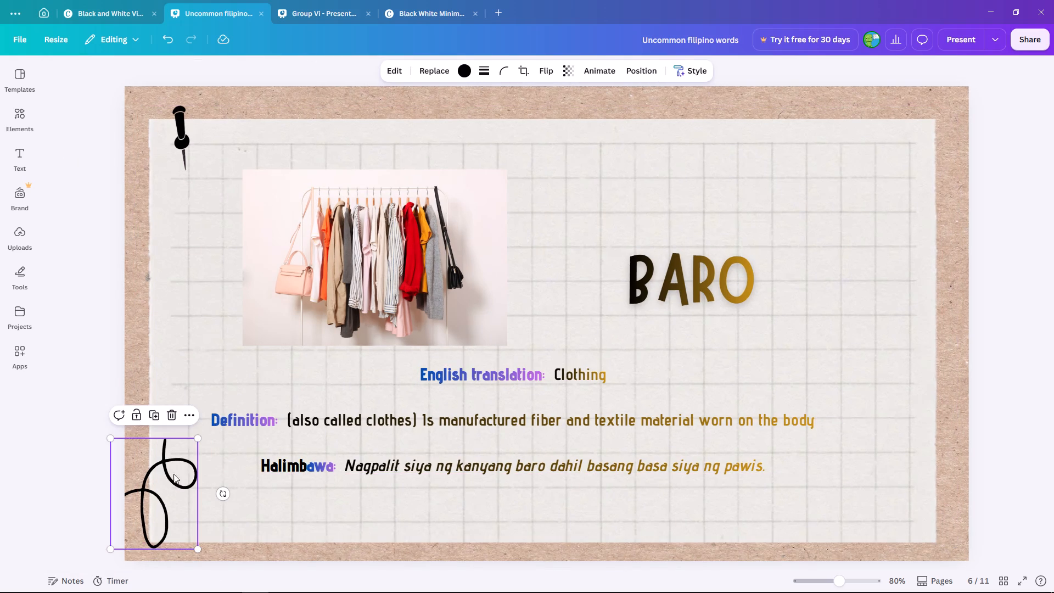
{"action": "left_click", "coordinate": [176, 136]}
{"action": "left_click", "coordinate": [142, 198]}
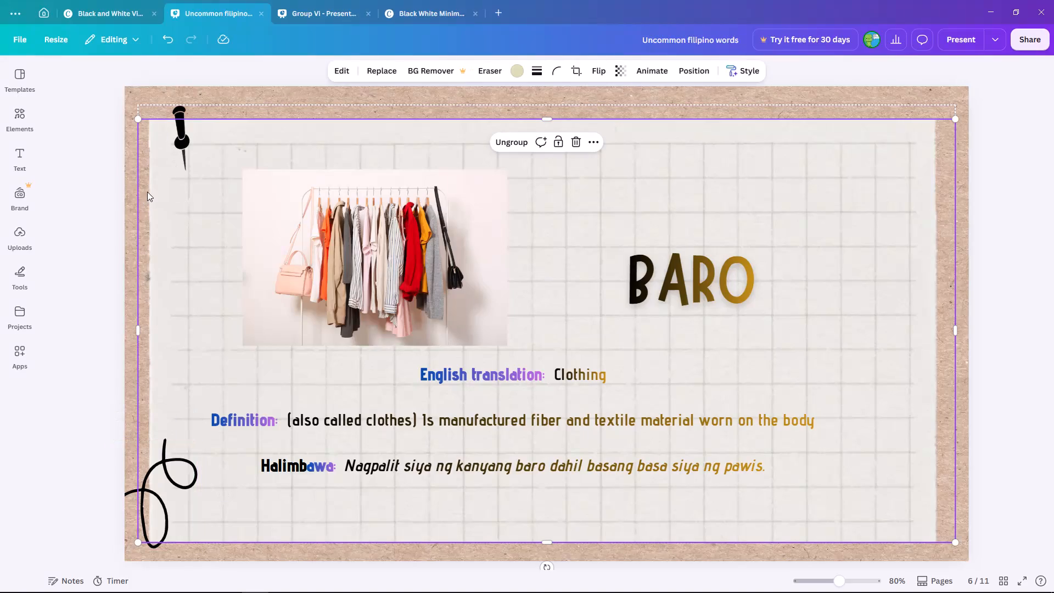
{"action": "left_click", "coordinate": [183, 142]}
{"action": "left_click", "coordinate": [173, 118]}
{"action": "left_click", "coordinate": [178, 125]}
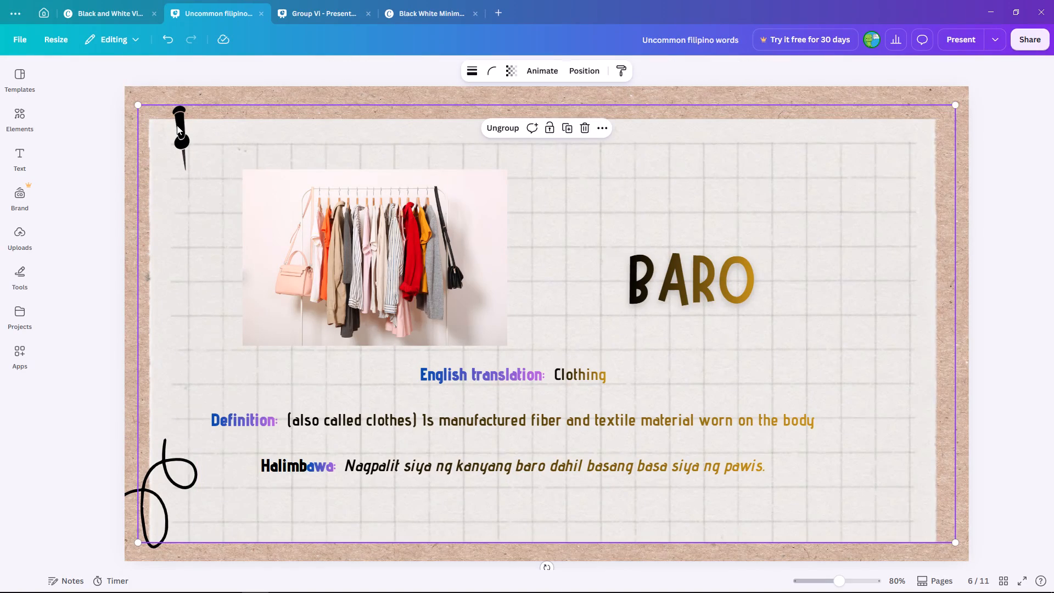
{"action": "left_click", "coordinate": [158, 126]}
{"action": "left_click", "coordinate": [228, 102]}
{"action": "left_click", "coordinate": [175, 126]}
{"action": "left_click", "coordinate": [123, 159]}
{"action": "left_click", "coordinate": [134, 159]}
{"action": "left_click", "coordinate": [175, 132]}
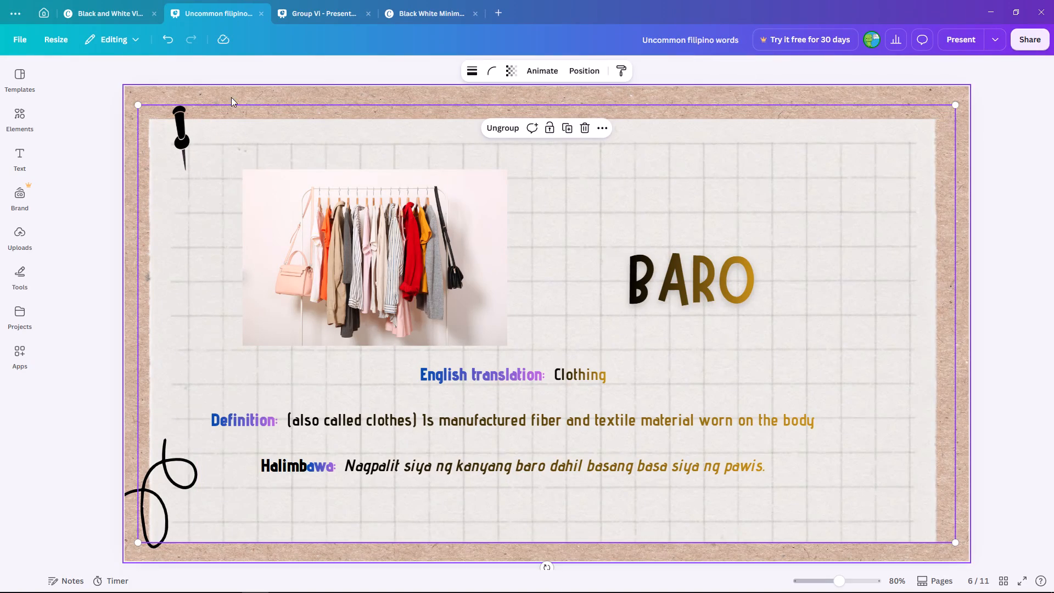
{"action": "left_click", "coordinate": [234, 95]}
Shift the grouped grid paper and pushpin slightly to the left on the Baro slide.
{"action": "left_click", "coordinate": [188, 132]}
{"action": "left_click", "coordinate": [183, 143]}
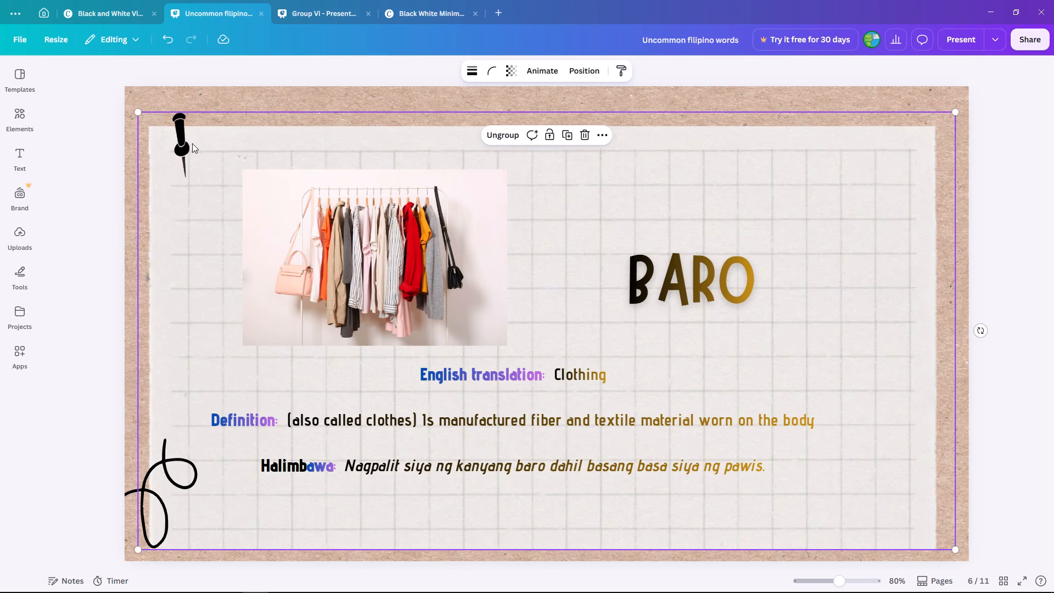
{"action": "left_click_drag", "start_coordinate": [285, 155], "coordinate": [277, 146]}
Send the pushpin one layer backward within the grid paper group on the Baro slide.
{"action": "left_click", "coordinate": [180, 141]}
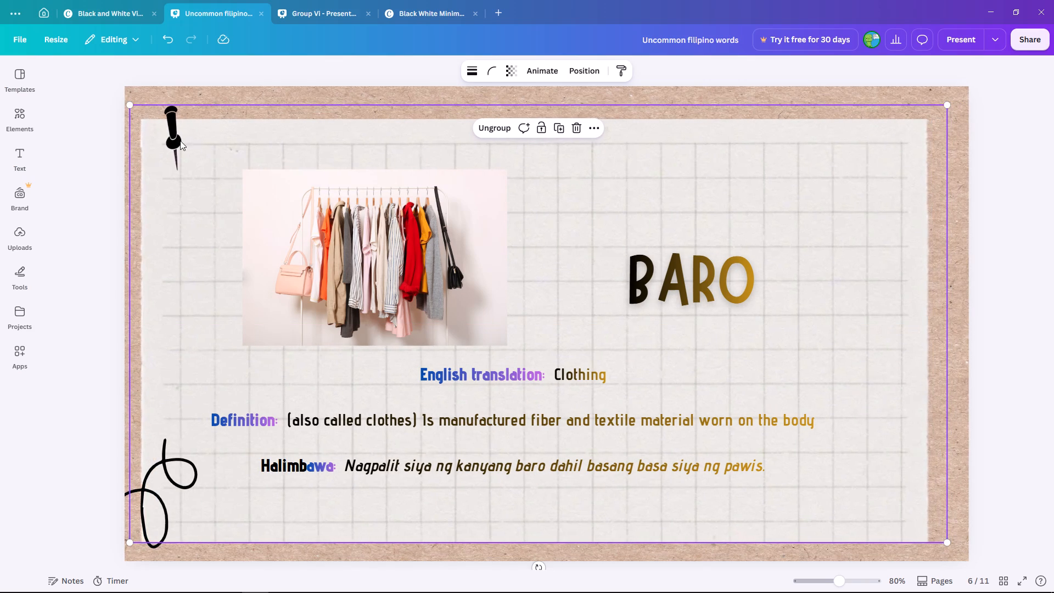
{"action": "left_click", "coordinate": [223, 194]}
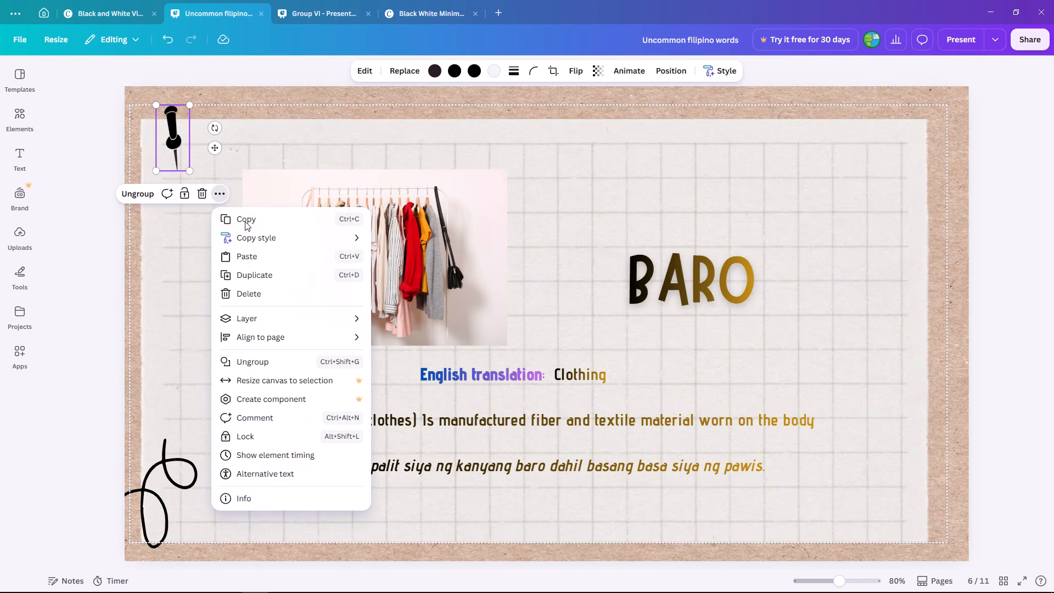
{"action": "left_click", "coordinate": [257, 325]}
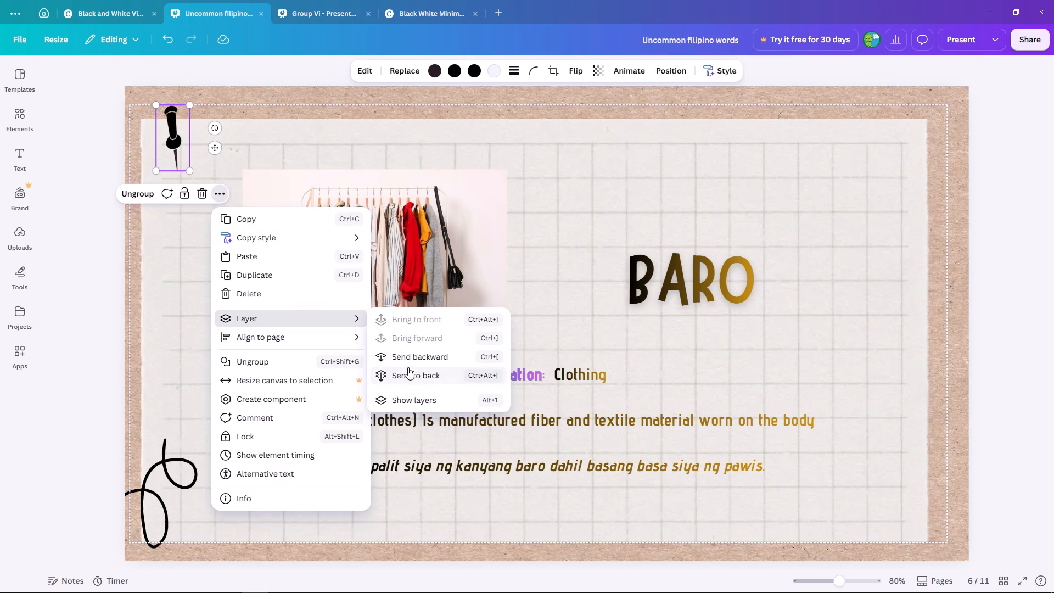
{"action": "left_click", "coordinate": [417, 358]}
Move the pushpin toward the Baro slide's upper-left corner and nudge the grouped grid paper slightly down and to the right.
{"action": "left_click", "coordinate": [168, 108]}
{"action": "left_click_drag", "start_coordinate": [168, 108], "coordinate": [159, 104]}
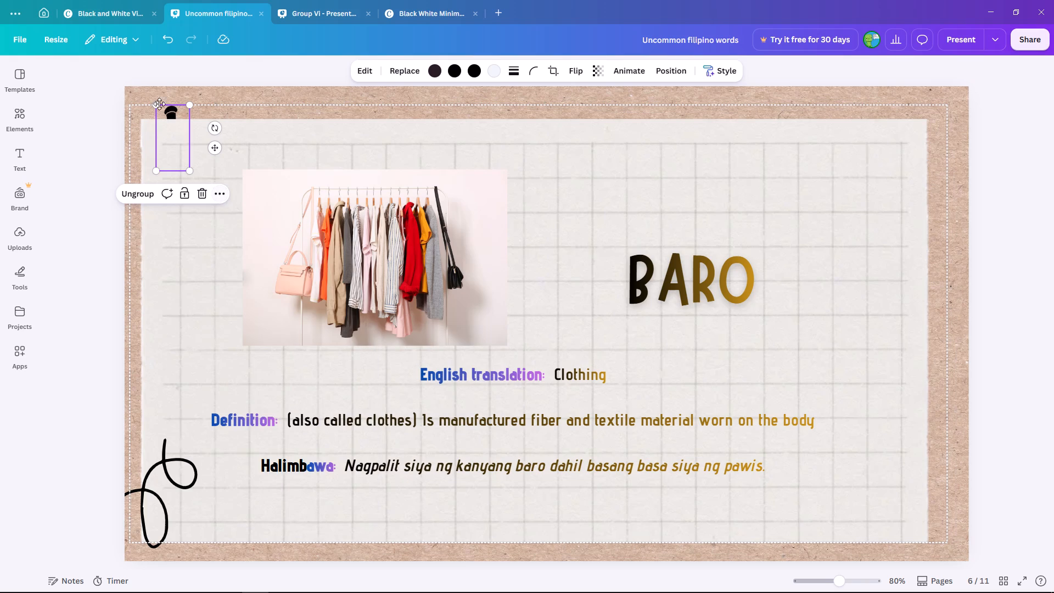
{"action": "left_click_drag", "start_coordinate": [159, 104], "coordinate": [137, 93]}
{"action": "left_click", "coordinate": [137, 107]}
{"action": "left_click_drag", "start_coordinate": [138, 109], "coordinate": [145, 119]}
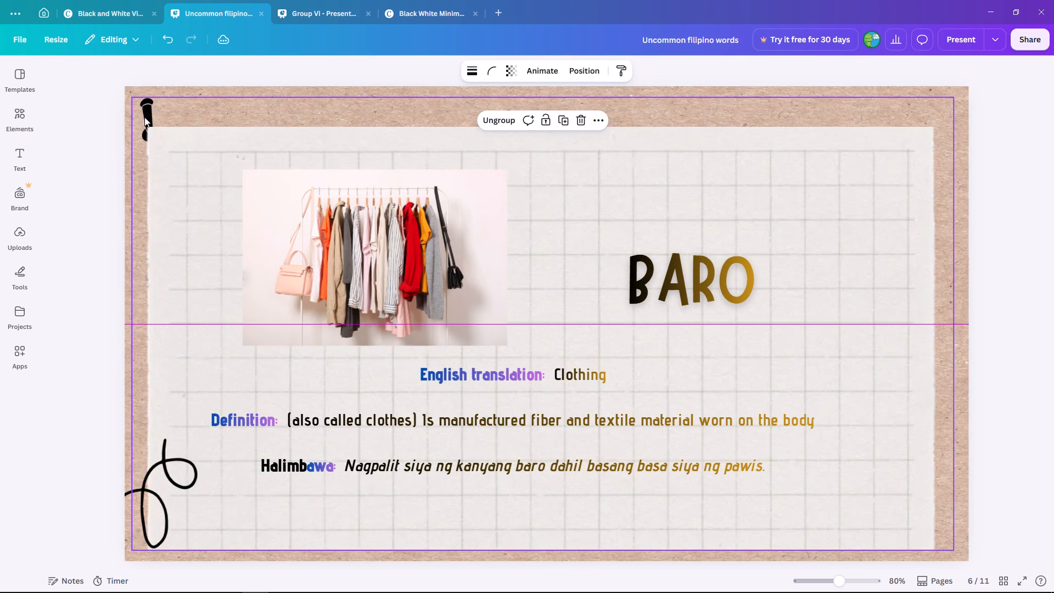
Shrink the pushpin and place it at the grid paper's upper-left corner, partly tucked behind the paper's top edge.
{"action": "left_click", "coordinate": [141, 110]}
{"action": "left_click_drag", "start_coordinate": [164, 161], "coordinate": [168, 147]}
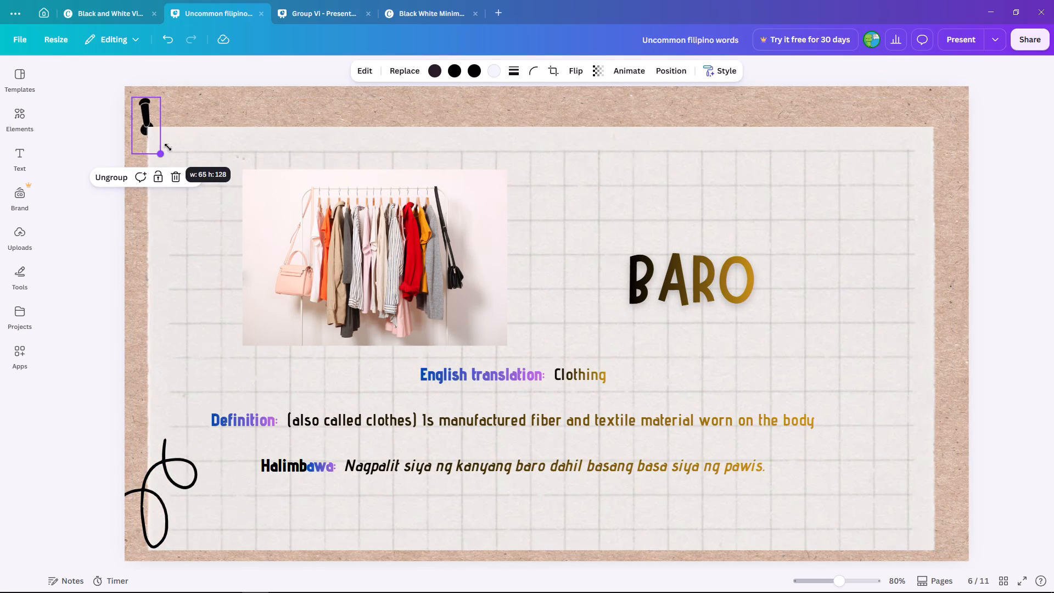
{"action": "left_click_drag", "start_coordinate": [168, 147], "coordinate": [171, 131]}
{"action": "left_click_drag", "start_coordinate": [143, 114], "coordinate": [162, 114]}
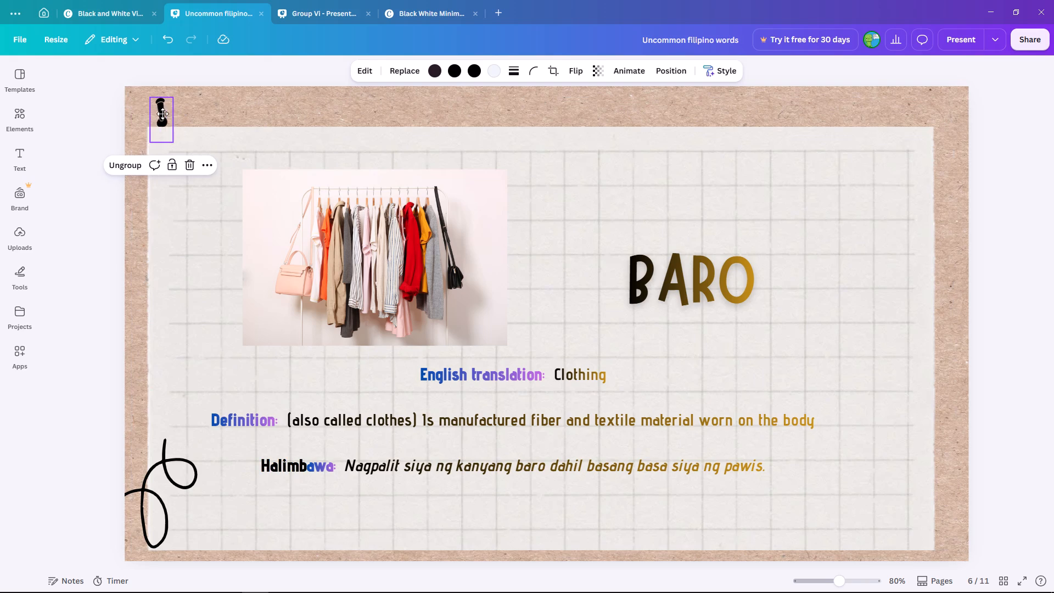
{"action": "left_click_drag", "start_coordinate": [162, 114], "coordinate": [152, 116]}
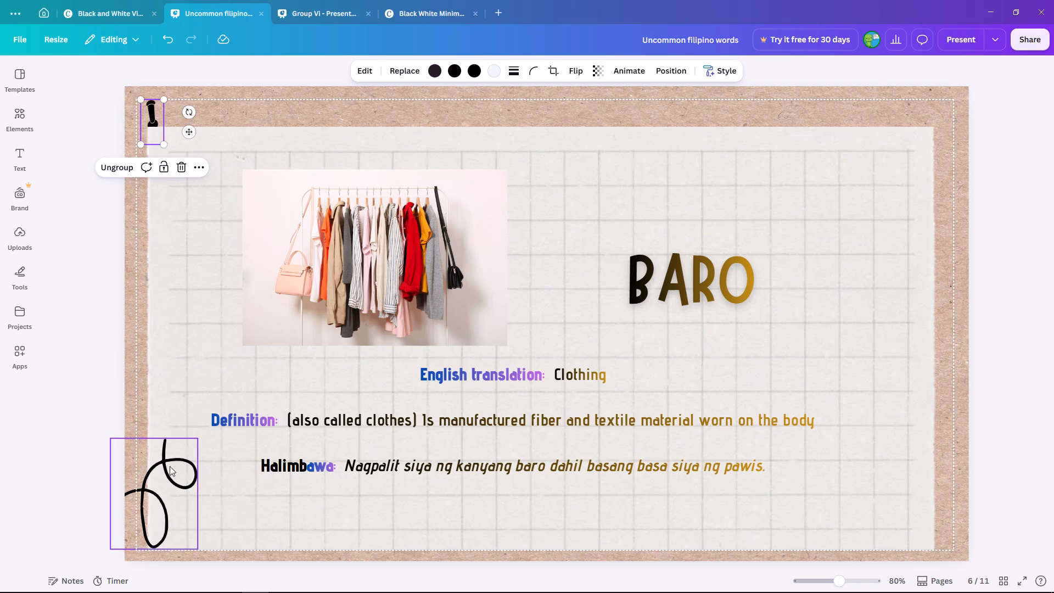
Rotate the black loop doodle and reposition it so it curls across the lower-left corner of the Baro slide.
{"action": "left_click", "coordinate": [178, 462]}
{"action": "left_click_drag", "start_coordinate": [157, 479], "coordinate": [167, 492]}
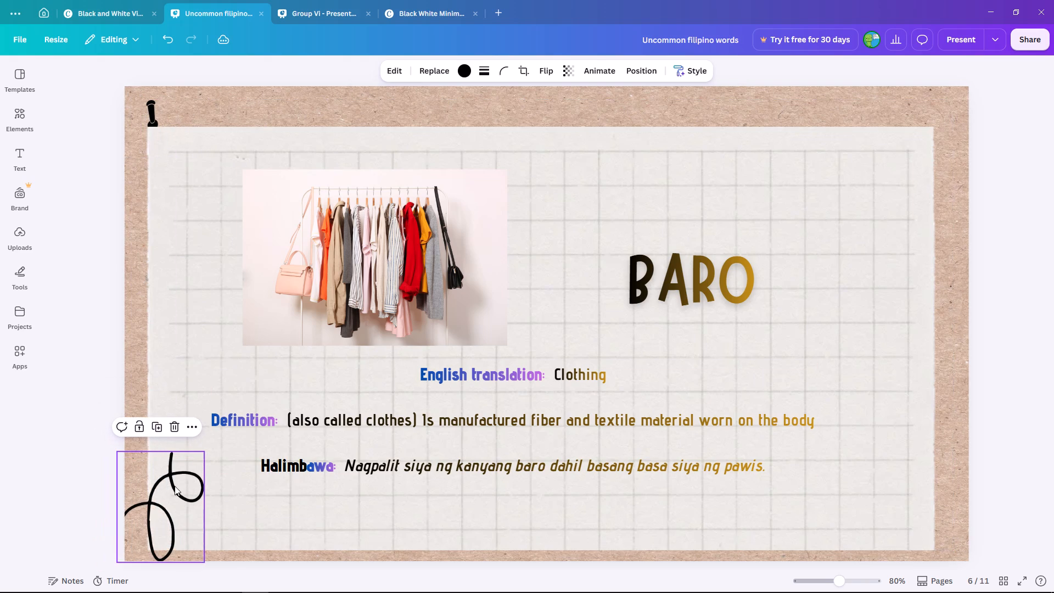
{"action": "left_click_drag", "start_coordinate": [235, 506], "coordinate": [223, 463]}
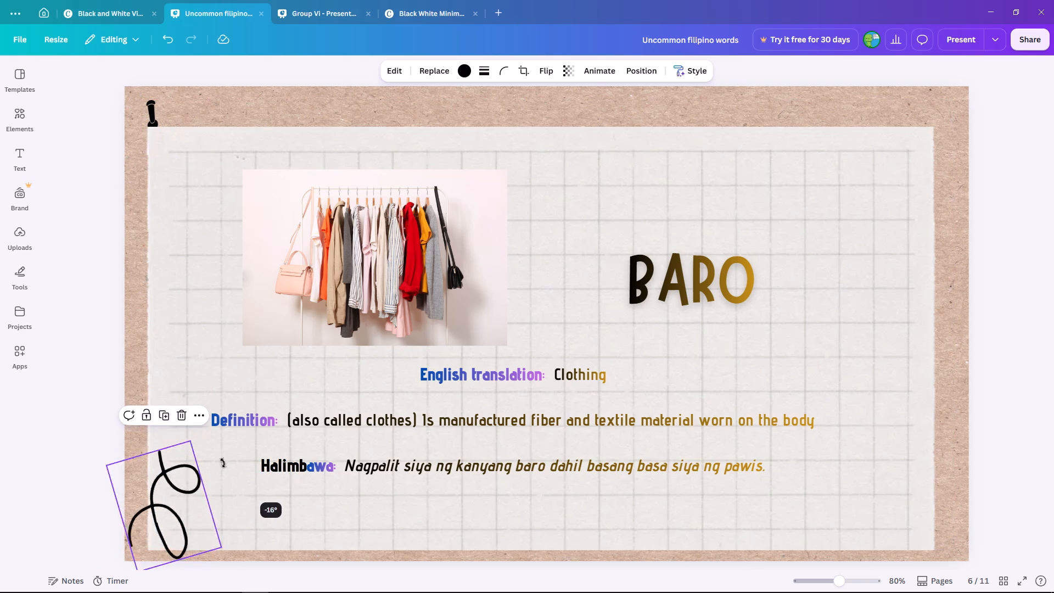
{"action": "left_click_drag", "start_coordinate": [223, 463], "coordinate": [209, 461]}
{"action": "left_click_drag", "start_coordinate": [136, 497], "coordinate": [125, 524]}
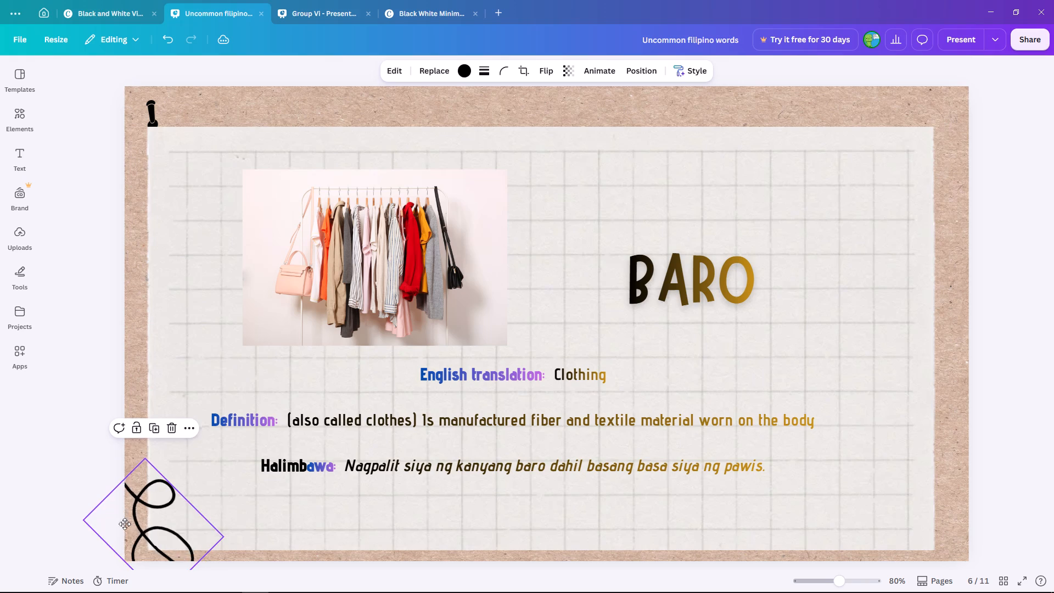
{"action": "left_click_drag", "start_coordinate": [125, 524], "coordinate": [116, 551]}
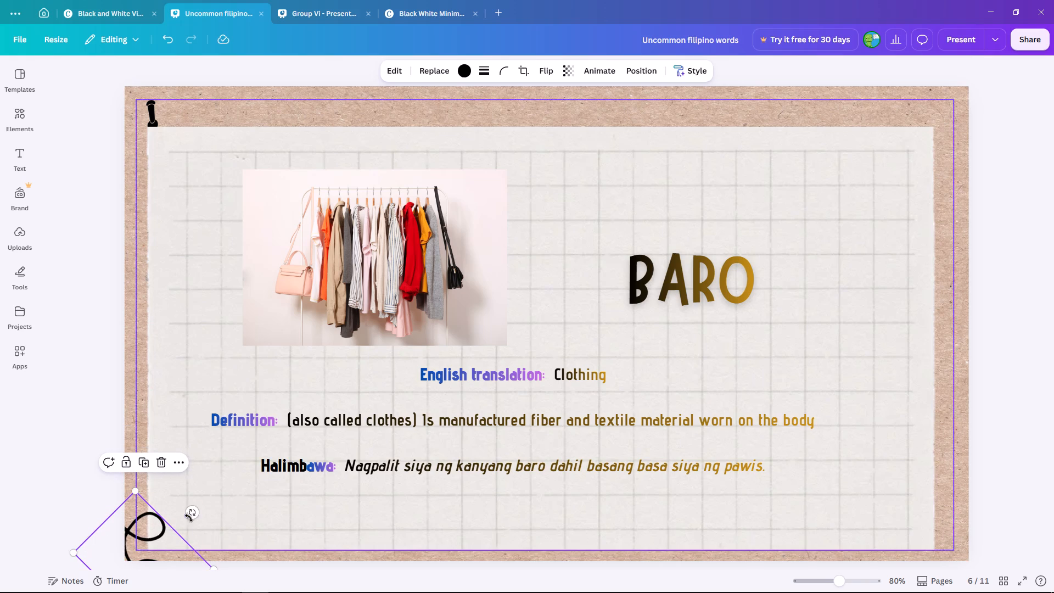
{"action": "left_click_drag", "start_coordinate": [193, 511], "coordinate": [156, 505]}
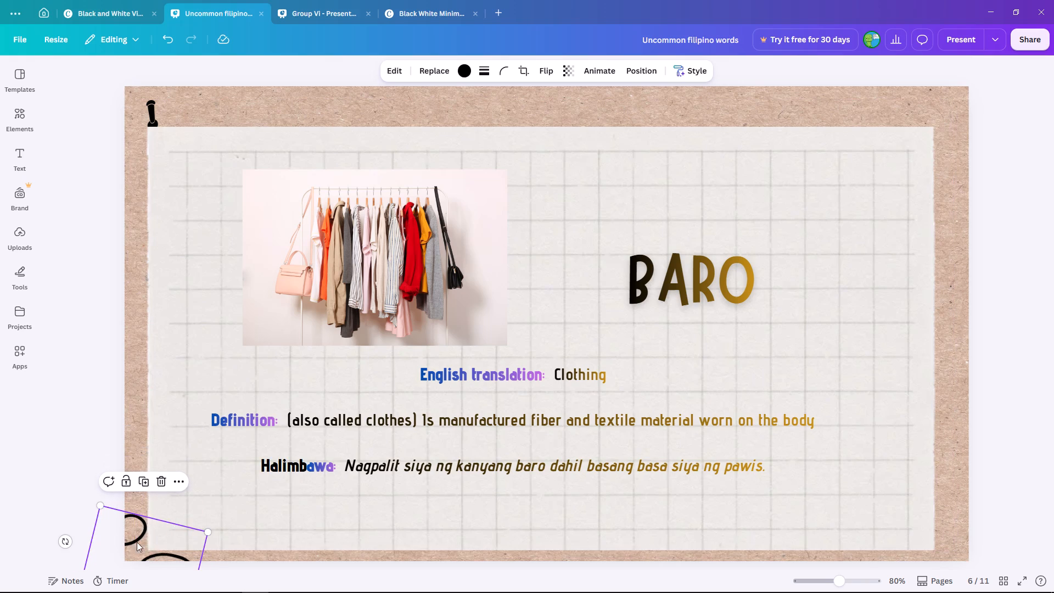
{"action": "left_click_drag", "start_coordinate": [126, 547], "coordinate": [143, 524]}
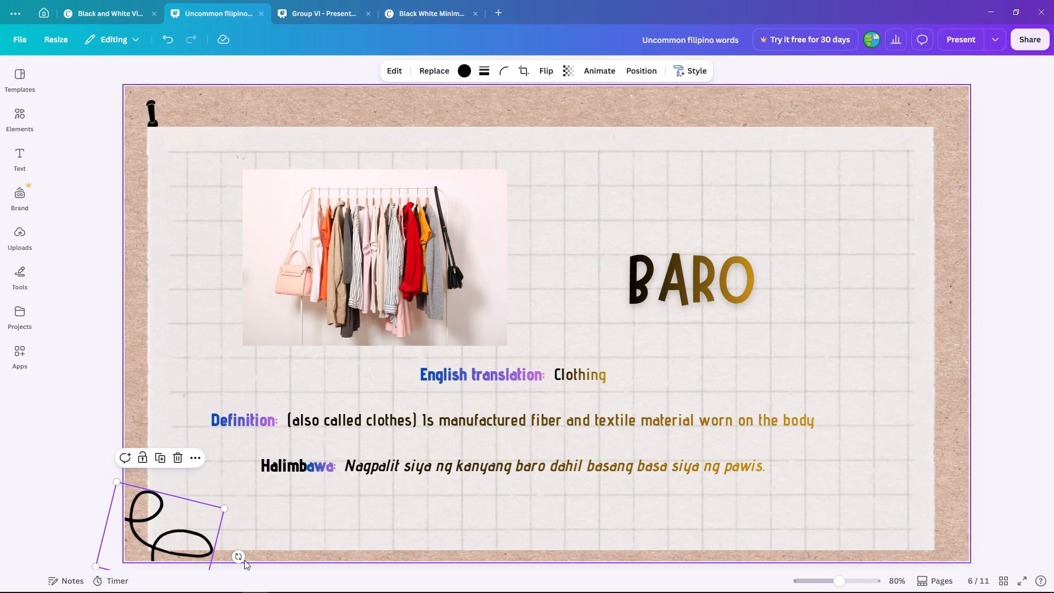
{"action": "left_click_drag", "start_coordinate": [242, 560], "coordinate": [222, 567]}
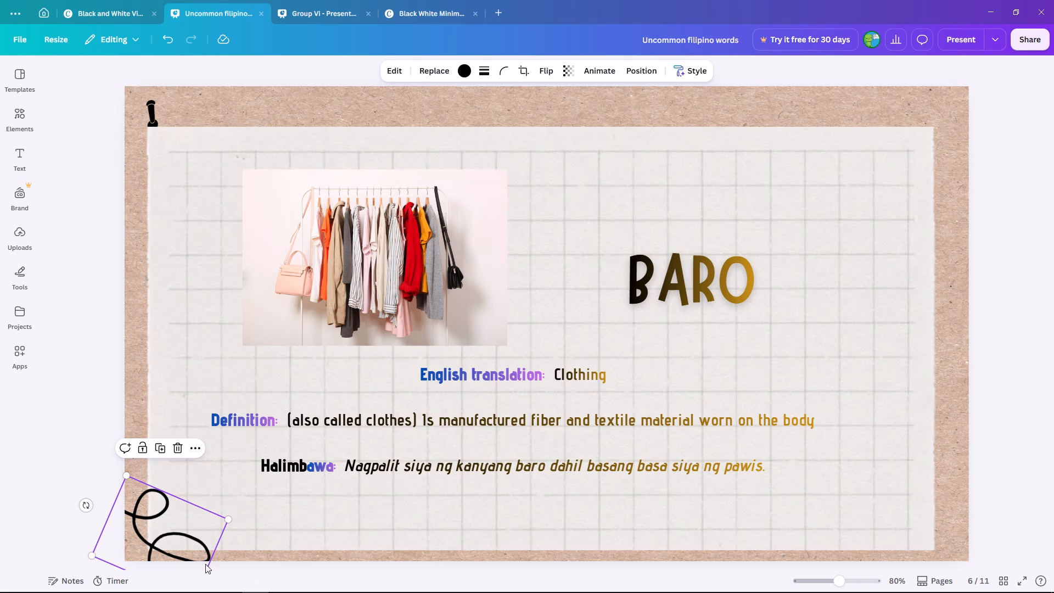
{"action": "left_click", "coordinate": [358, 490]}
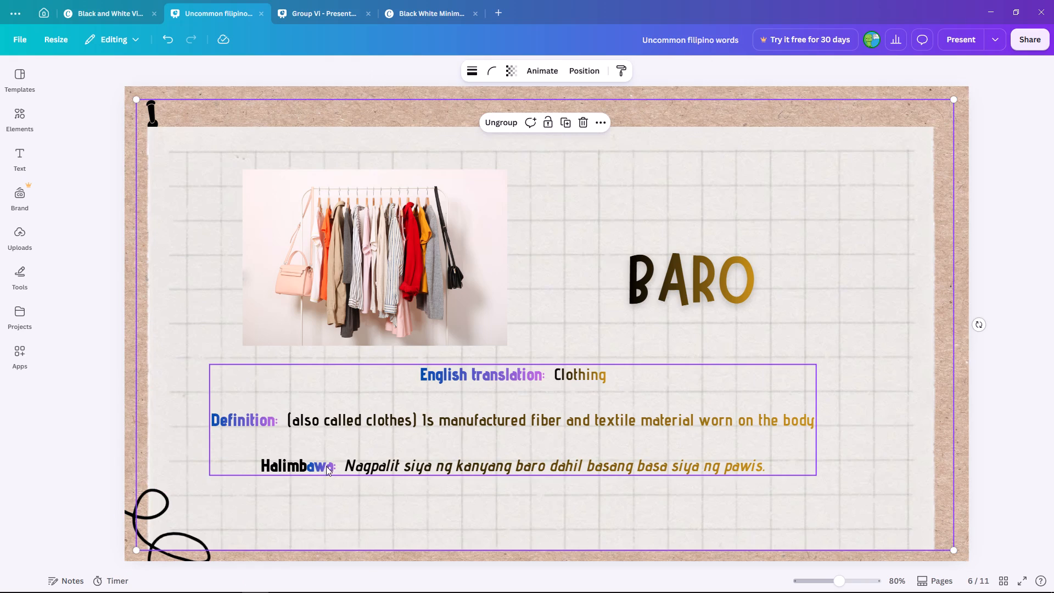
Shift the text block with the translation, definition and example slightly to the right on the Baro slide.
{"action": "left_click", "coordinate": [311, 459]}
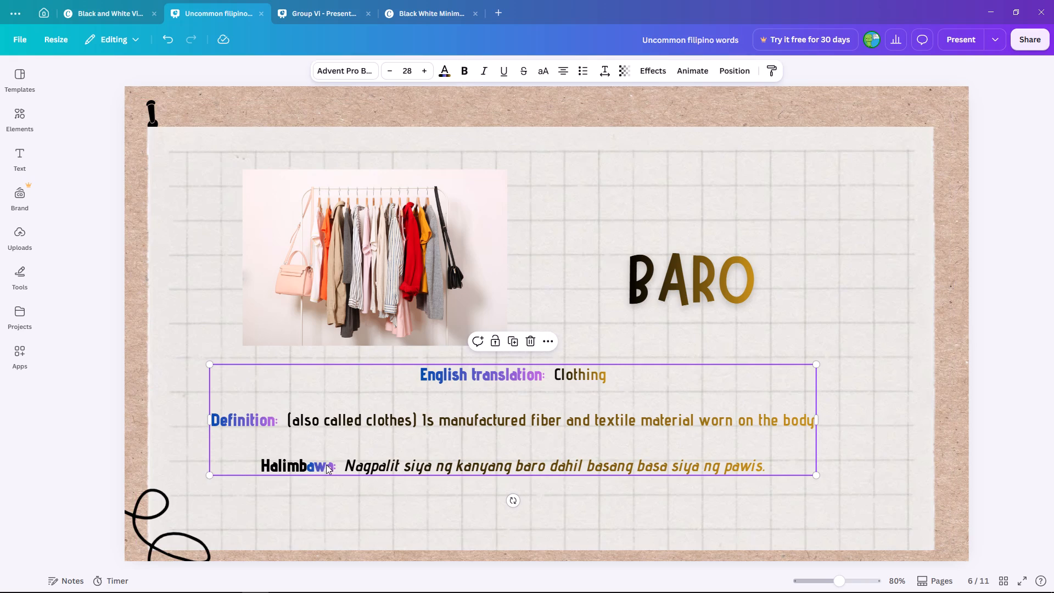
{"action": "left_click_drag", "start_coordinate": [334, 463], "coordinate": [351, 462]}
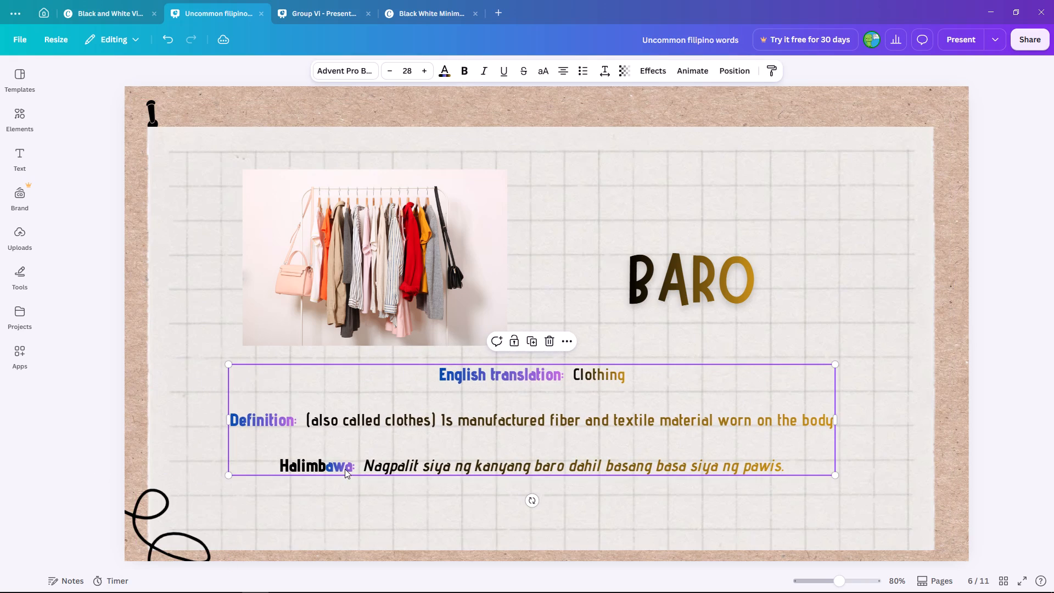
Apply the default blue-to-purple gradient to the whole label "Halimbawa:" on the Baro slide.
{"action": "left_click", "coordinate": [345, 469]}
{"action": "left_click", "coordinate": [353, 466]}
{"action": "double_click", "coordinate": [353, 466]}
{"action": "left_click", "coordinate": [328, 468]}
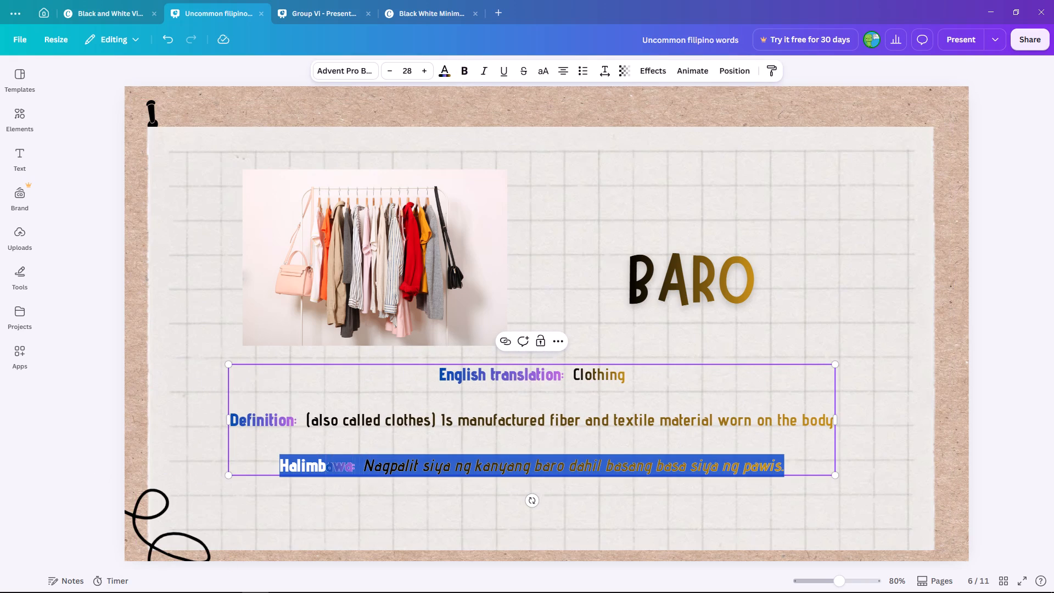
{"action": "left_click", "coordinate": [361, 466]}
{"action": "left_click_drag", "start_coordinate": [354, 464], "coordinate": [276, 471]}
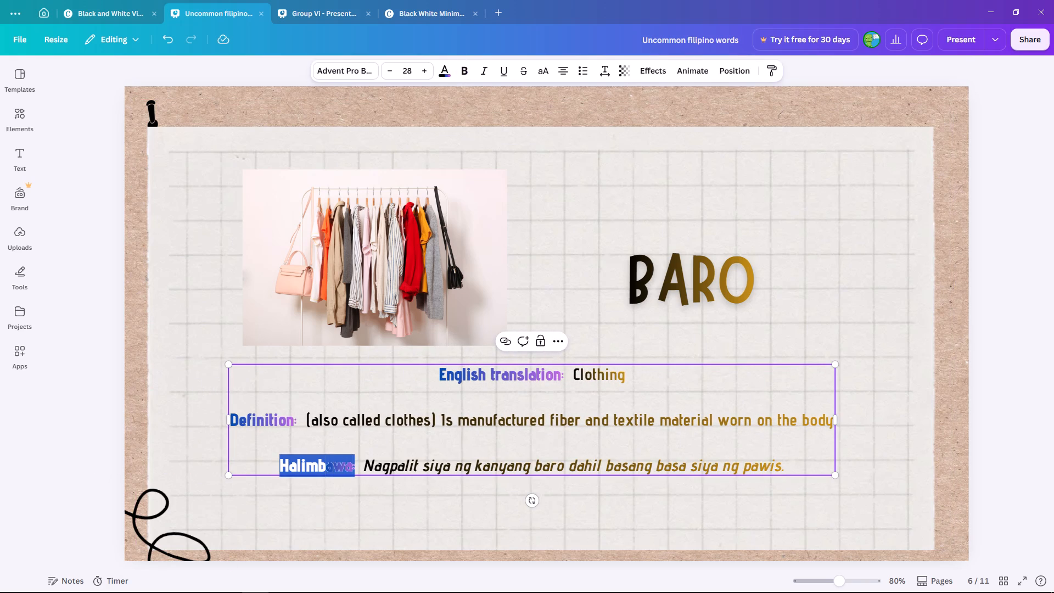
{"action": "left_click", "coordinate": [451, 65]}
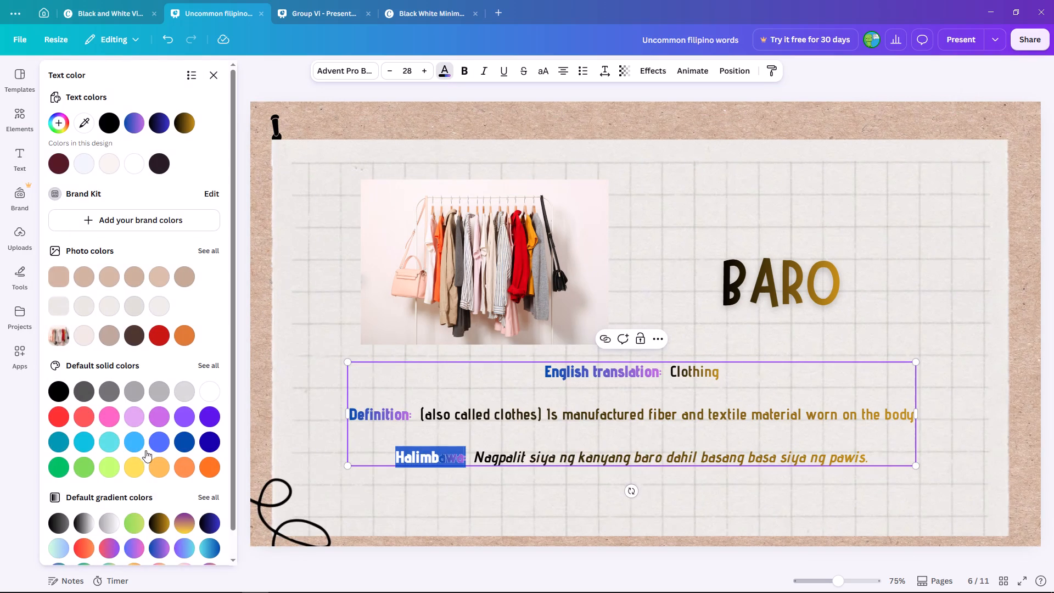
{"action": "left_click", "coordinate": [152, 552]}
{"action": "left_click", "coordinate": [364, 472]}
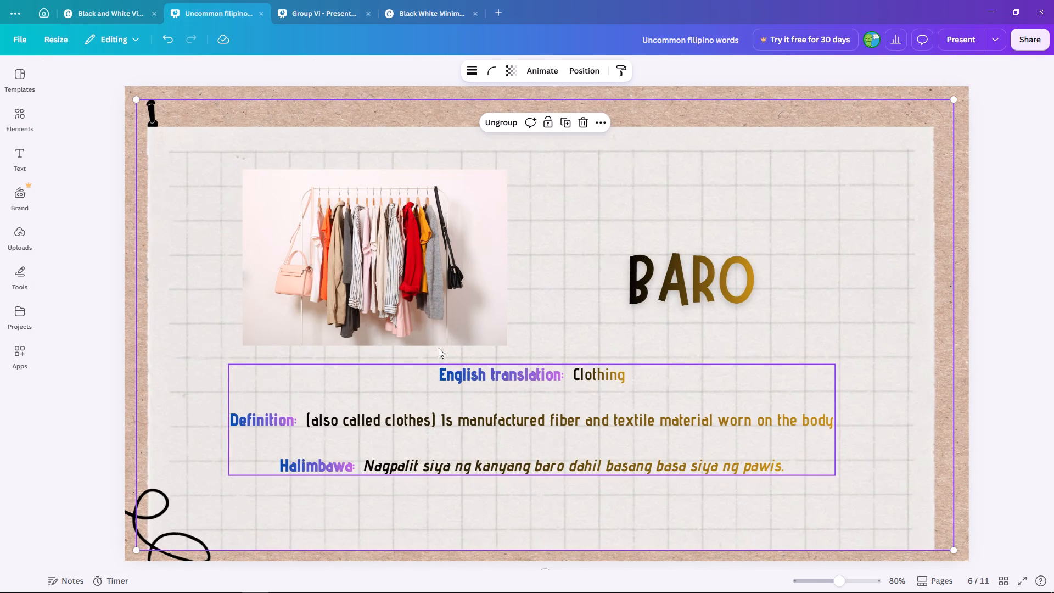
Deselect everything on the Baro slide and advance to the Ilaya slide.
{"action": "scroll", "coordinate": [346, 291], "scroll_direction": "down", "scroll_amount": 3}
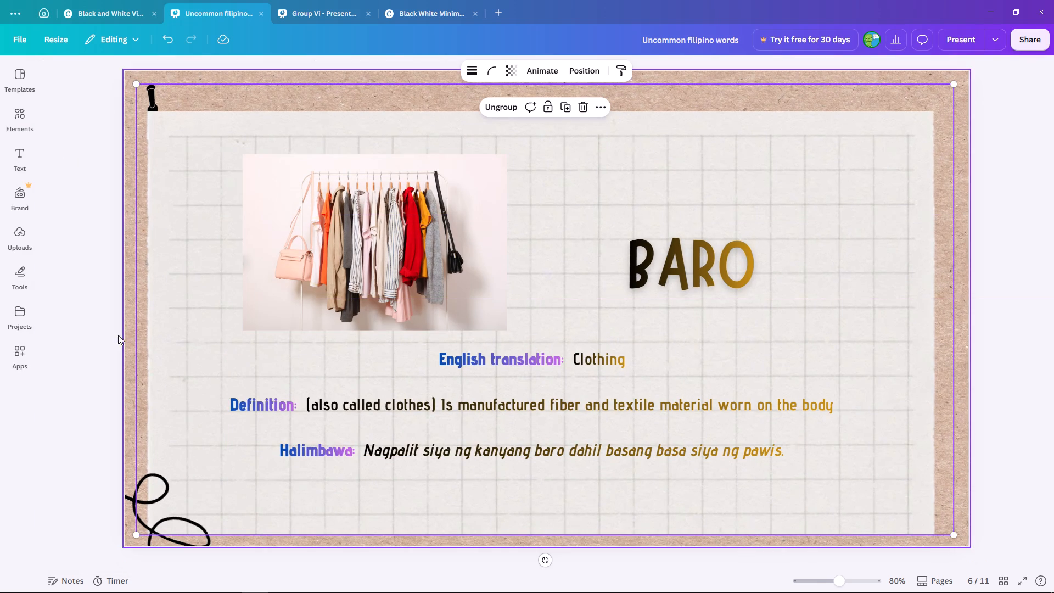
{"action": "left_click", "coordinate": [121, 331]}
{"action": "scroll", "coordinate": [260, 315], "scroll_direction": "down", "scroll_amount": 3}
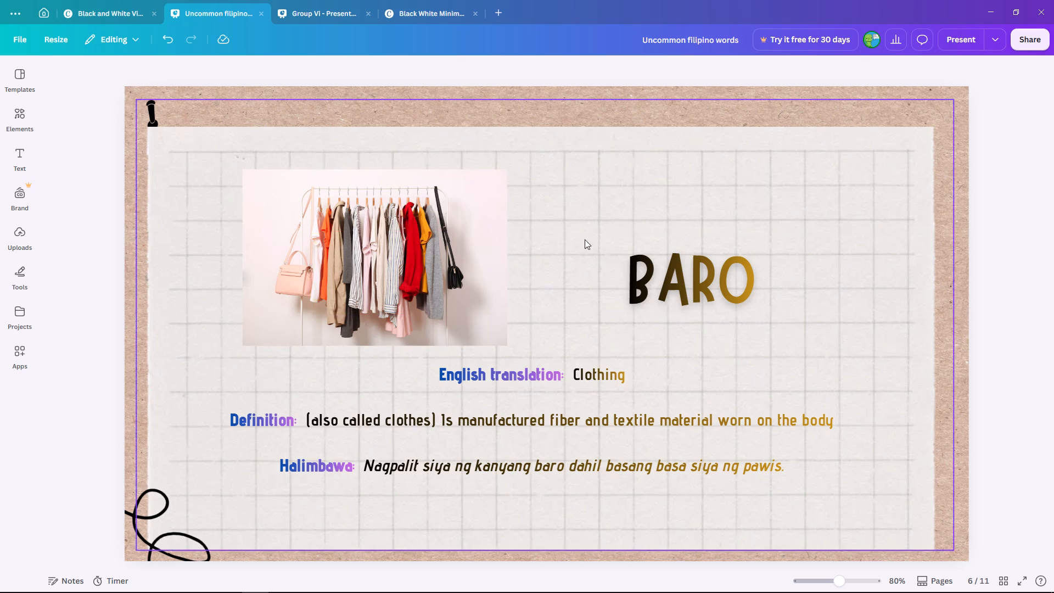
{"action": "left_click", "coordinate": [973, 485]}
{"action": "scroll", "coordinate": [742, 446], "scroll_direction": "down", "scroll_amount": 4}
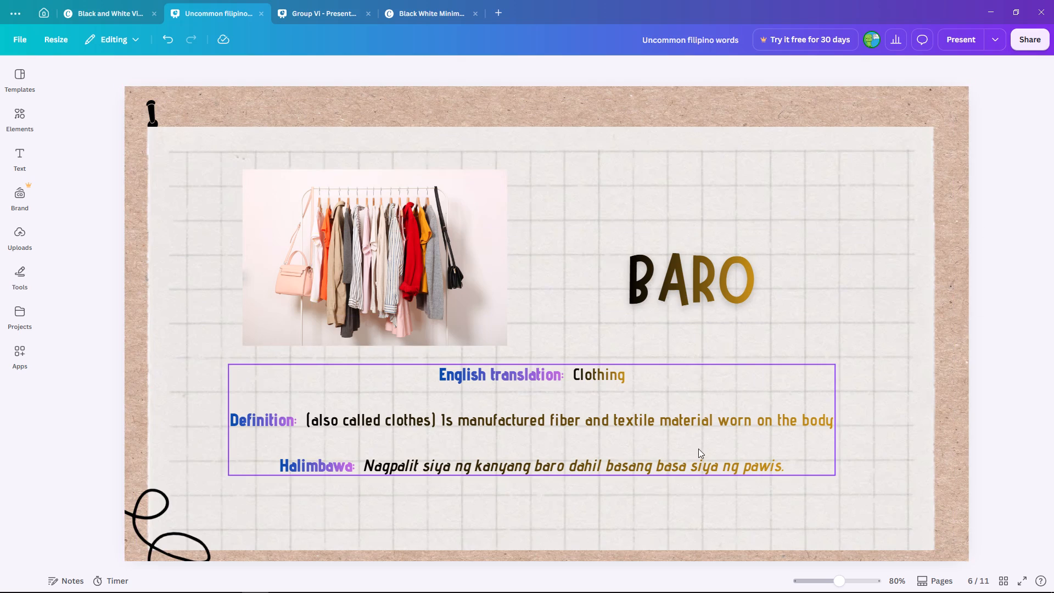
{"action": "left_click", "coordinate": [968, 556]}
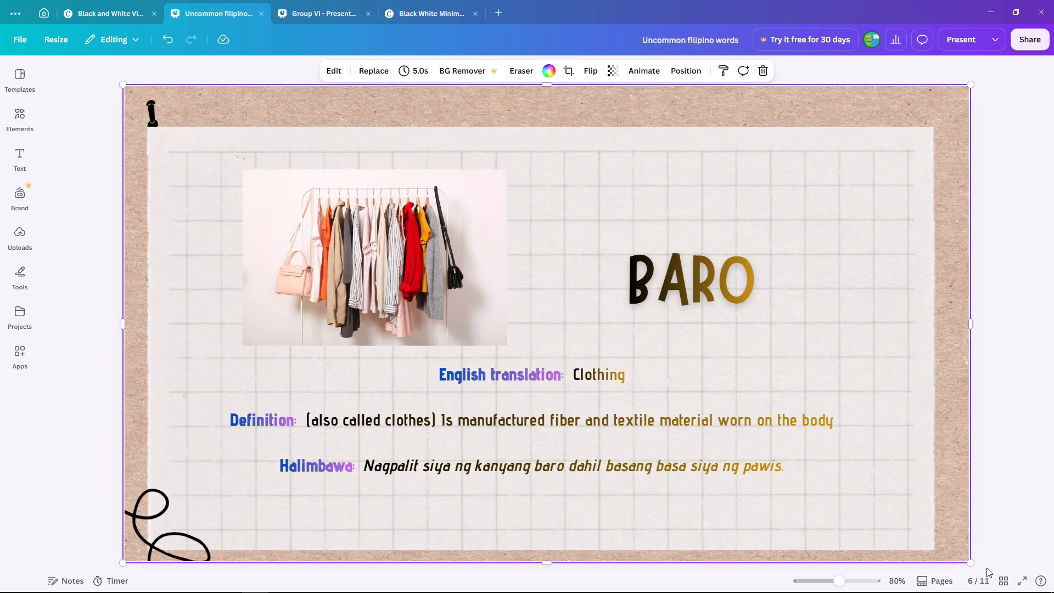
{"action": "left_click", "coordinate": [989, 539]}
{"action": "scroll", "coordinate": [837, 479], "scroll_direction": "down", "scroll_amount": 3}
{"action": "scroll", "coordinate": [802, 499], "scroll_direction": "up", "scroll_amount": 3}
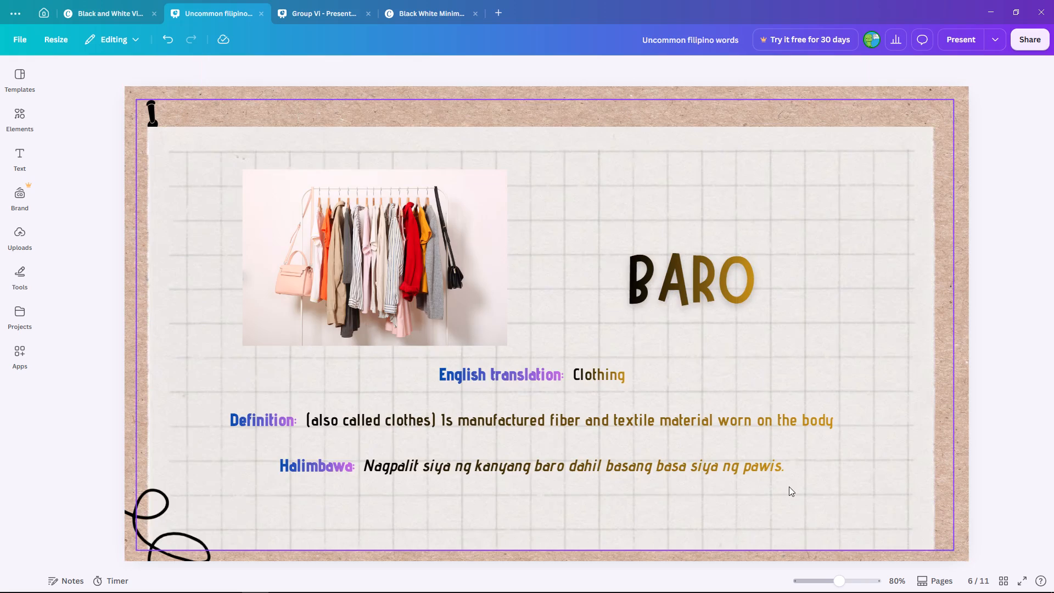
{"action": "scroll", "coordinate": [788, 486], "scroll_direction": "down", "scroll_amount": 3}
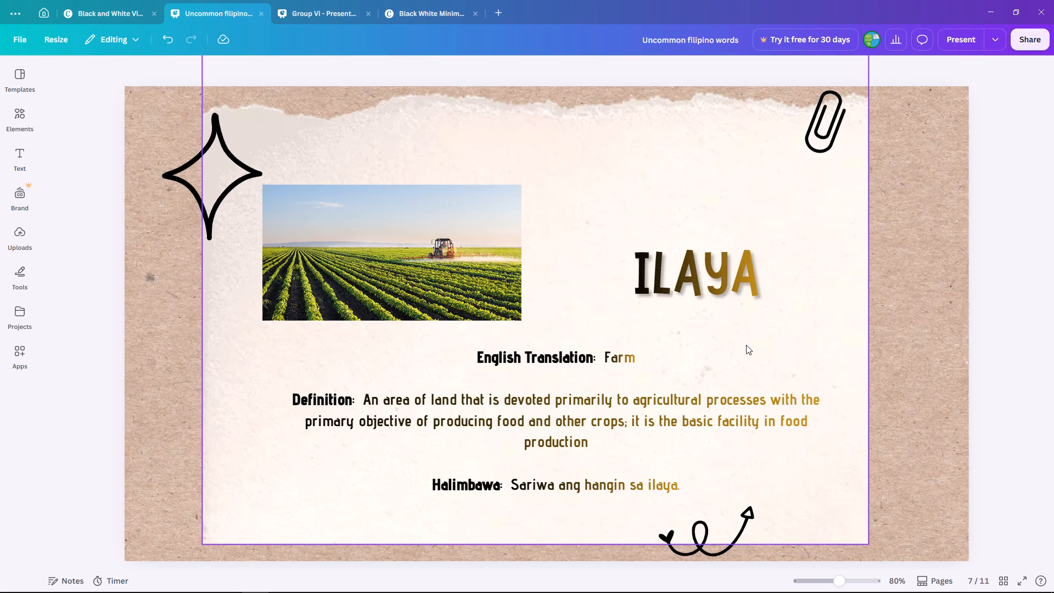
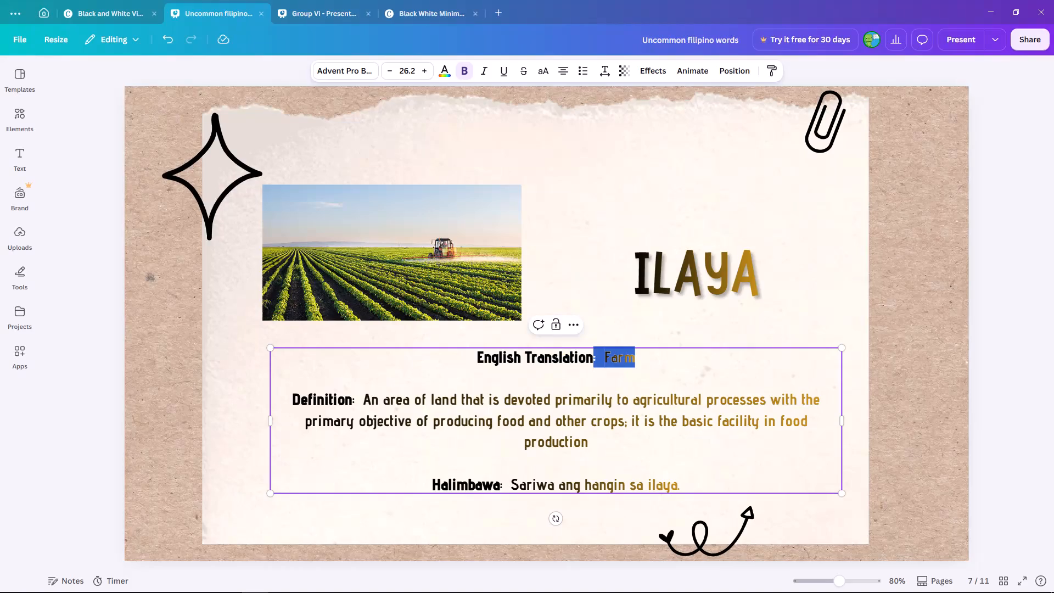
Apply the default blue-to-purple gradient to the label "English Translation:" on the Ilaya slide.
{"action": "left_click", "coordinate": [504, 358]}
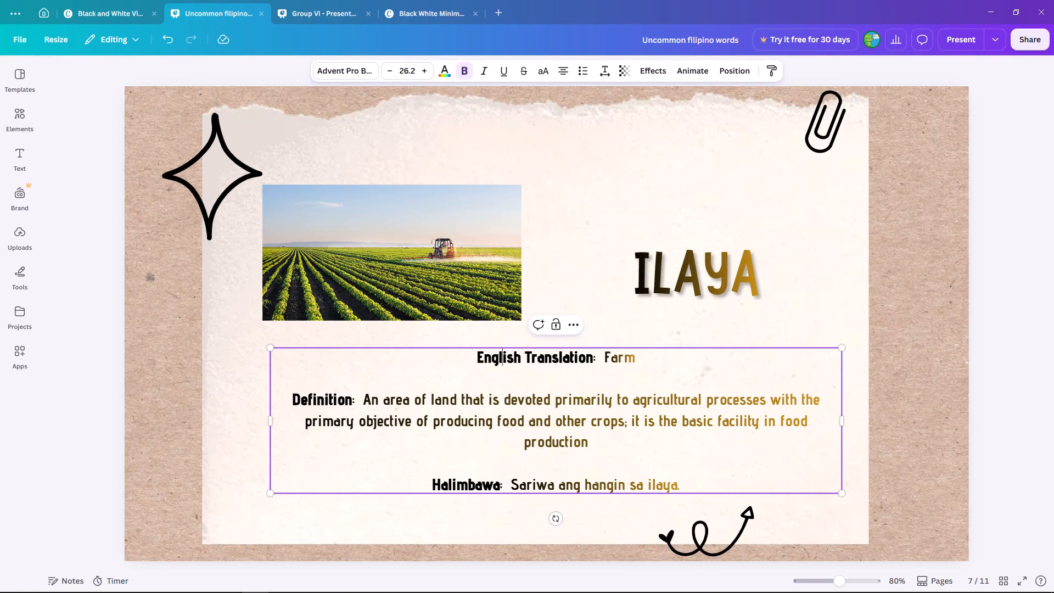
{"action": "left_click_drag", "start_coordinate": [597, 356], "coordinate": [475, 362]}
{"action": "right_click", "coordinate": [483, 357]}
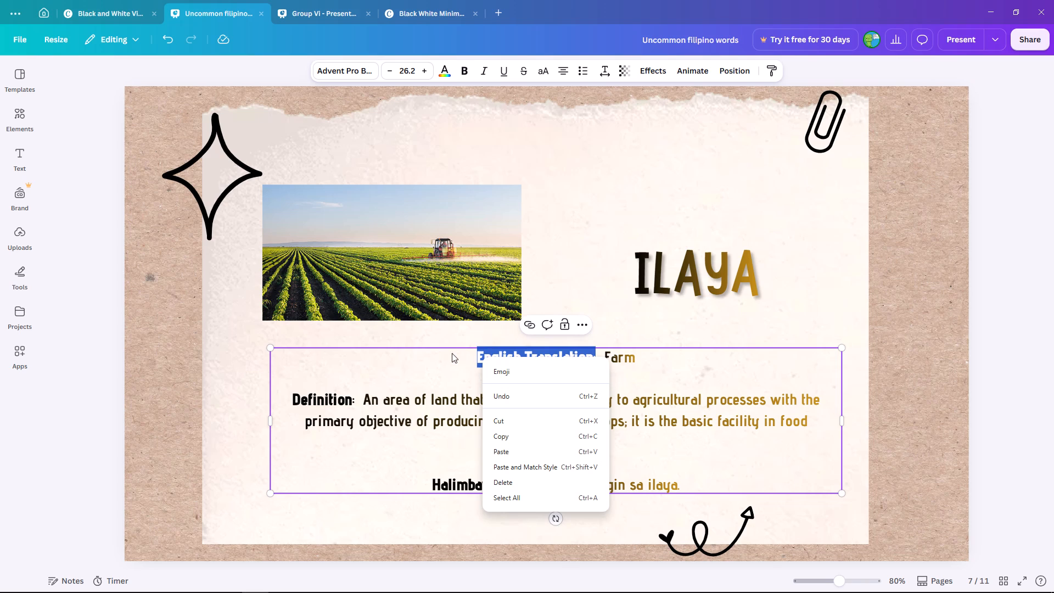
{"action": "right_click", "coordinate": [477, 367]}
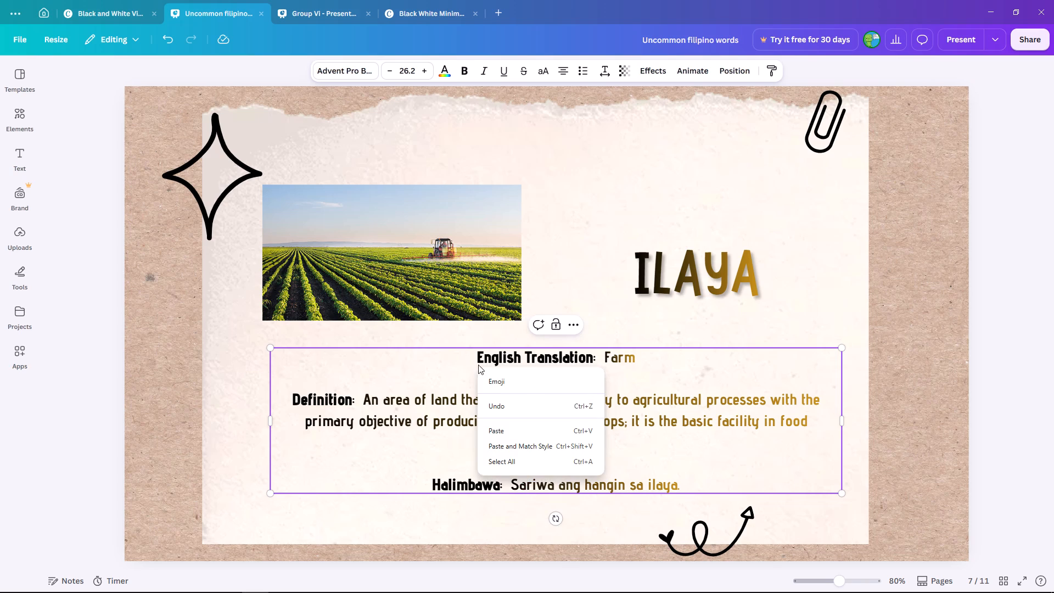
{"action": "left_click", "coordinate": [581, 352]}
{"action": "left_click", "coordinate": [593, 352]}
{"action": "left_click_drag", "start_coordinate": [595, 352], "coordinate": [496, 365]}
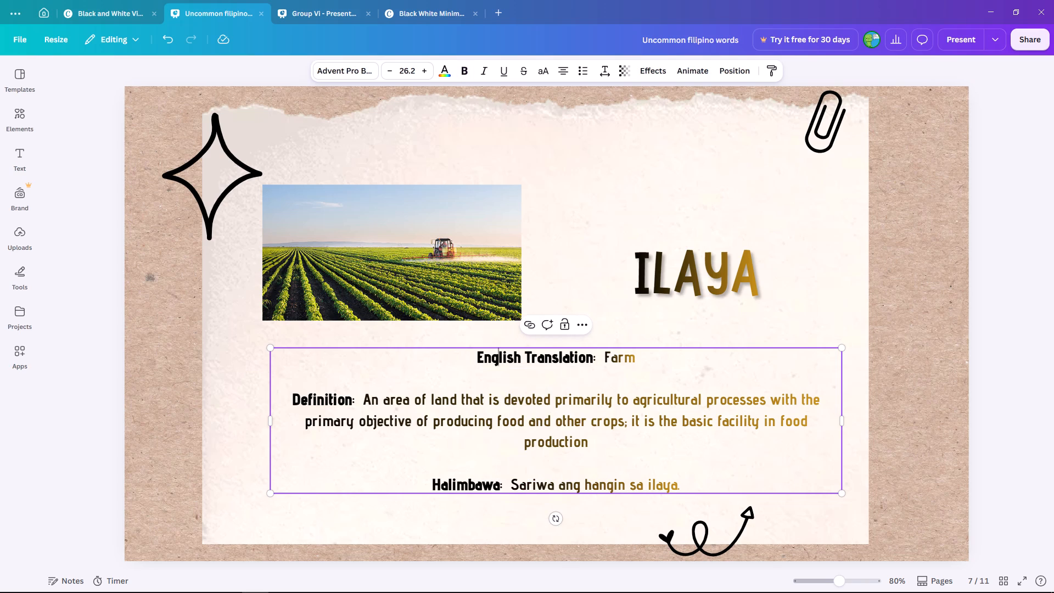
{"action": "left_click_drag", "start_coordinate": [496, 365], "coordinate": [476, 362]}
{"action": "left_click", "coordinate": [554, 363]}
{"action": "left_click", "coordinate": [597, 360]}
{"action": "left_click_drag", "start_coordinate": [595, 360], "coordinate": [466, 363]}
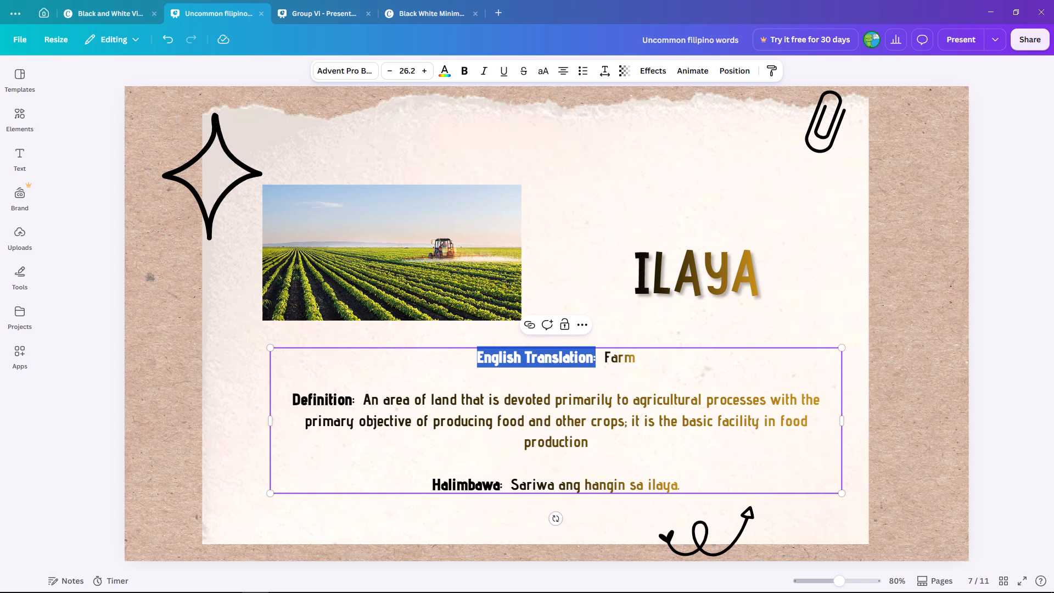
{"action": "right_click", "coordinate": [498, 359]}
{"action": "left_click", "coordinate": [479, 361]}
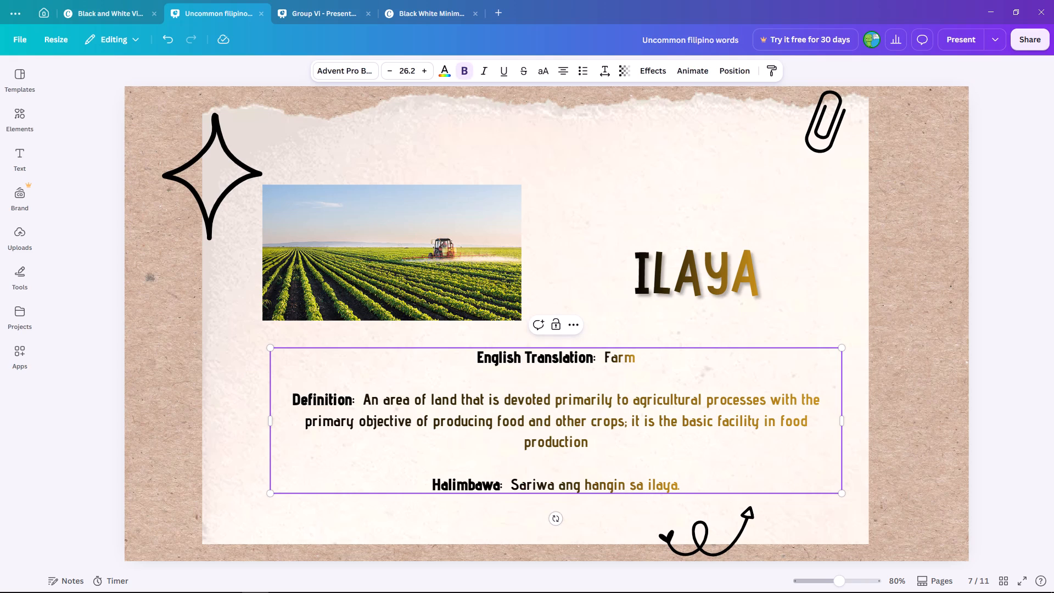
{"action": "left_click_drag", "start_coordinate": [599, 362], "coordinate": [470, 357]}
{"action": "left_click", "coordinate": [439, 72]}
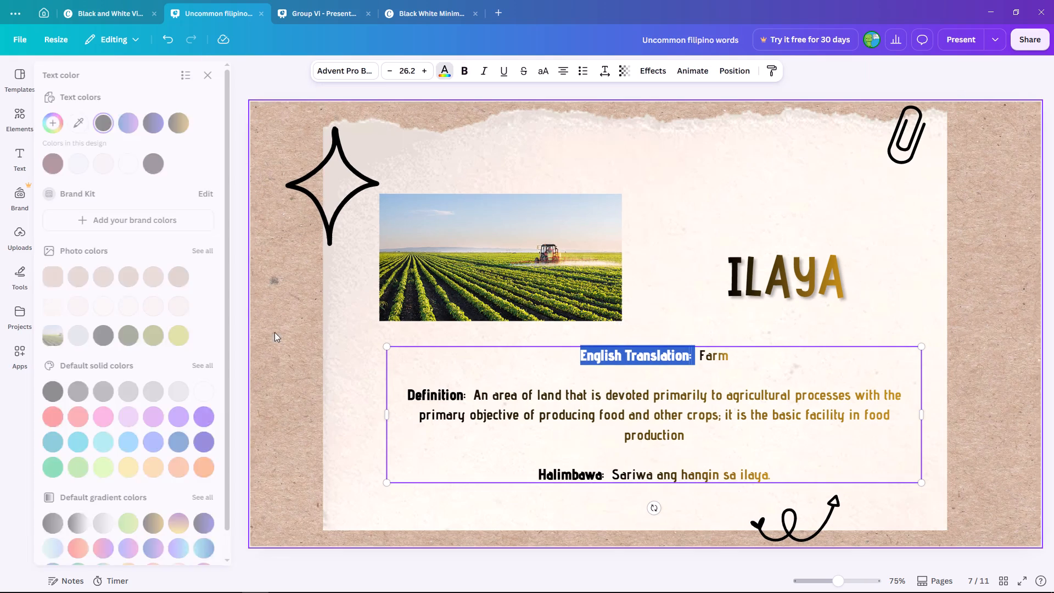
{"action": "left_click", "coordinate": [161, 546]}
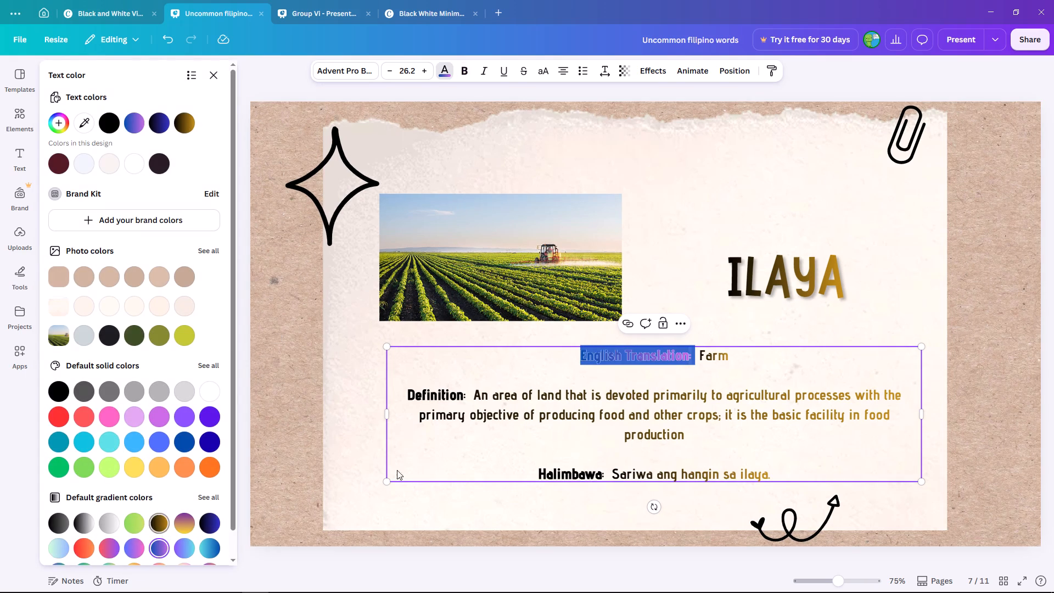
Give the label "Definition:" on the Ilaya slide the same default blue-to-purple gradient.
{"action": "left_click", "coordinate": [459, 418]}
{"action": "left_click_drag", "start_coordinate": [466, 394], "coordinate": [388, 404]}
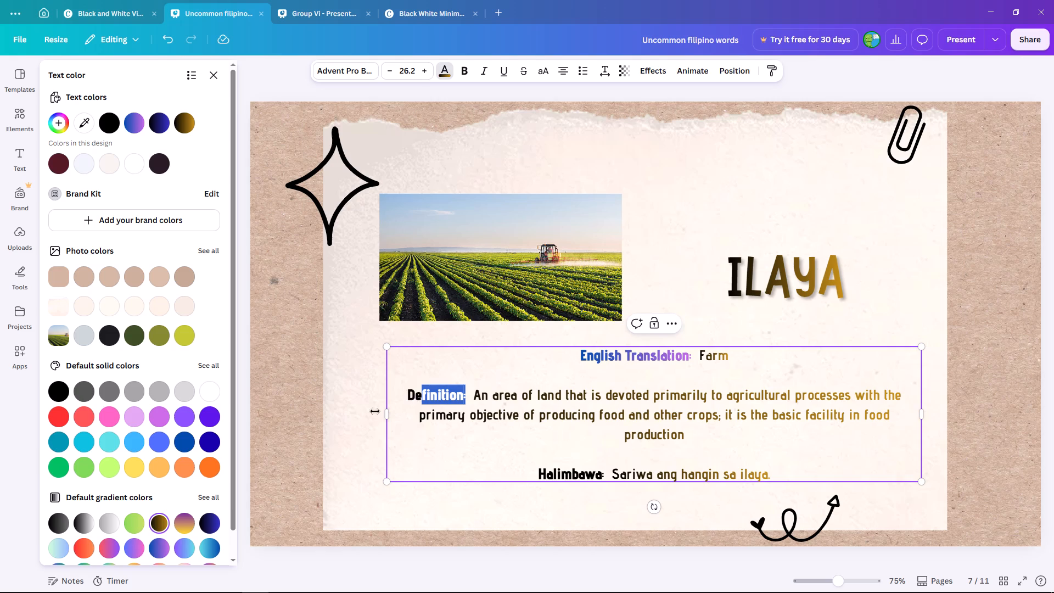
{"action": "left_click", "coordinate": [154, 553]}
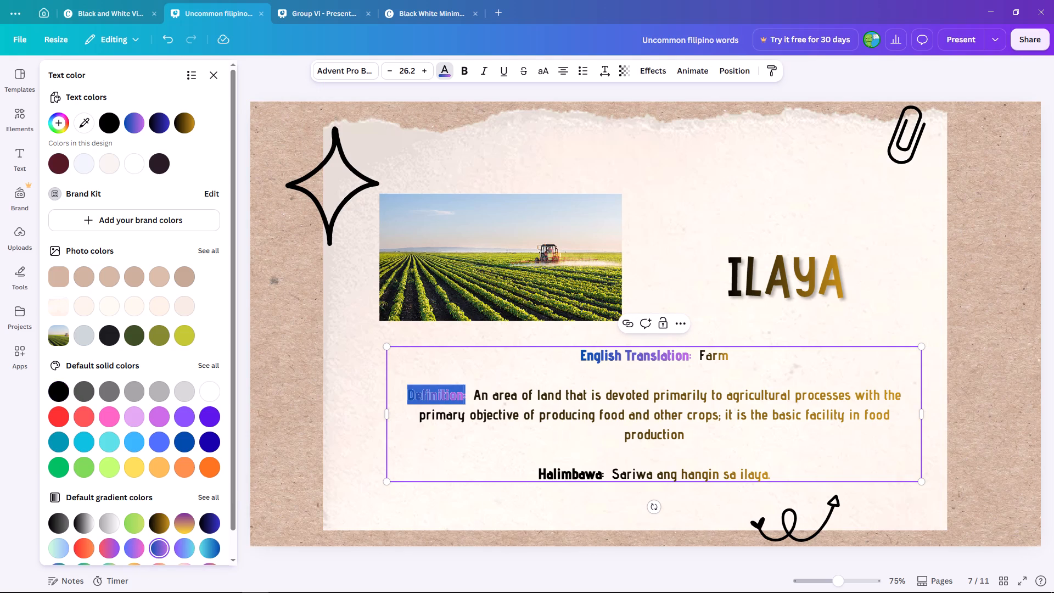
Apply the default blue-to-purple gradient to the label "Halimbawa:" on the Ilaya slide and clear the selection.
{"action": "left_click", "coordinate": [449, 463]}
{"action": "left_click_drag", "start_coordinate": [604, 475], "coordinate": [500, 486]}
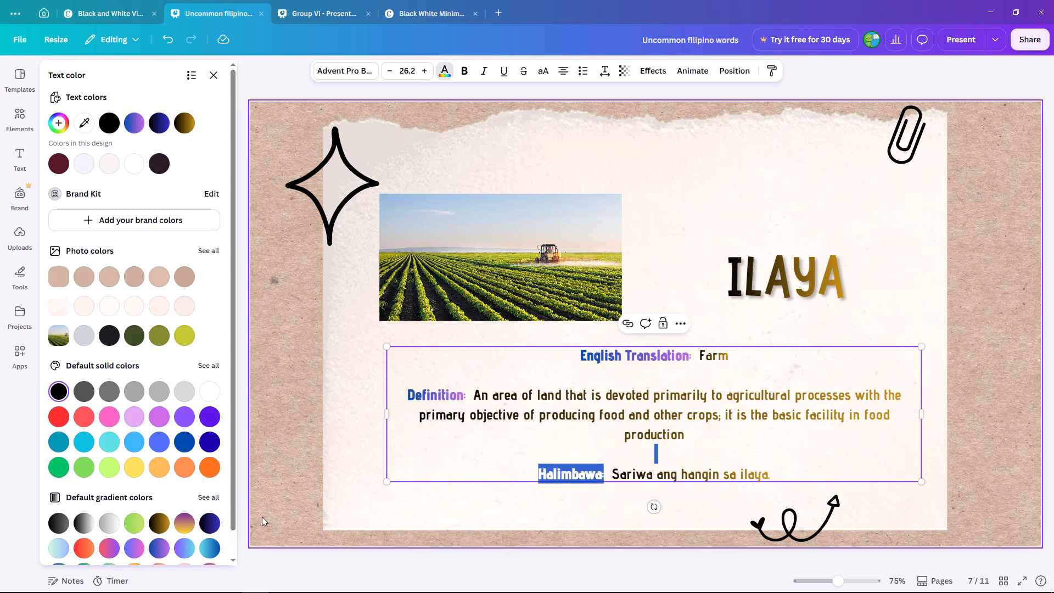
{"action": "left_click", "coordinate": [160, 542]}
{"action": "left_click", "coordinate": [469, 486]}
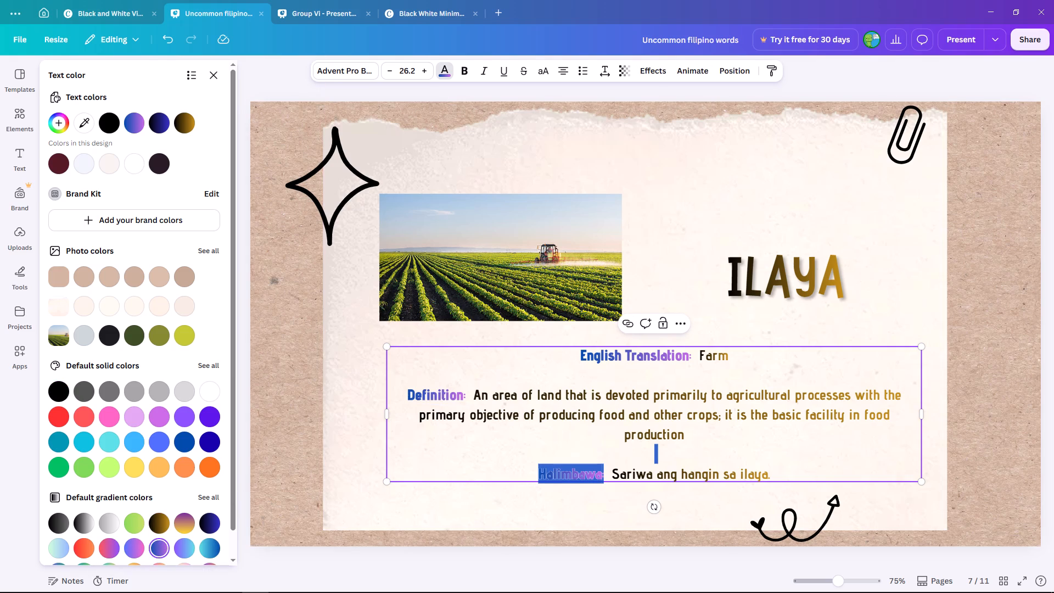
{"action": "left_click", "coordinate": [515, 480]}
{"action": "left_click", "coordinate": [555, 465]}
{"action": "left_click", "coordinate": [543, 428]}
{"action": "left_click", "coordinate": [593, 456]}
{"action": "left_click", "coordinate": [511, 507]}
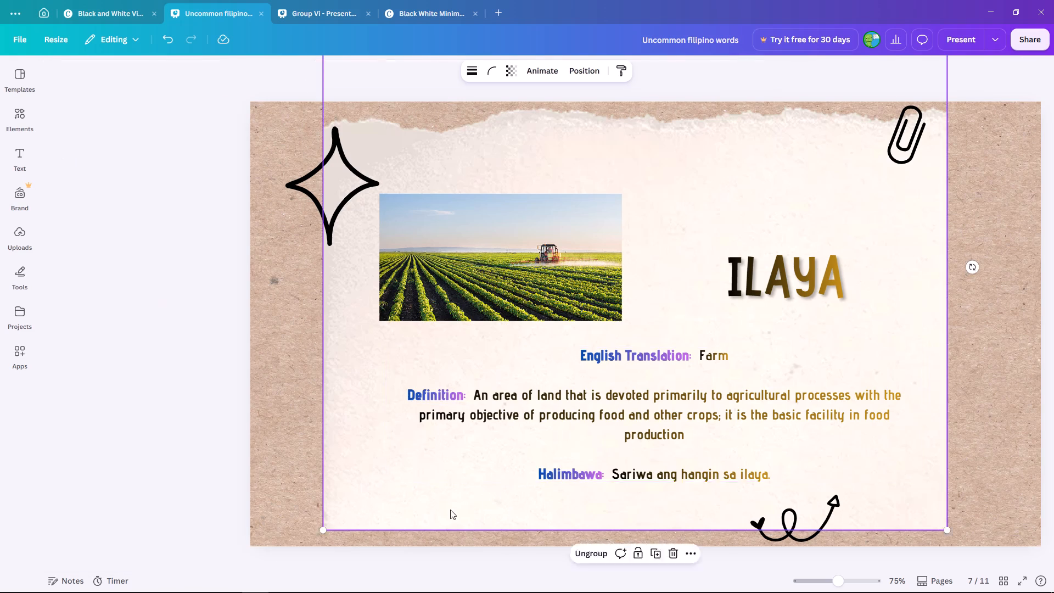
{"action": "left_click", "coordinate": [321, 475]}
Shift the text block with the translation, definition and example slightly up and to the left on the Ilaya slide.
{"action": "left_click_drag", "start_coordinate": [485, 425], "coordinate": [474, 419]}
{"action": "left_click", "coordinate": [480, 415]}
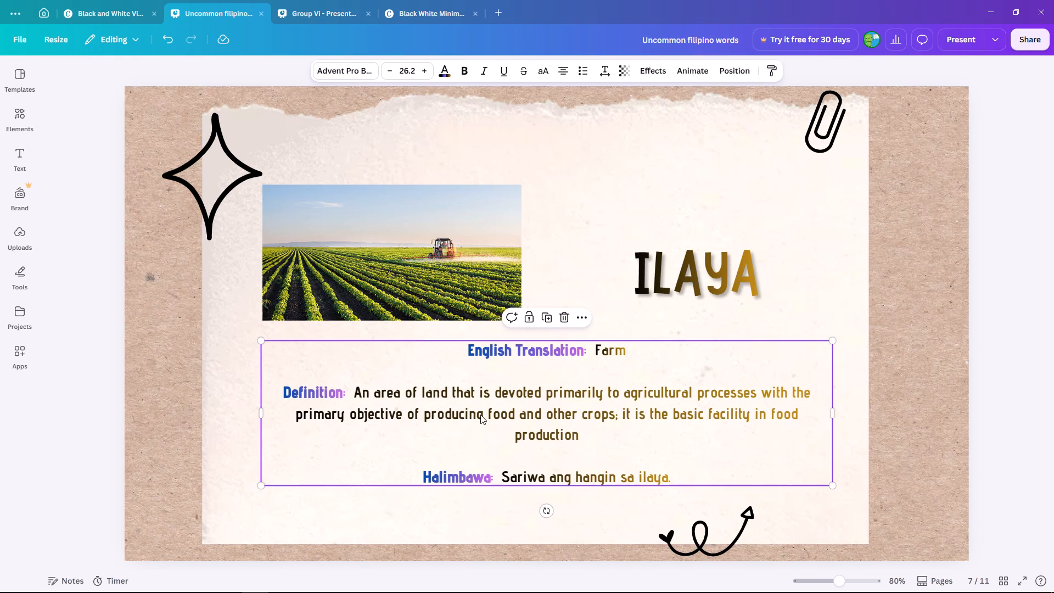
Move the title ILAYA slightly up and to the left, beside the farm picture.
{"action": "left_click", "coordinate": [663, 277]}
{"action": "left_click_drag", "start_coordinate": [670, 272], "coordinate": [648, 257]}
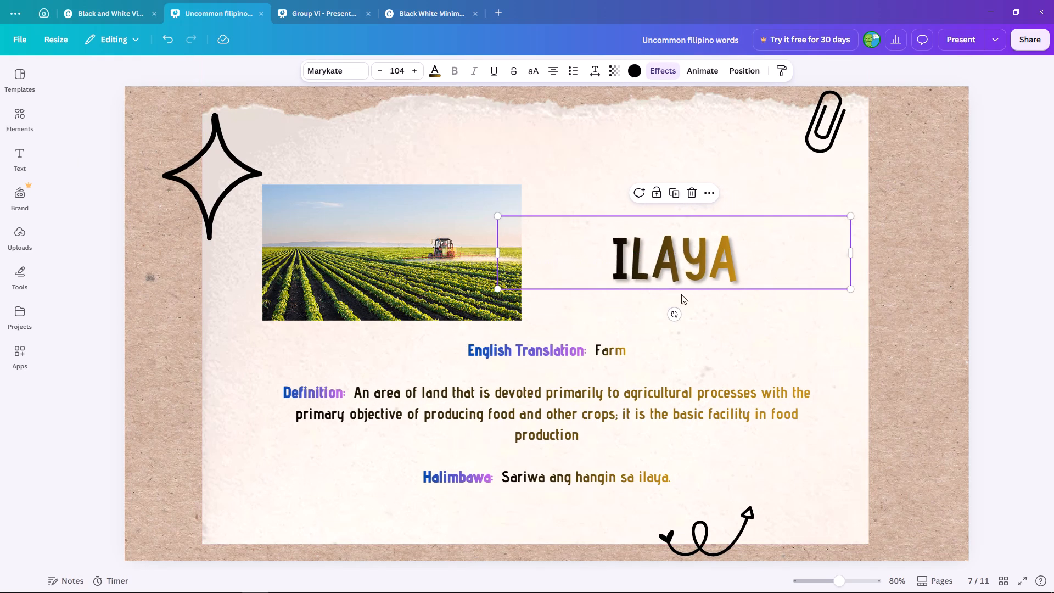
{"action": "left_click_drag", "start_coordinate": [683, 262], "coordinate": [690, 262]}
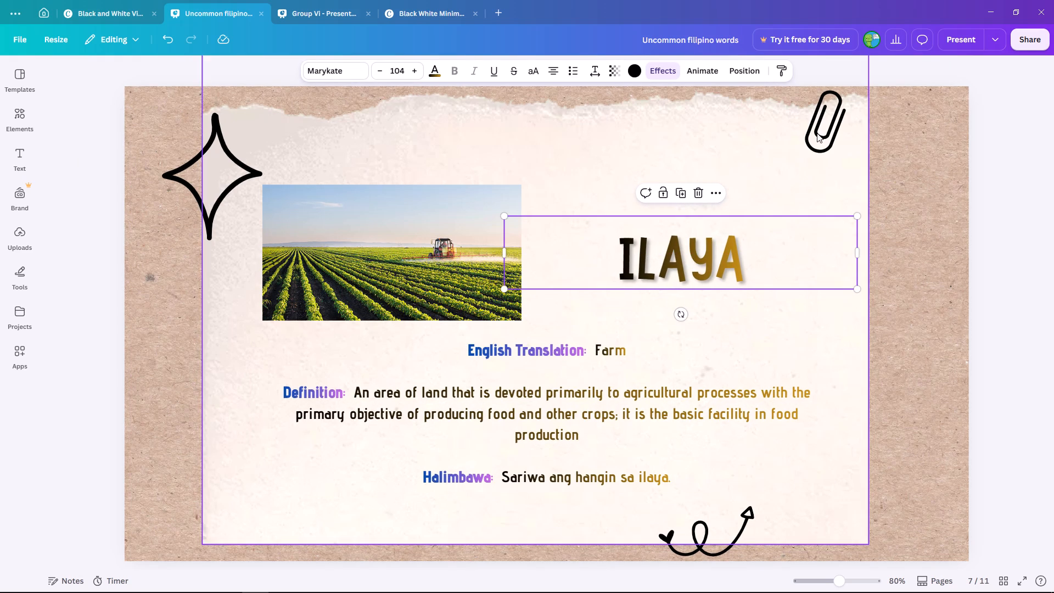
Shift the grouped torn paper and paperclip slightly left and down on the Ilaya slide.
{"action": "left_click_drag", "start_coordinate": [818, 133], "coordinate": [804, 138]}
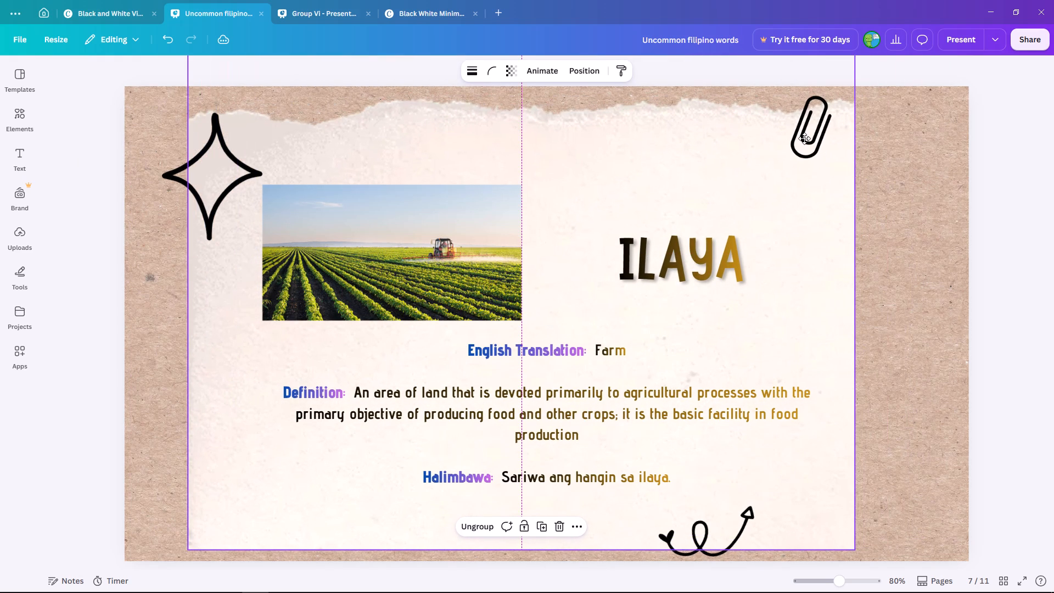
{"action": "left_click_drag", "start_coordinate": [804, 138], "coordinate": [810, 139]}
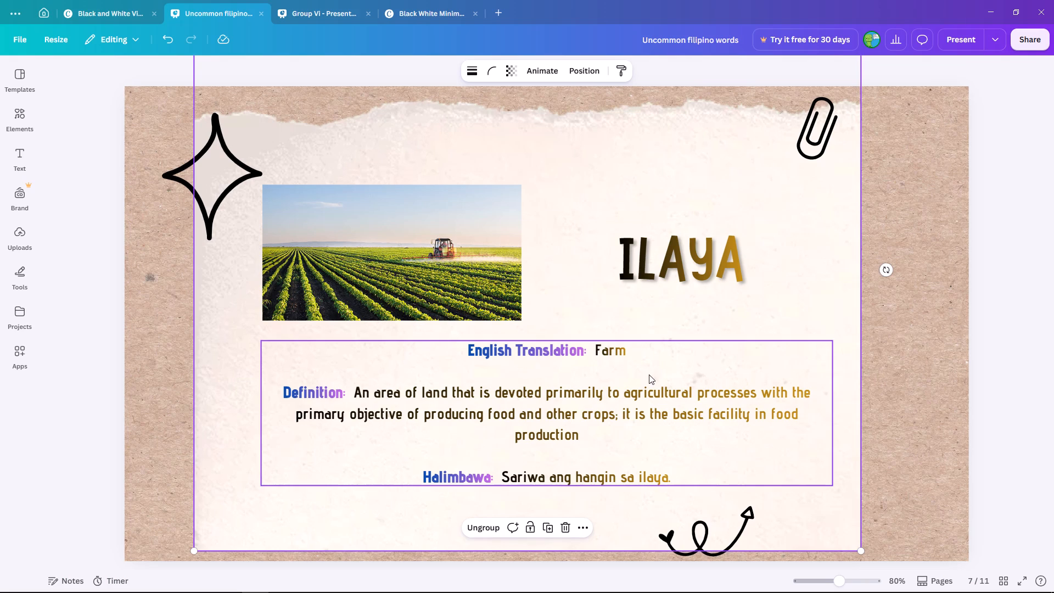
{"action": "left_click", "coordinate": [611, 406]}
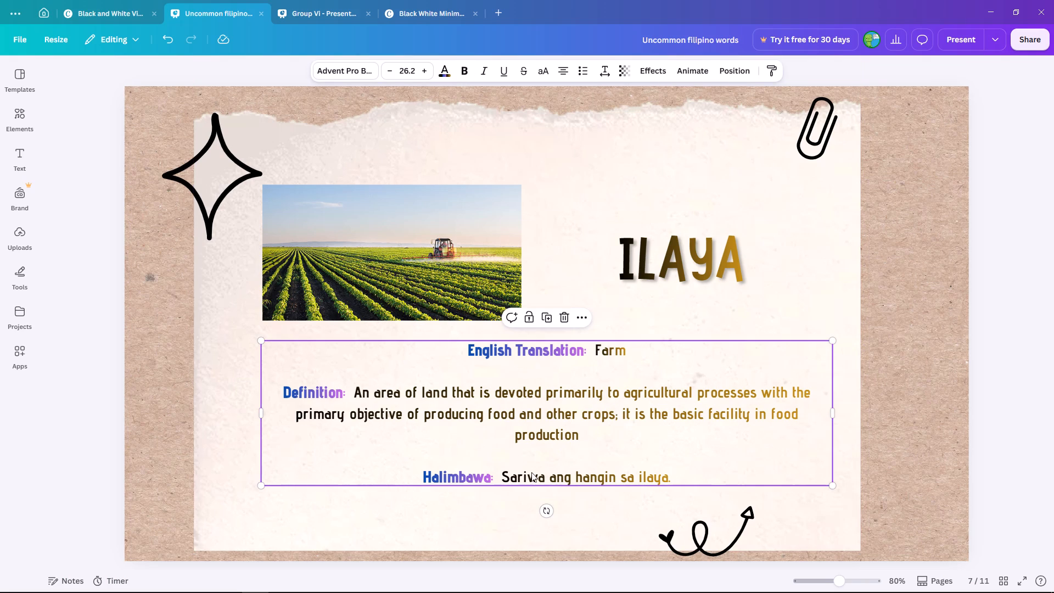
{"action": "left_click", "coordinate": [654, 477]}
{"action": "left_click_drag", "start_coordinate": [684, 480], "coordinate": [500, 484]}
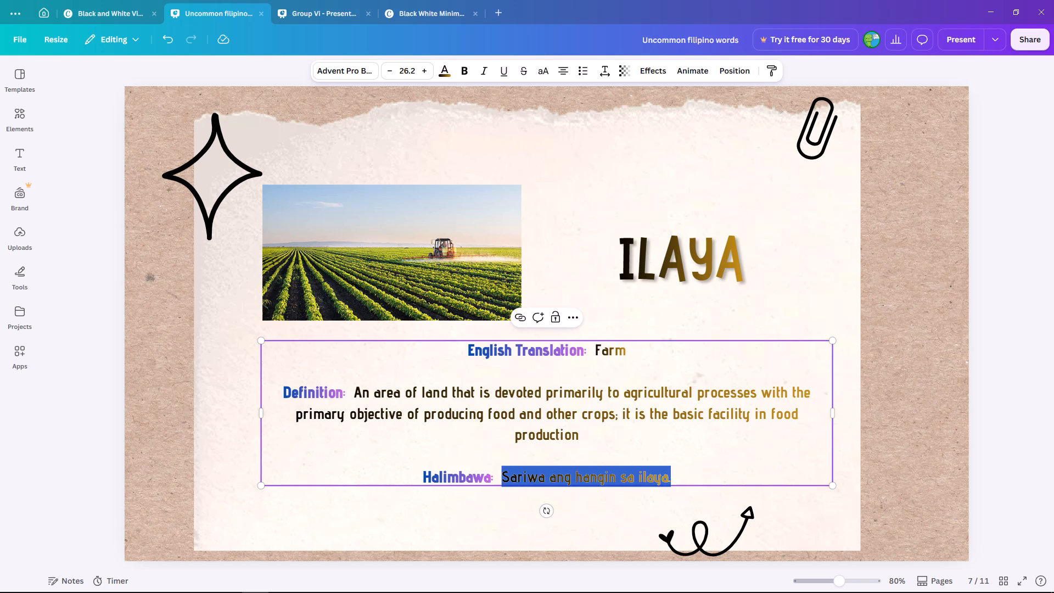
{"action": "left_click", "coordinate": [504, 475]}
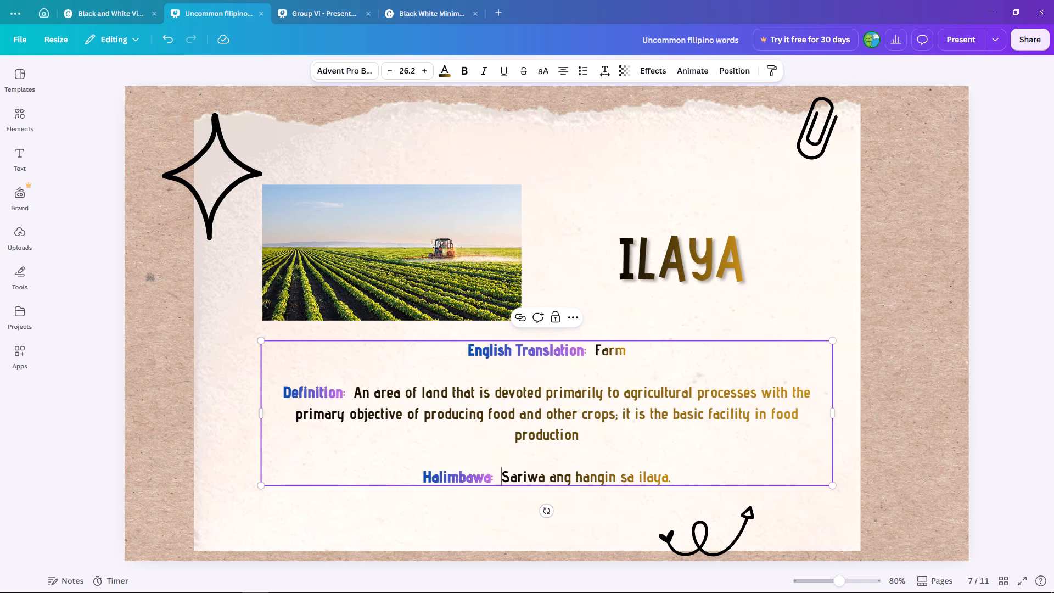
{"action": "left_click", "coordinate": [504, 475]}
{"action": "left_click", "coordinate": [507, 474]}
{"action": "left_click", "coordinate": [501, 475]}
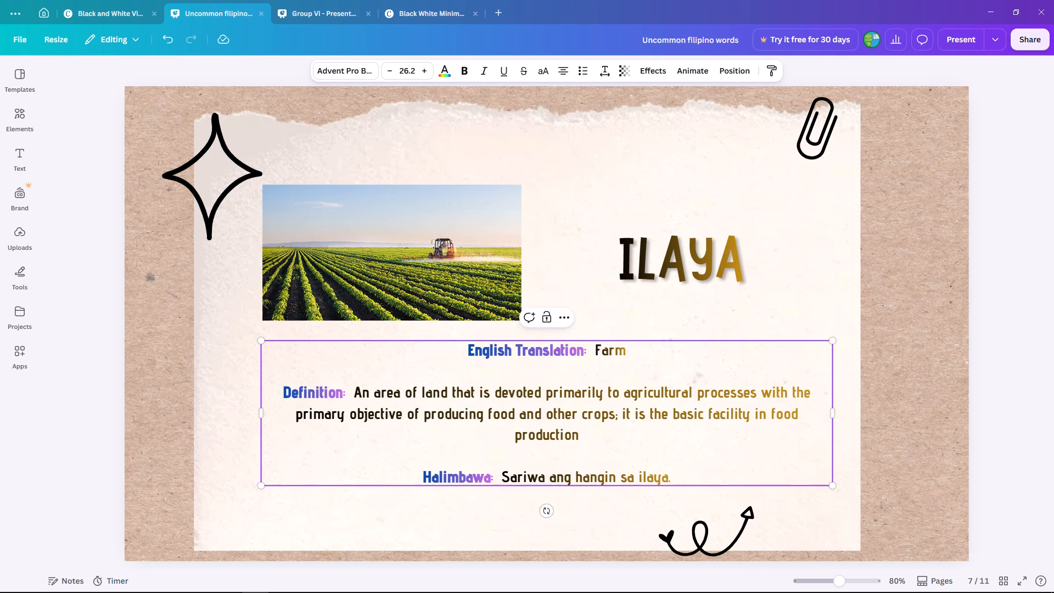
Move the text block with the translation, definition and example slightly down and left below the farm picture.
{"action": "left_click", "coordinate": [346, 516]}
{"action": "left_click_drag", "start_coordinate": [405, 414], "coordinate": [405, 423]}
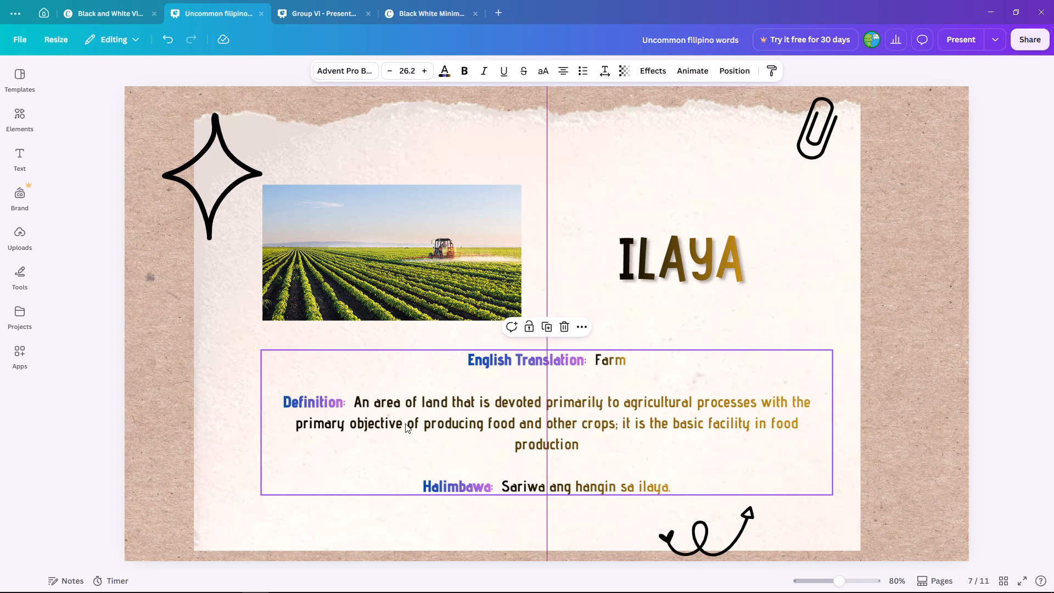
{"action": "left_click", "coordinate": [441, 395]}
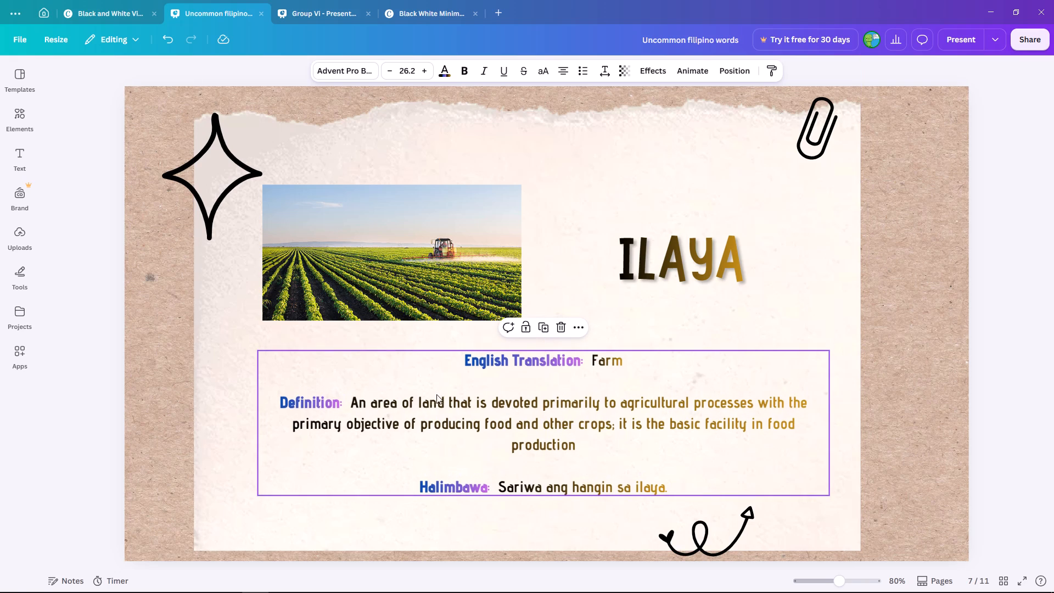
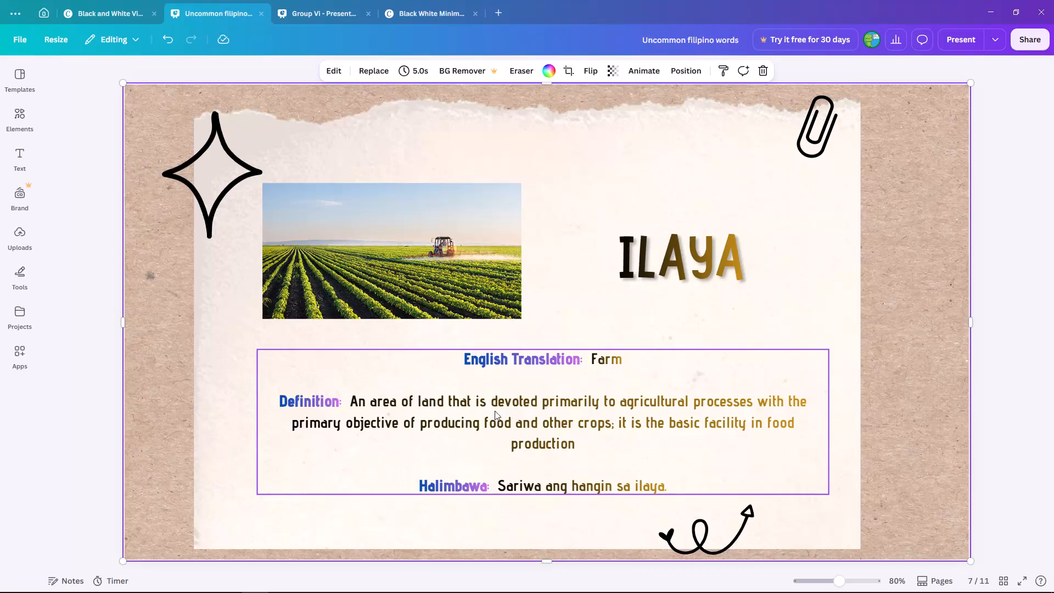
Move the window picture up slightly and extend its top edge on the Durungawan slide.
{"action": "left_click", "coordinate": [1005, 372]}
{"action": "scroll", "coordinate": [870, 407], "scroll_direction": "down", "scroll_amount": 3}
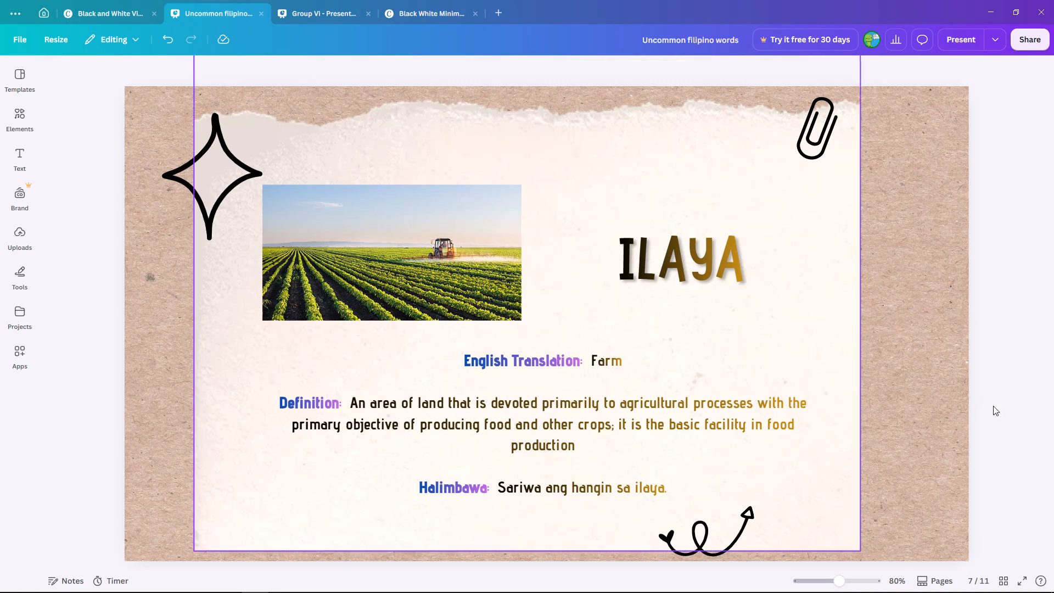
{"action": "scroll", "coordinate": [990, 414], "scroll_direction": "down", "scroll_amount": 2}
{"action": "scroll", "coordinate": [669, 394], "scroll_direction": "up", "scroll_amount": 2}
{"action": "scroll", "coordinate": [670, 390], "scroll_direction": "down", "scroll_amount": 2}
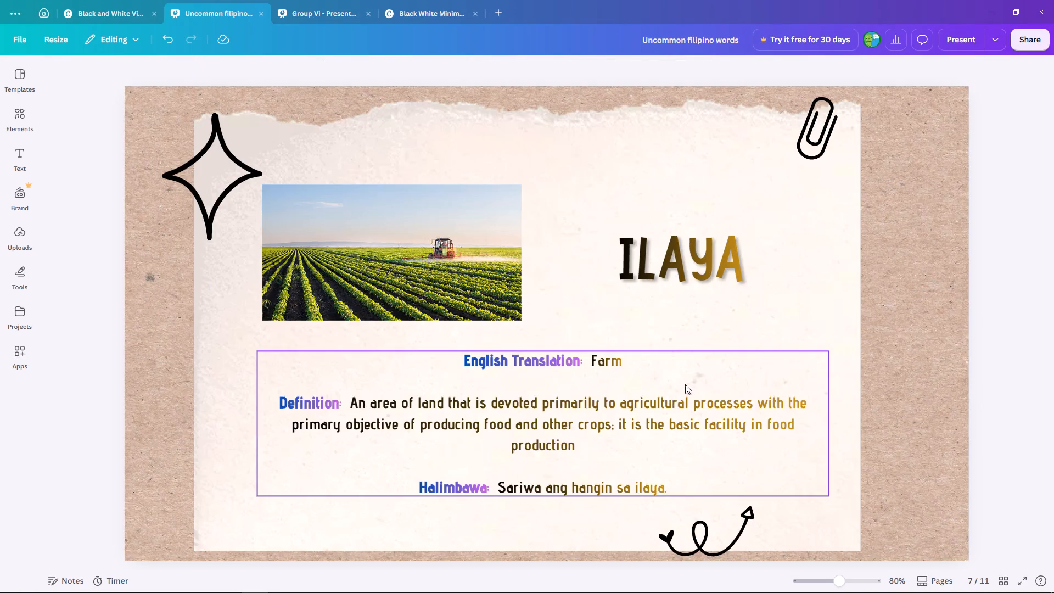
{"action": "left_click_drag", "start_coordinate": [429, 342], "coordinate": [429, 328]}
{"action": "left_click", "coordinate": [406, 277]}
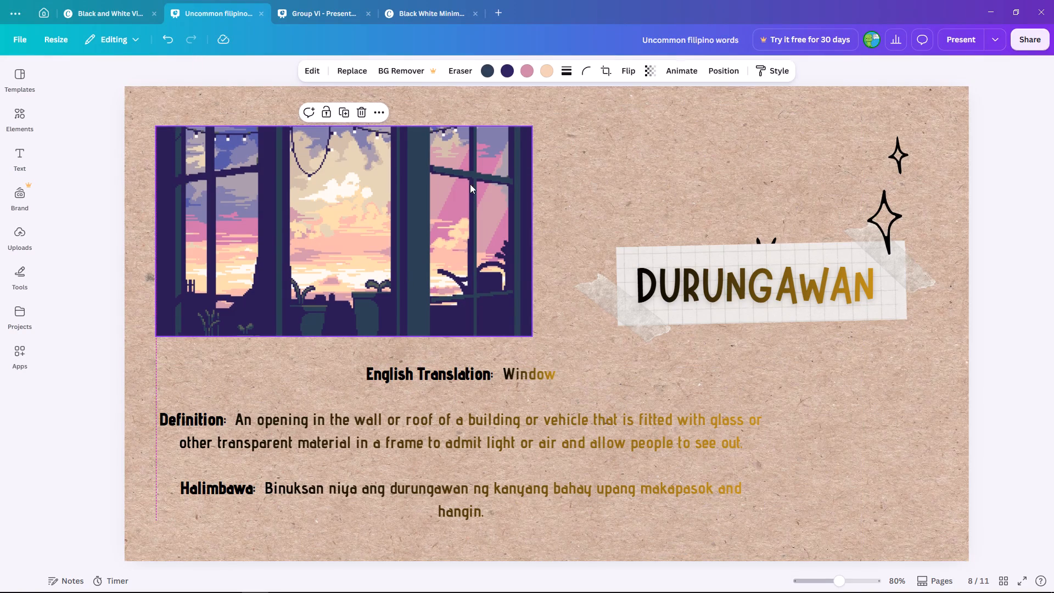
{"action": "left_click_drag", "start_coordinate": [342, 120], "coordinate": [352, 104]}
Move the title DURUNGAWAN and its taped grid paper slightly up beside the window picture.
{"action": "left_click", "coordinate": [658, 251]}
{"action": "left_click_drag", "start_coordinate": [718, 280], "coordinate": [717, 258]}
{"action": "left_click_drag", "start_coordinate": [728, 304], "coordinate": [716, 289]}
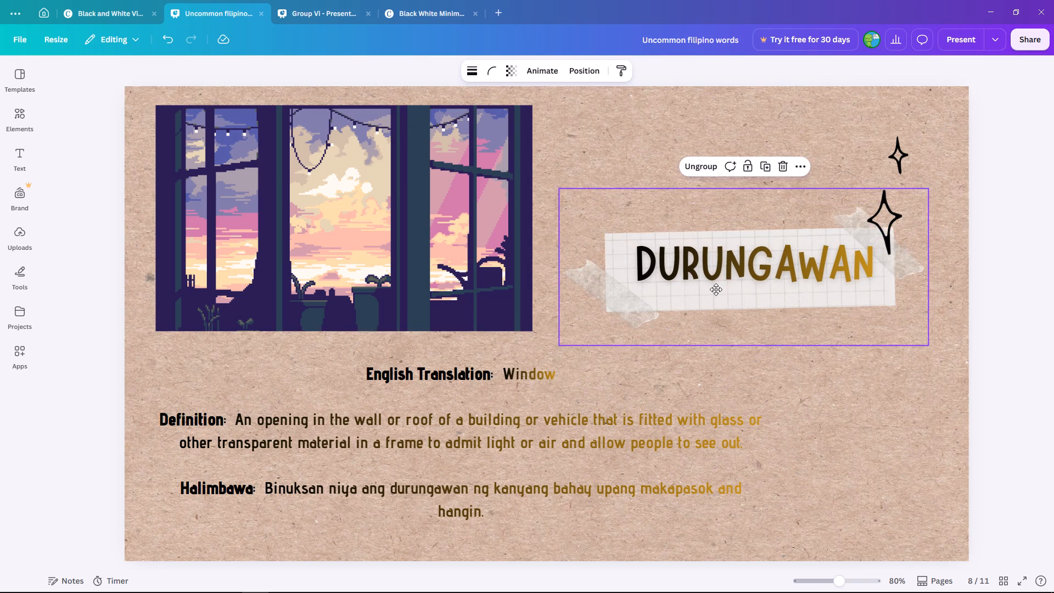
{"action": "left_click_drag", "start_coordinate": [716, 289], "coordinate": [719, 288]}
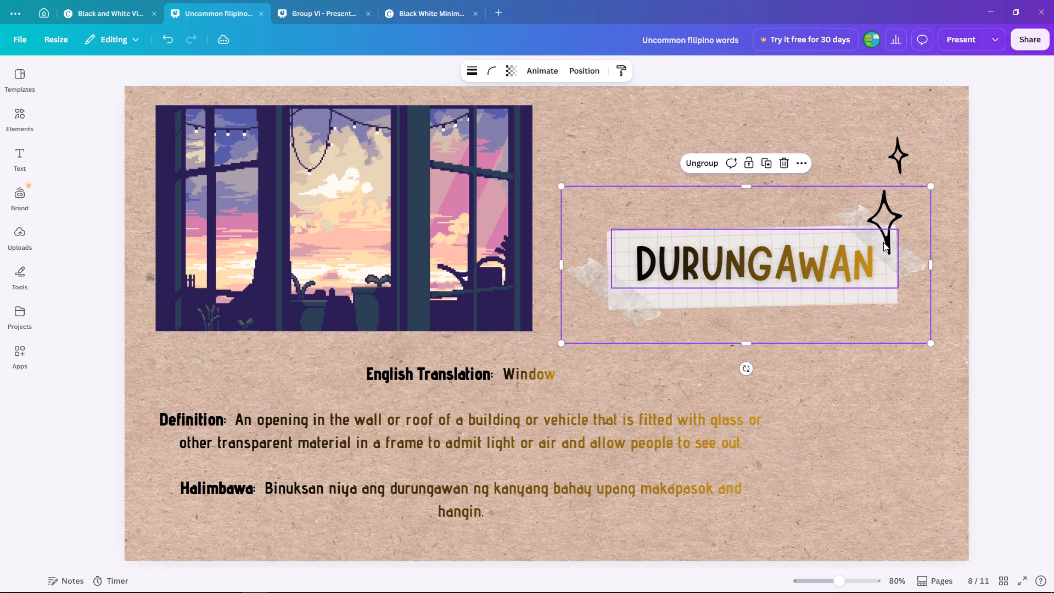
Shrink the pair of sparkles to about half size and move it into the Durungawan slide's upper-right corner.
{"action": "left_click", "coordinate": [896, 161]}
{"action": "left_click_drag", "start_coordinate": [896, 161], "coordinate": [896, 166]}
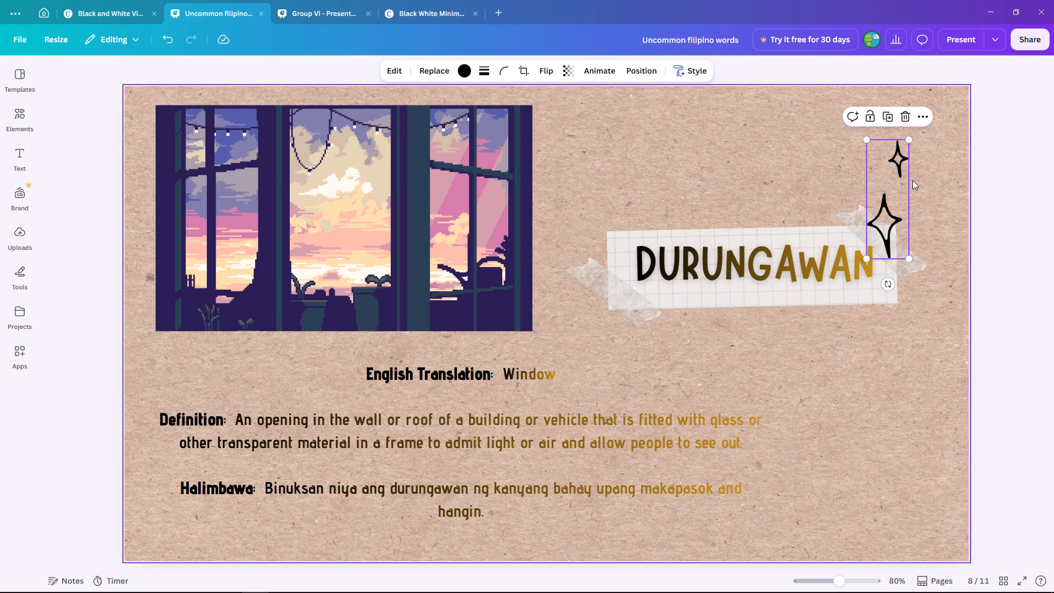
{"action": "left_click_drag", "start_coordinate": [911, 260], "coordinate": [911, 237]}
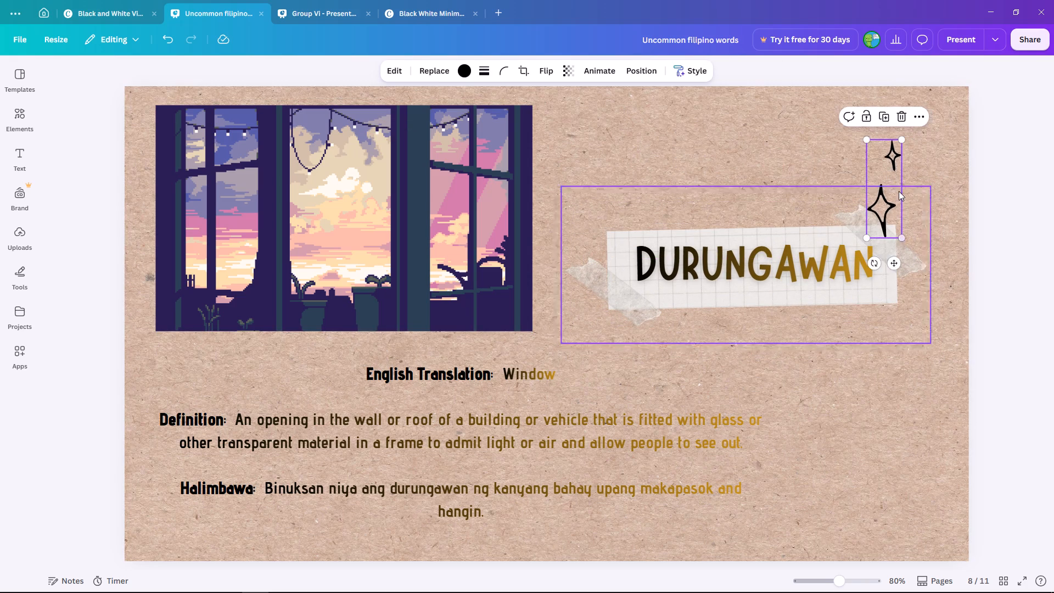
{"action": "left_click_drag", "start_coordinate": [885, 166], "coordinate": [894, 180]}
{"action": "left_click_drag", "start_coordinate": [912, 247], "coordinate": [898, 208]}
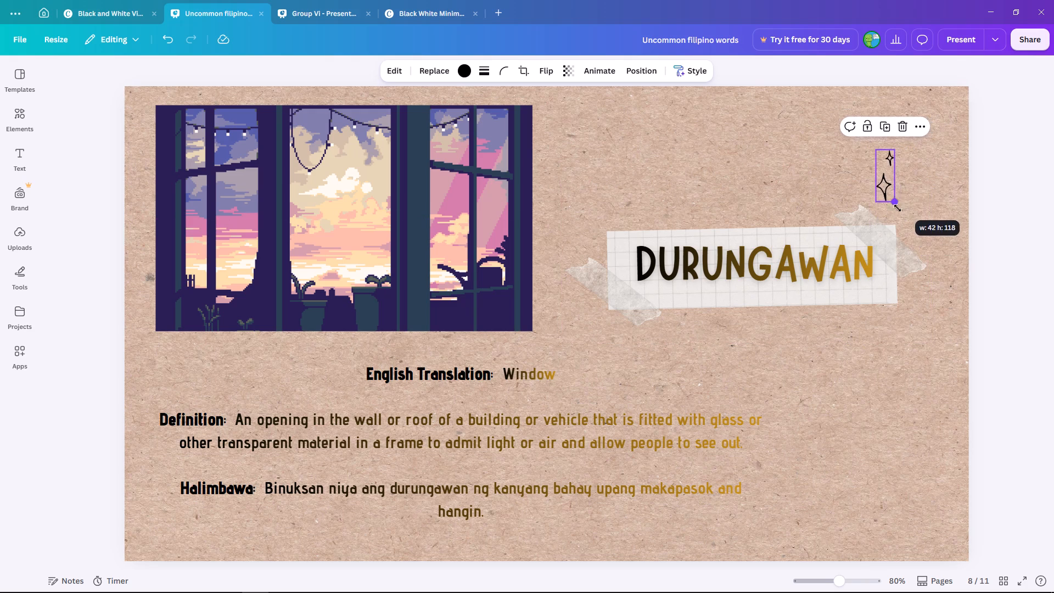
{"action": "left_click_drag", "start_coordinate": [898, 208], "coordinate": [898, 214]}
{"action": "left_click_drag", "start_coordinate": [887, 176], "coordinate": [894, 204]}
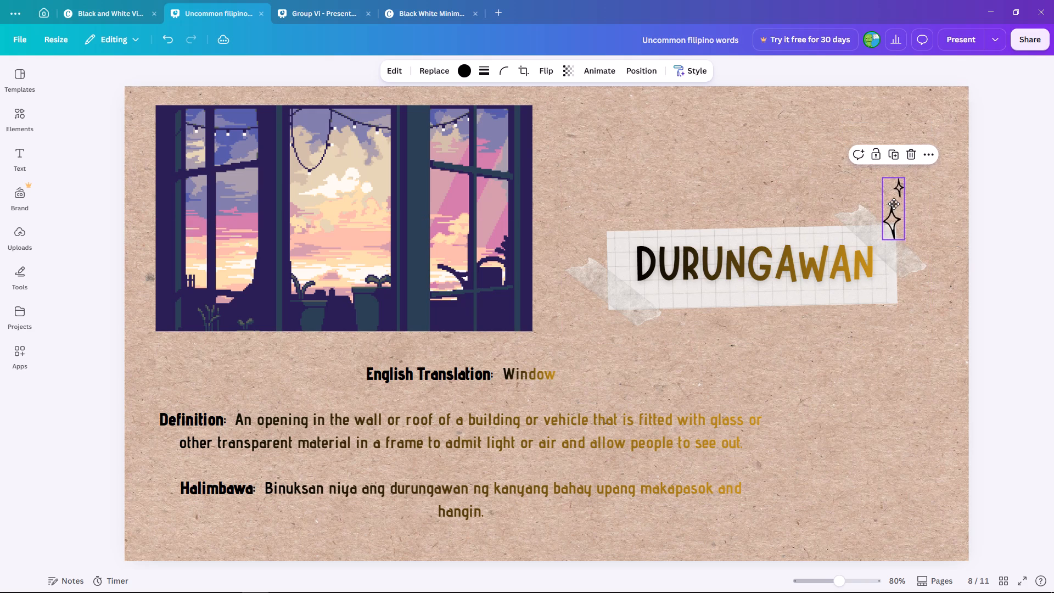
{"action": "left_click_drag", "start_coordinate": [894, 204], "coordinate": [894, 203]}
{"action": "left_click_drag", "start_coordinate": [899, 207], "coordinate": [932, 133]}
{"action": "left_click", "coordinate": [738, 366]}
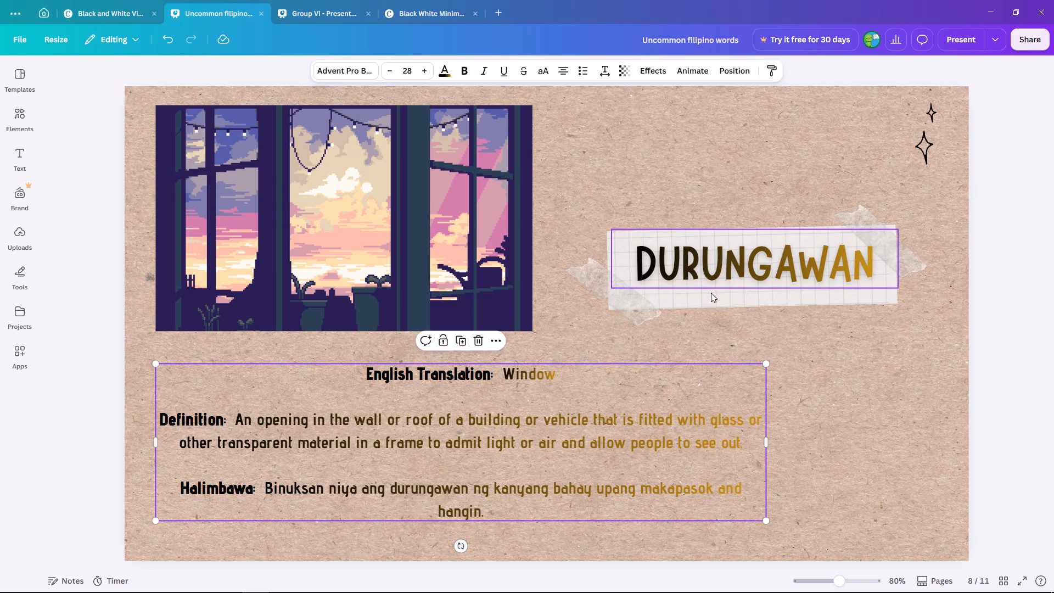
Rotate the title DURUNGAWAN to -2° and position it over the tilted grid paper.
{"action": "left_click", "coordinate": [707, 275]}
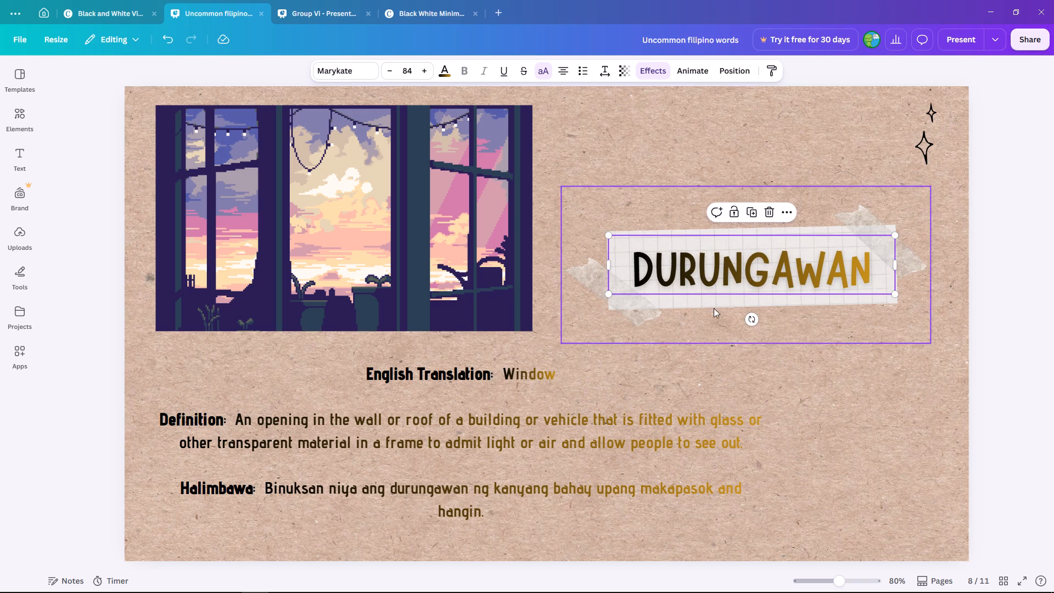
{"action": "left_click", "coordinate": [752, 318]}
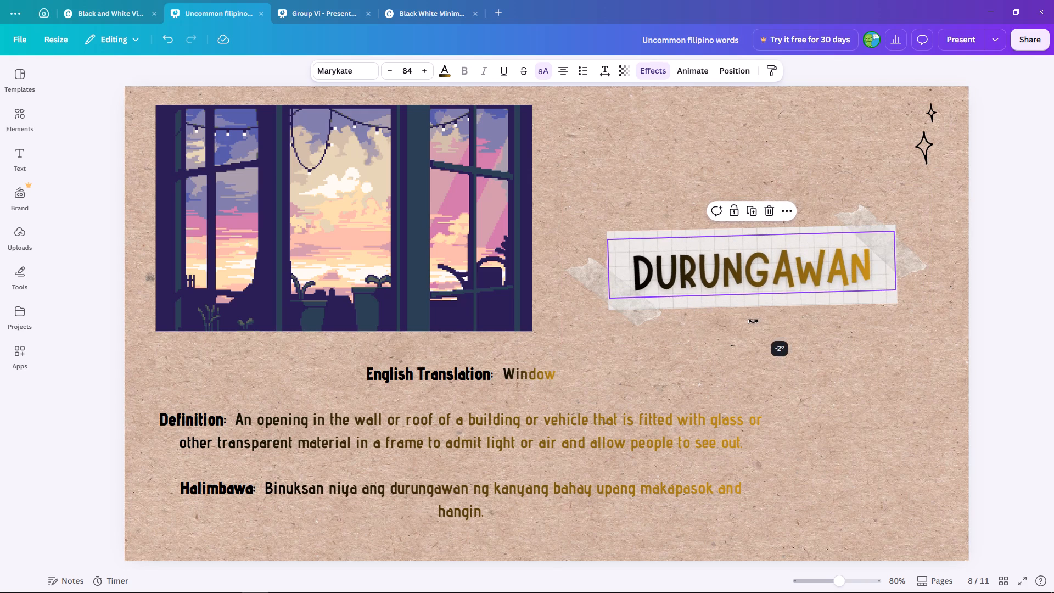
{"action": "left_click", "coordinate": [750, 313]}
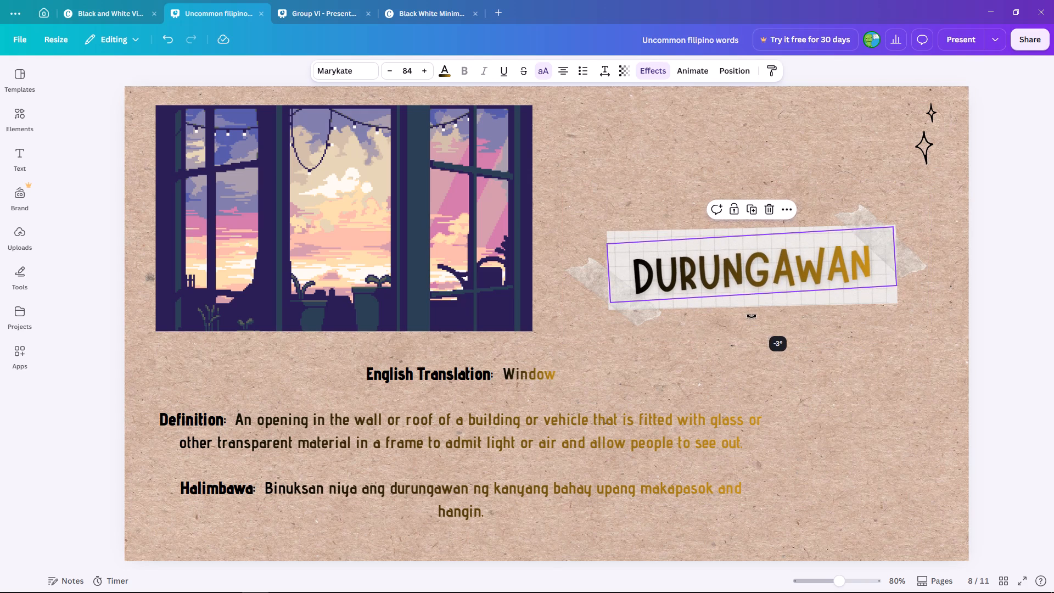
{"action": "left_click_drag", "start_coordinate": [754, 271], "coordinate": [760, 275]}
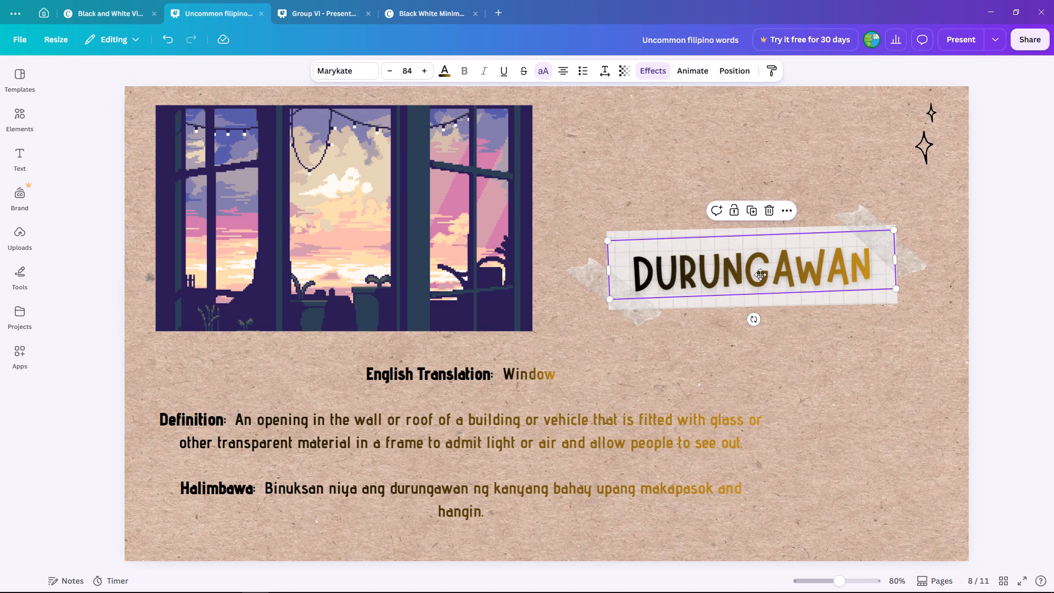
{"action": "left_click_drag", "start_coordinate": [760, 275], "coordinate": [759, 273]}
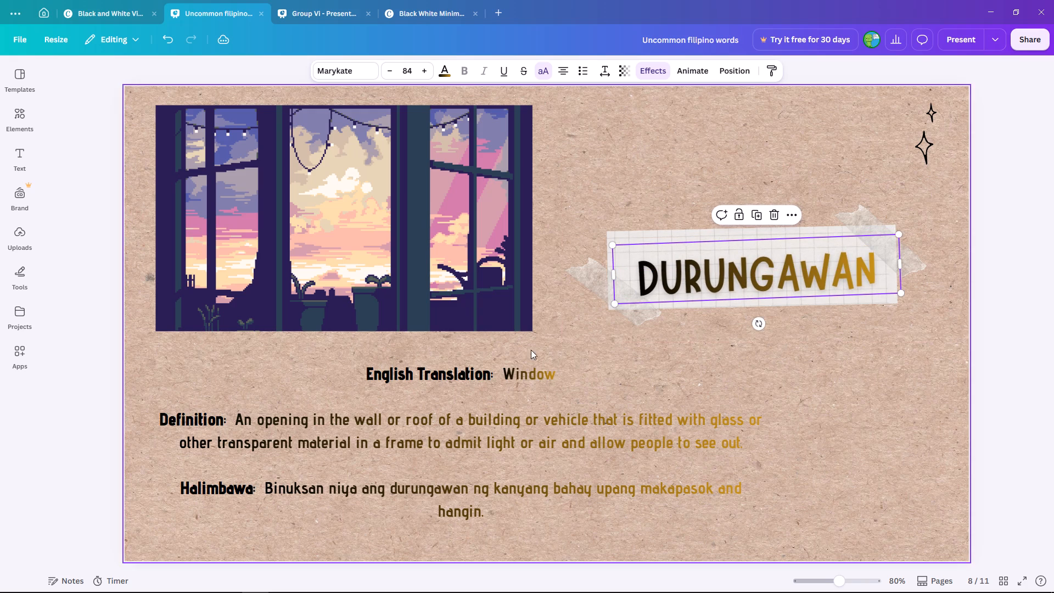
{"action": "left_click", "coordinate": [756, 274]}
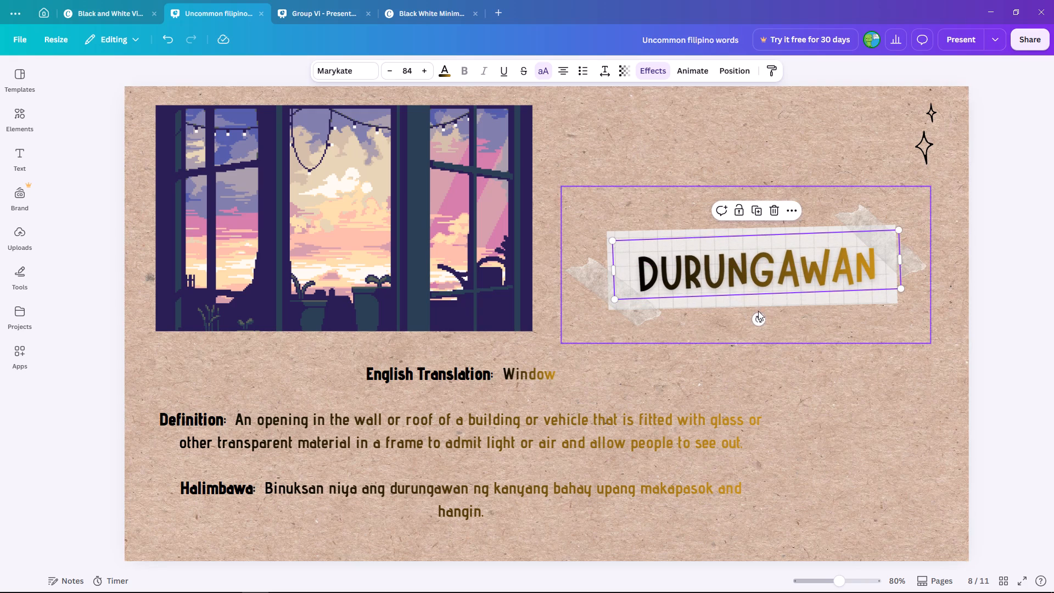
{"action": "left_click", "coordinate": [758, 320]}
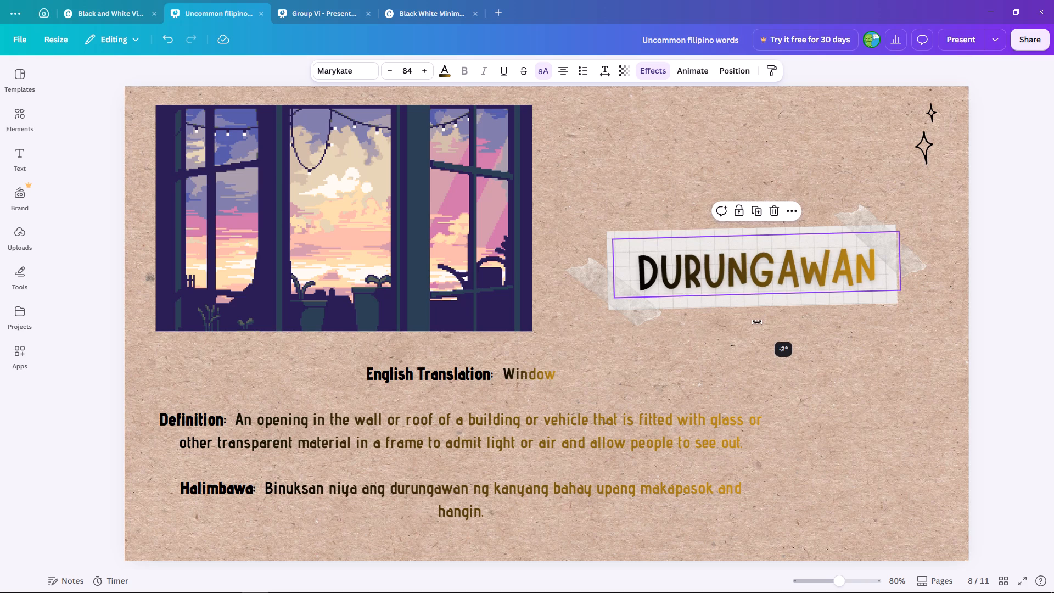
Apply the blue-to-purple gradient to the English Translation label on the Durungawan slide.
{"action": "left_click", "coordinate": [466, 373]}
{"action": "left_click", "coordinate": [498, 373]}
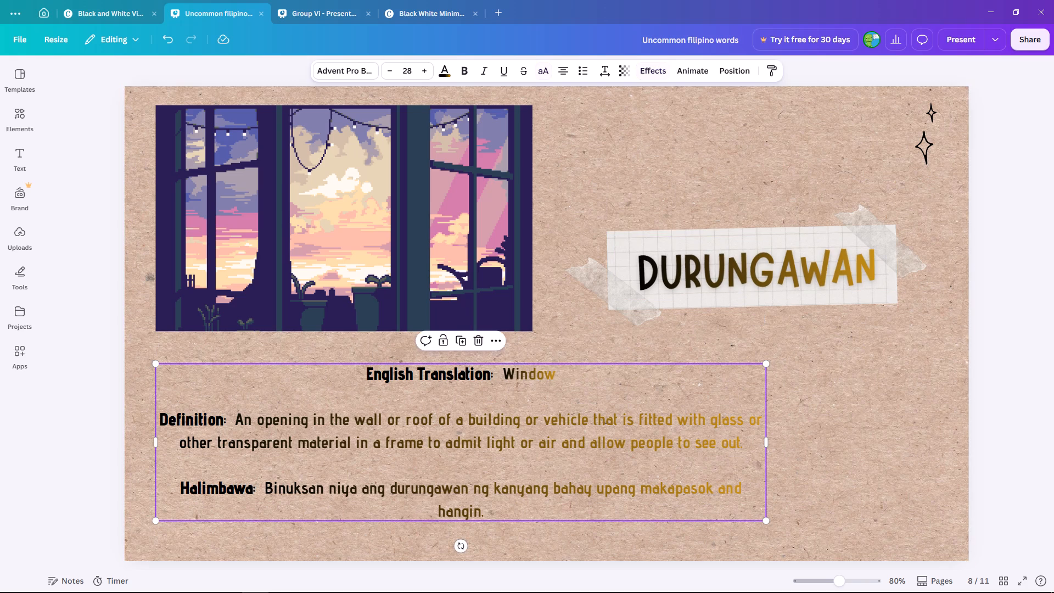
{"action": "left_click", "coordinate": [494, 374]}
{"action": "left_click_drag", "start_coordinate": [494, 374], "coordinate": [371, 372]}
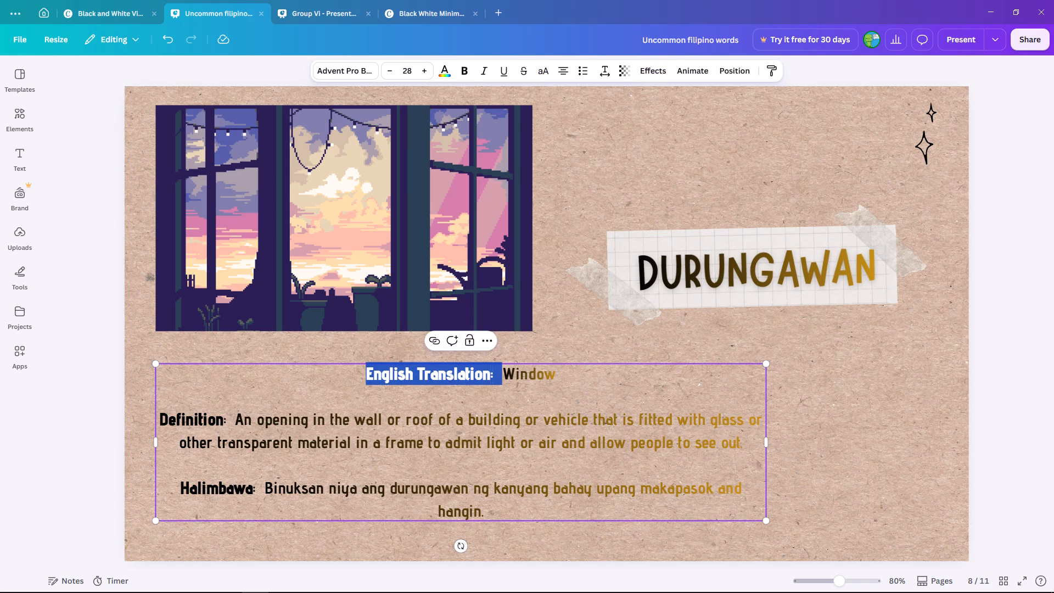
{"action": "left_click", "coordinate": [442, 72]}
{"action": "left_click", "coordinate": [161, 495]}
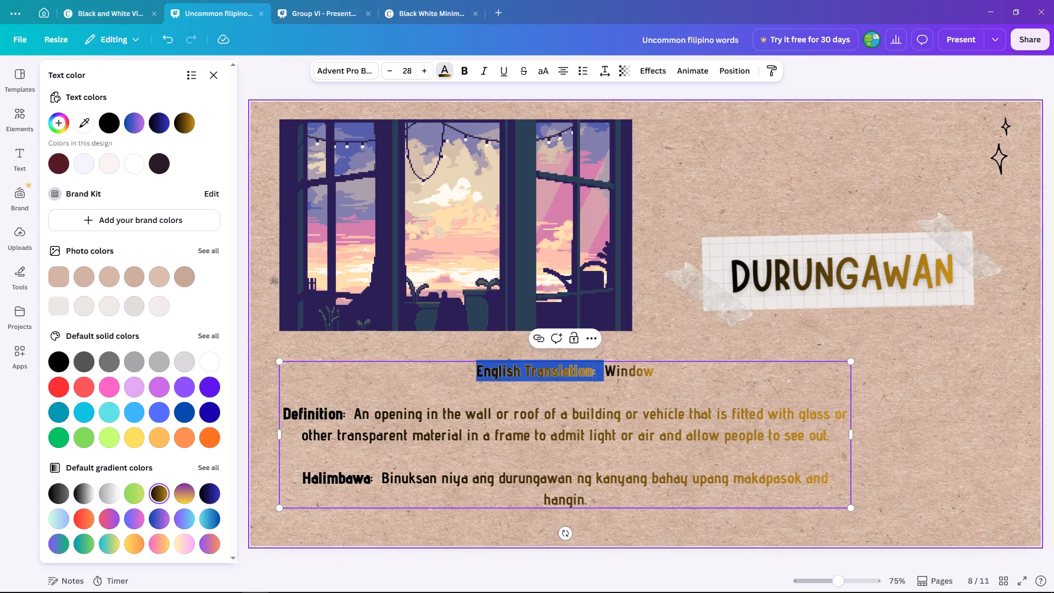
{"action": "left_click", "coordinate": [151, 518]}
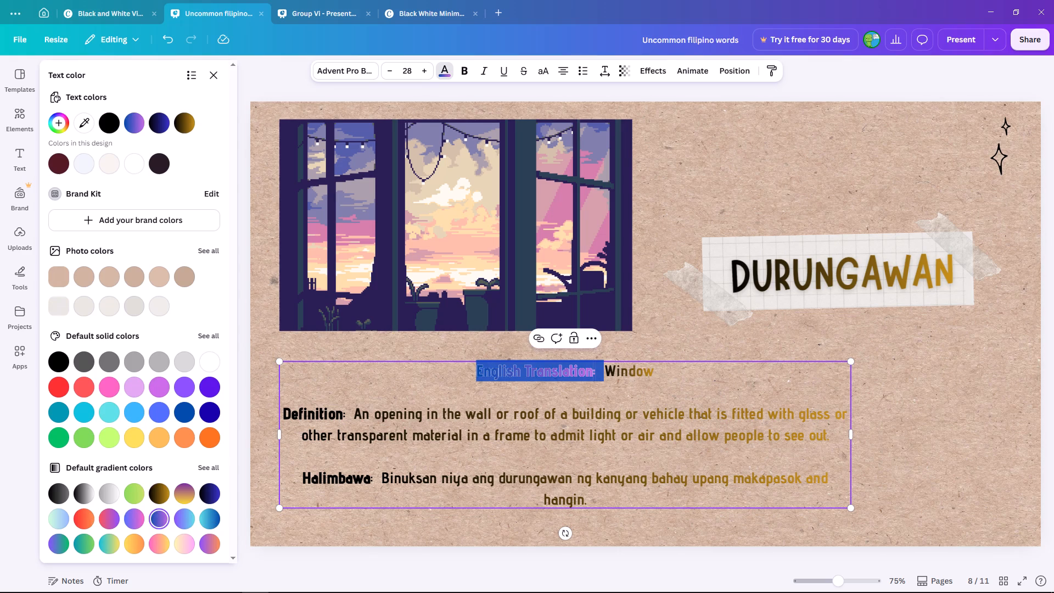
Apply the blue-to-purple gradient to the Definition and Halimbawa labels on the Durungawan slide.
{"action": "left_click", "coordinate": [354, 417]}
{"action": "left_click_drag", "start_coordinate": [344, 416], "coordinate": [275, 428]}
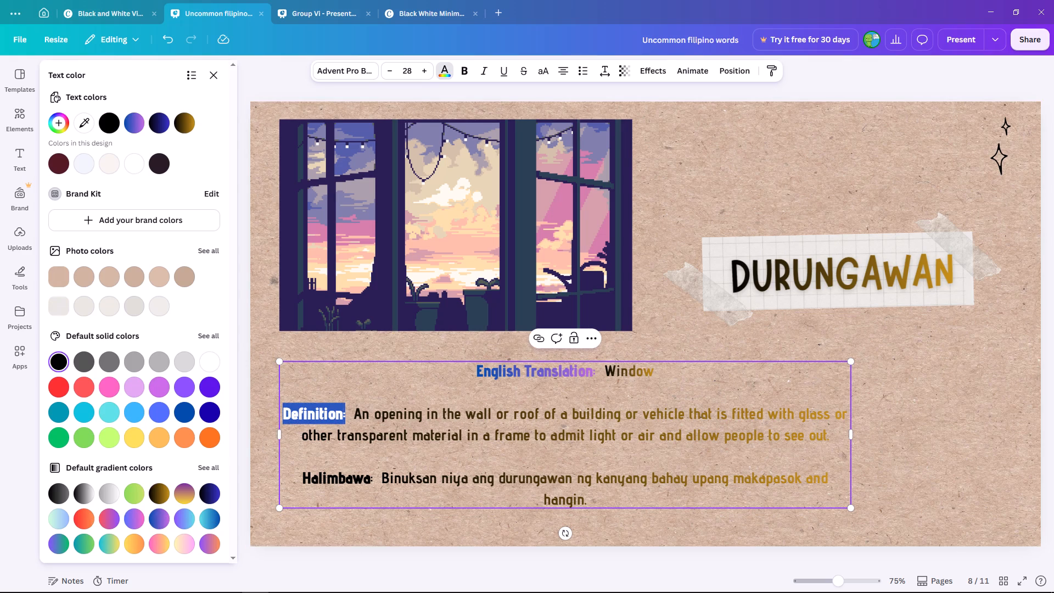
{"action": "left_click", "coordinate": [154, 522]}
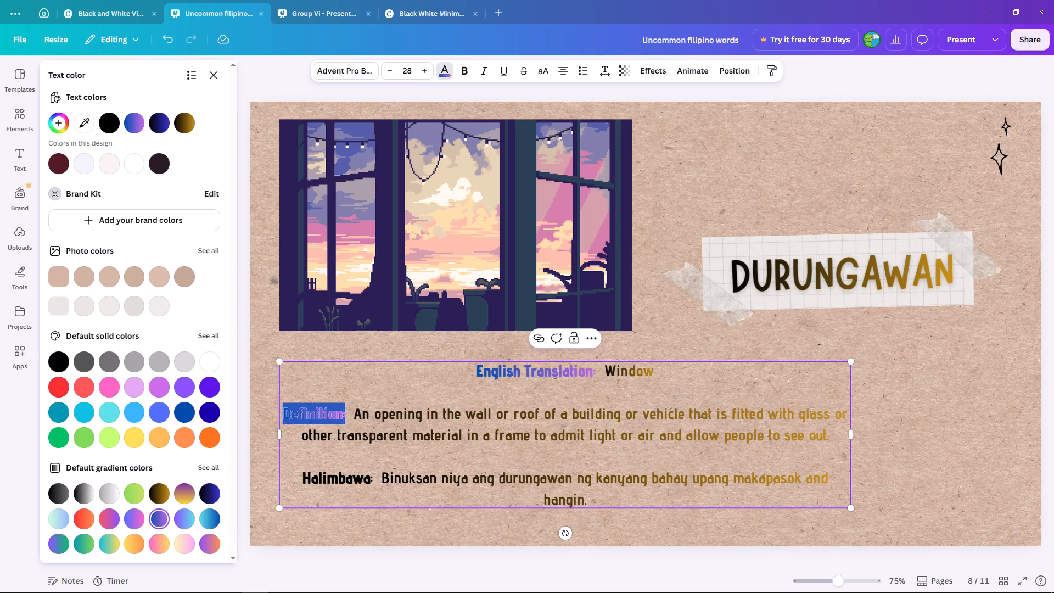
{"action": "left_click", "coordinate": [365, 484]}
{"action": "left_click_drag", "start_coordinate": [375, 479], "coordinate": [322, 483]}
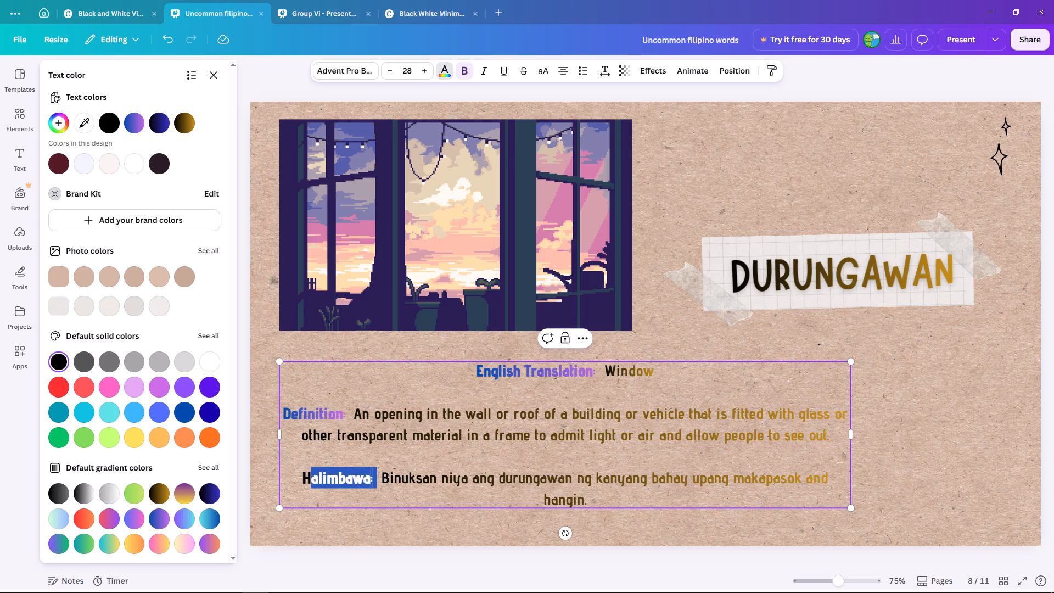
{"action": "left_click_drag", "start_coordinate": [322, 483], "coordinate": [302, 484]}
{"action": "left_click", "coordinate": [163, 519]}
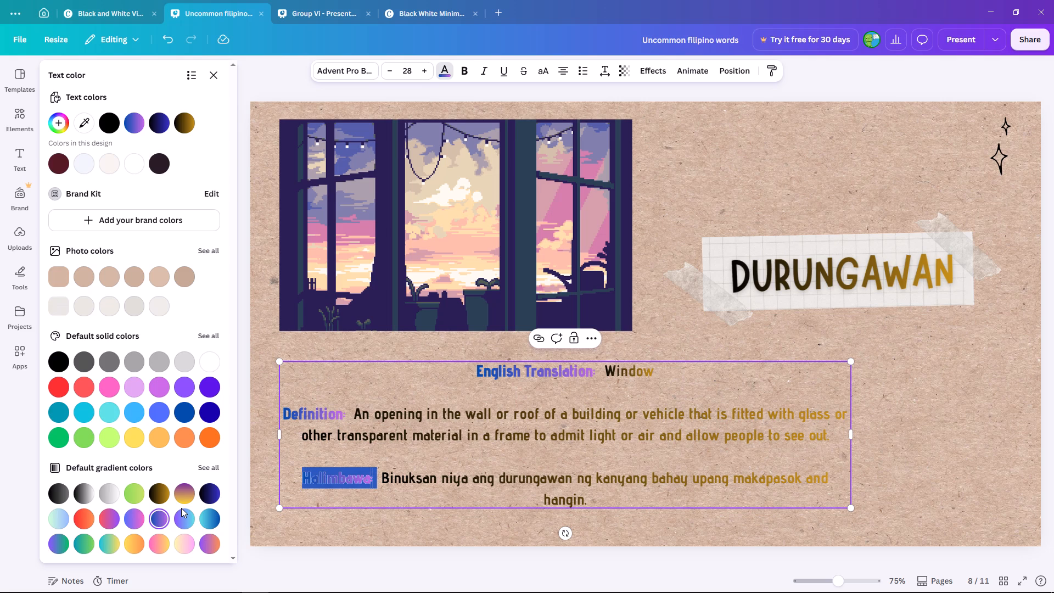
{"action": "left_click", "coordinate": [261, 306]}
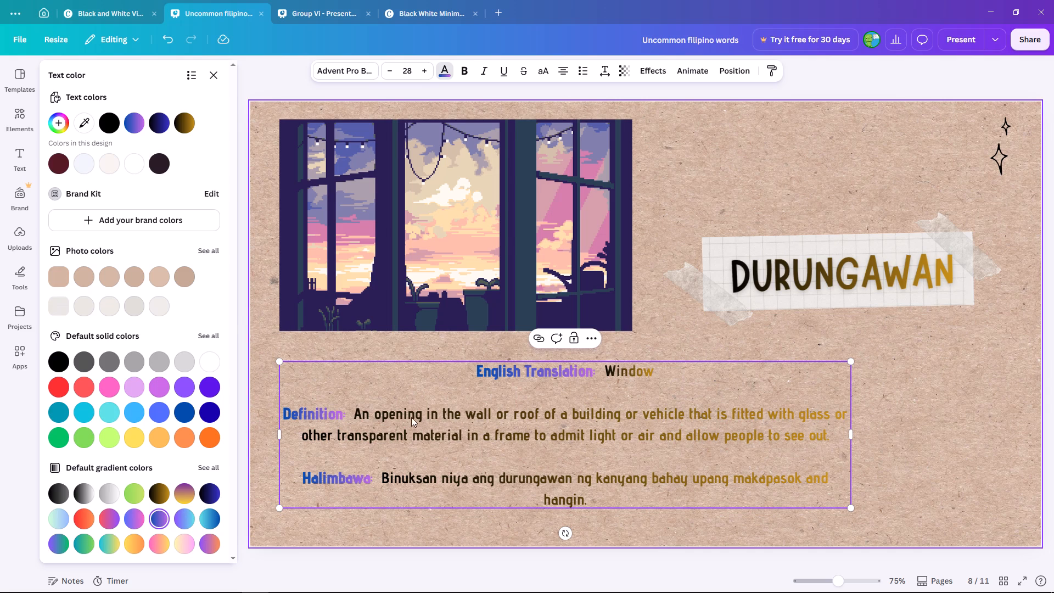
Move the text block with the translation, definition and example to the right and slightly up below the window picture.
{"action": "left_click", "coordinate": [514, 407]}
{"action": "left_click_drag", "start_coordinate": [497, 411], "coordinate": [601, 401]}
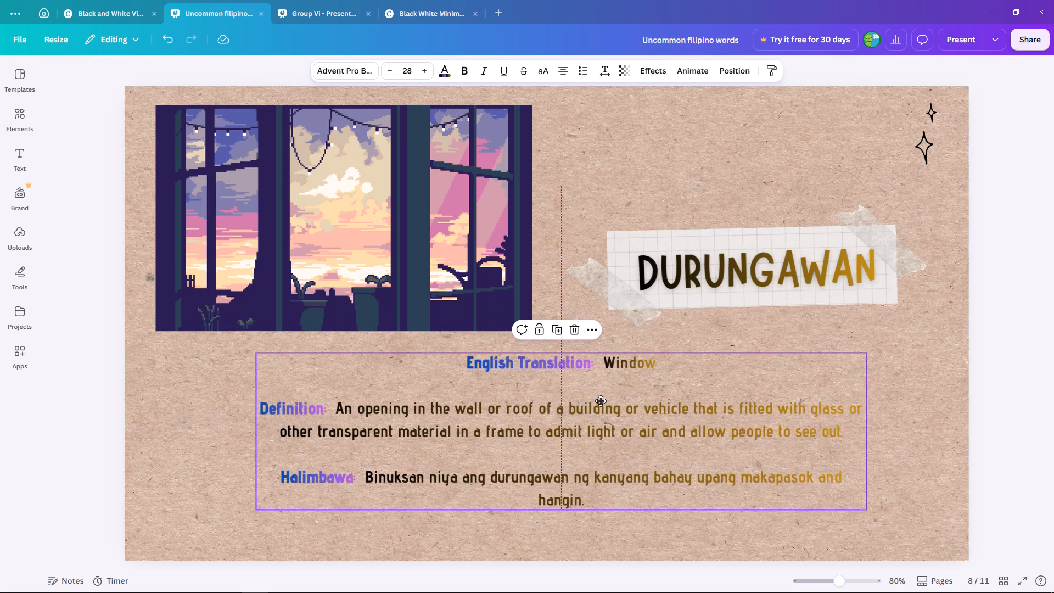
{"action": "left_click_drag", "start_coordinate": [601, 401], "coordinate": [597, 399]}
{"action": "left_click", "coordinate": [597, 411]}
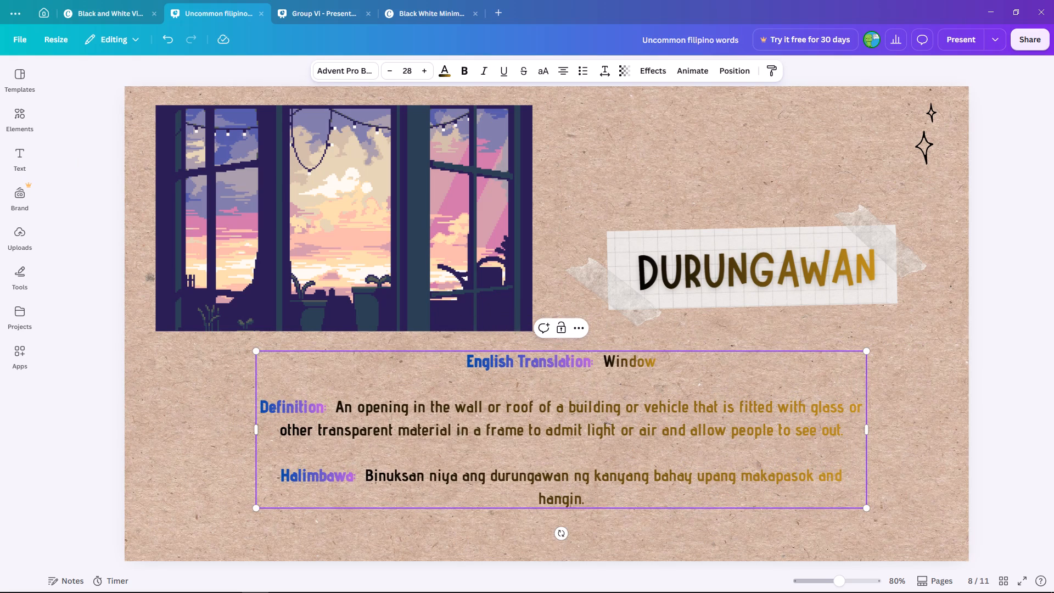
Shrink the window picture proportionally and move it right, above the text block.
{"action": "left_click", "coordinate": [341, 212]}
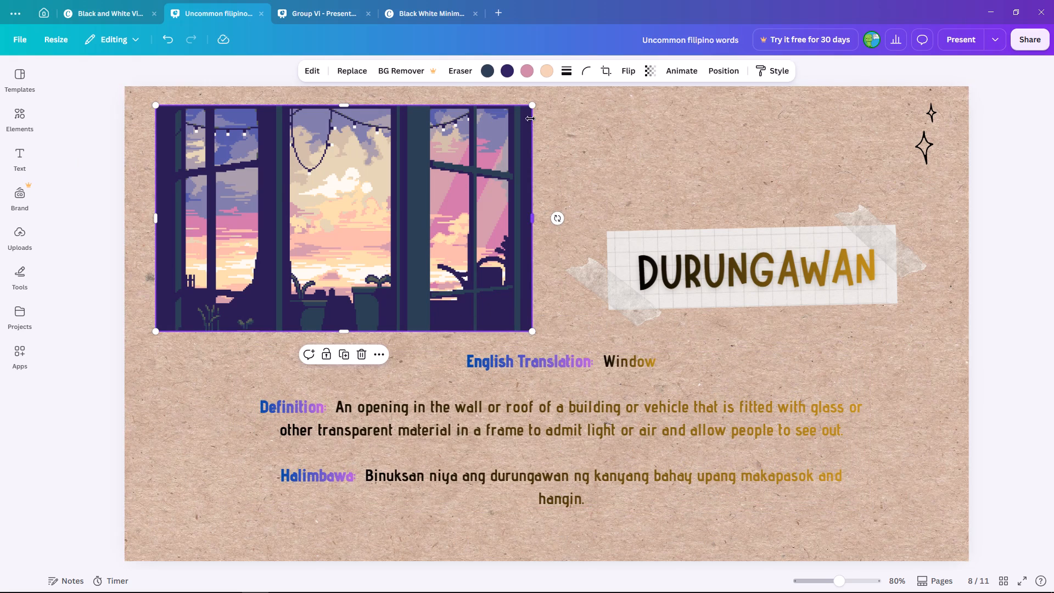
{"action": "left_click_drag", "start_coordinate": [534, 104], "coordinate": [406, 193]}
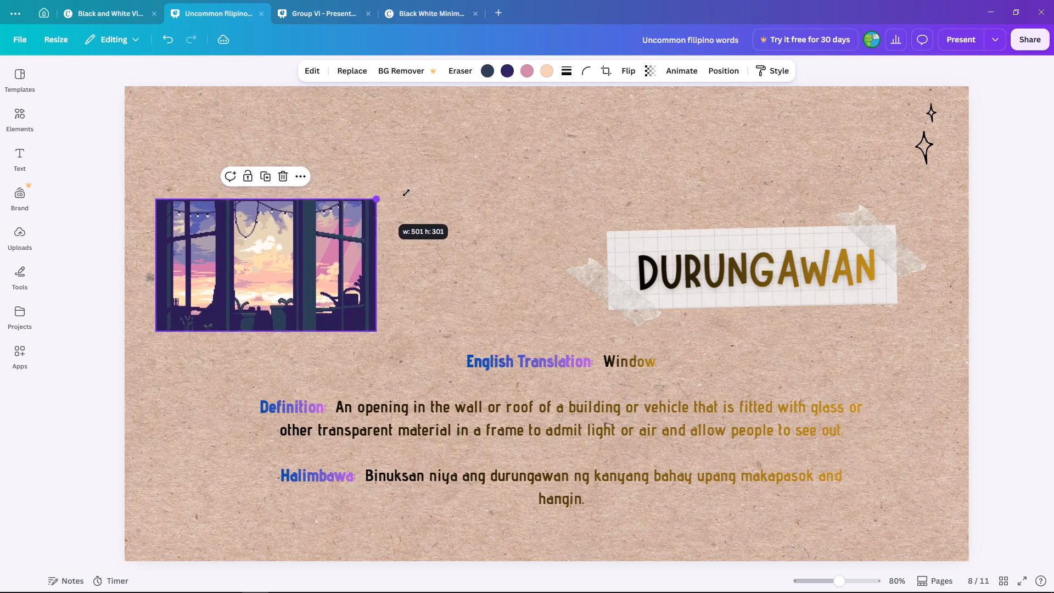
{"action": "left_click_drag", "start_coordinate": [406, 193], "coordinate": [465, 177]}
{"action": "left_click_drag", "start_coordinate": [311, 258], "coordinate": [357, 253]}
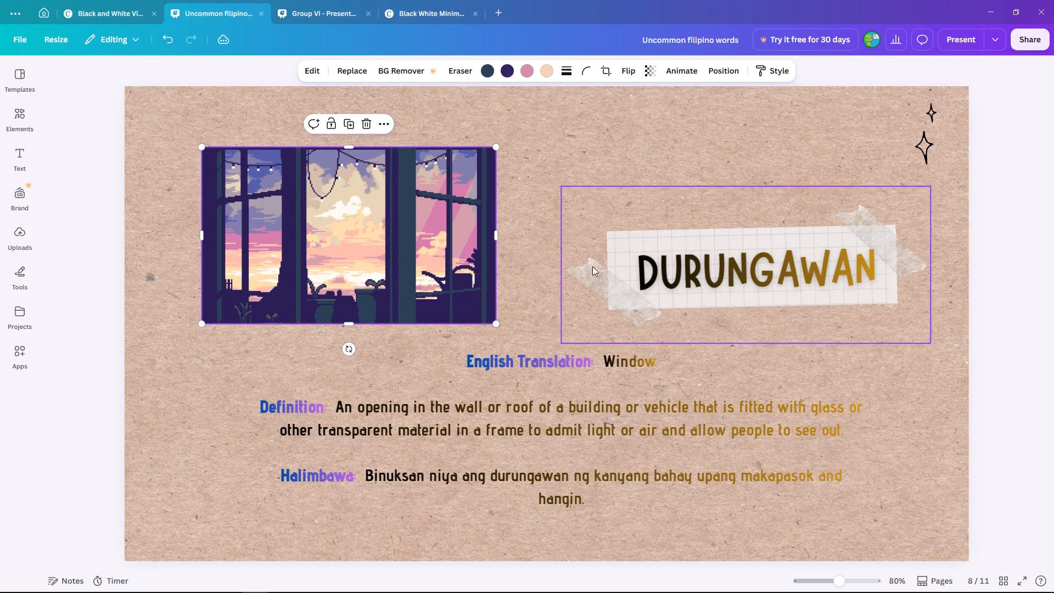
Move the title DURUNGAWAN and its taped grid paper up and to the left, with the title centred on the paper.
{"action": "left_click", "coordinate": [623, 267]}
{"action": "left_click_drag", "start_coordinate": [698, 272], "coordinate": [679, 226]}
{"action": "left_click", "coordinate": [693, 278]}
{"action": "left_click_drag", "start_coordinate": [686, 279], "coordinate": [665, 256]}
{"action": "left_click_drag", "start_coordinate": [695, 233], "coordinate": [694, 238]}
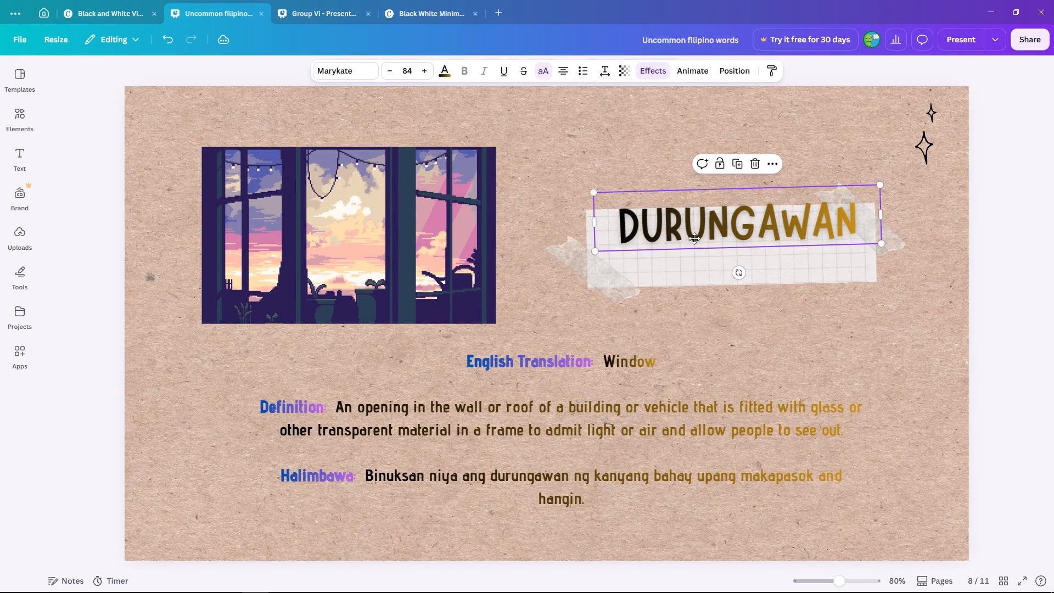
{"action": "left_click_drag", "start_coordinate": [694, 238], "coordinate": [692, 252]}
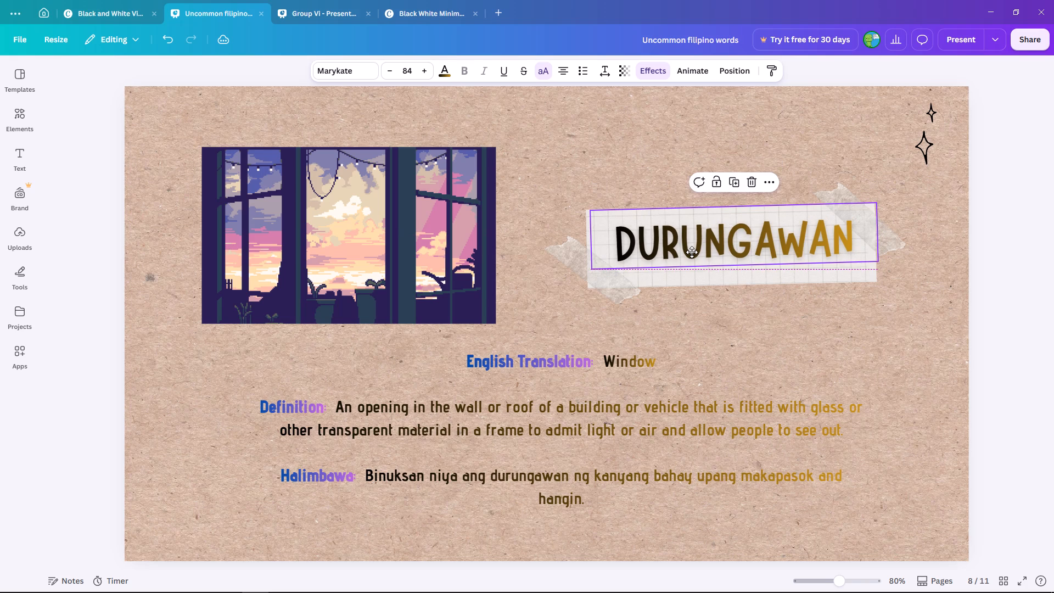
{"action": "left_click_drag", "start_coordinate": [692, 252], "coordinate": [691, 255]}
Move the text block with the translation, definition and example slightly up and to the left on the Durungawan slide.
{"action": "left_click", "coordinate": [519, 419]}
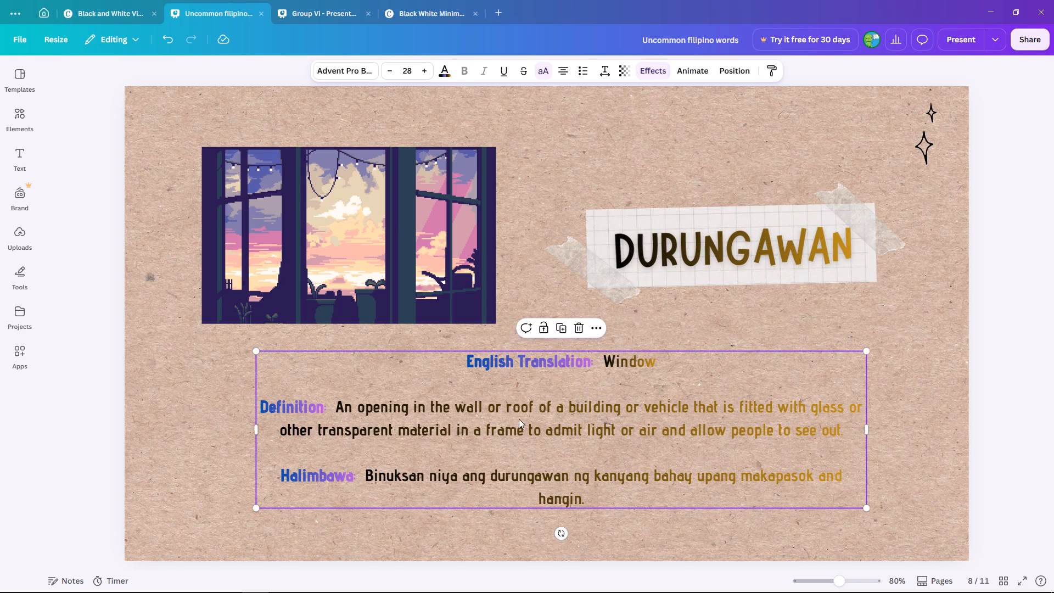
{"action": "left_click_drag", "start_coordinate": [531, 432], "coordinate": [524, 425]}
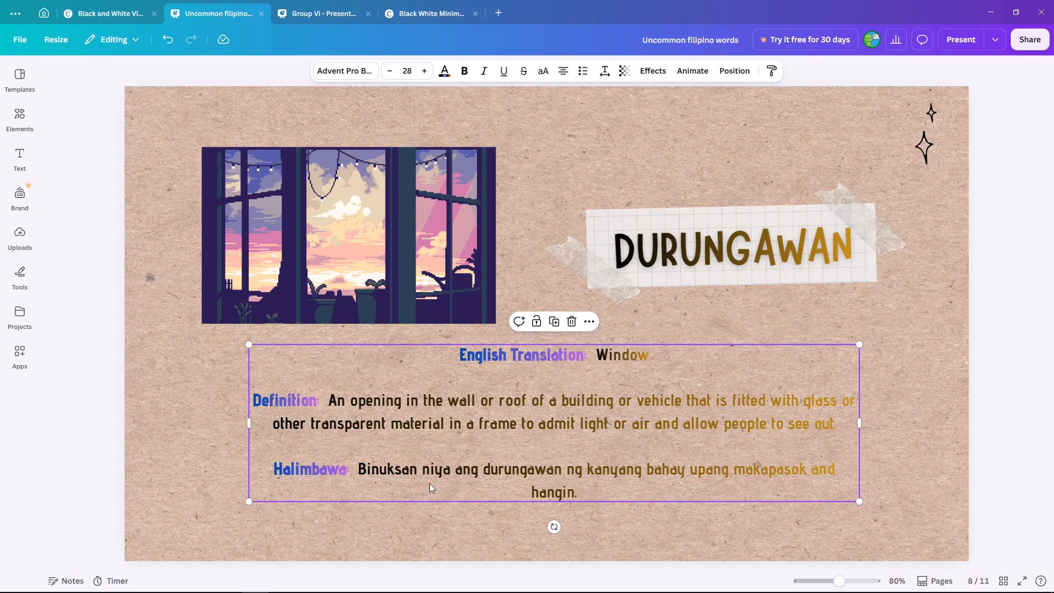
{"action": "left_click", "coordinate": [1008, 426]}
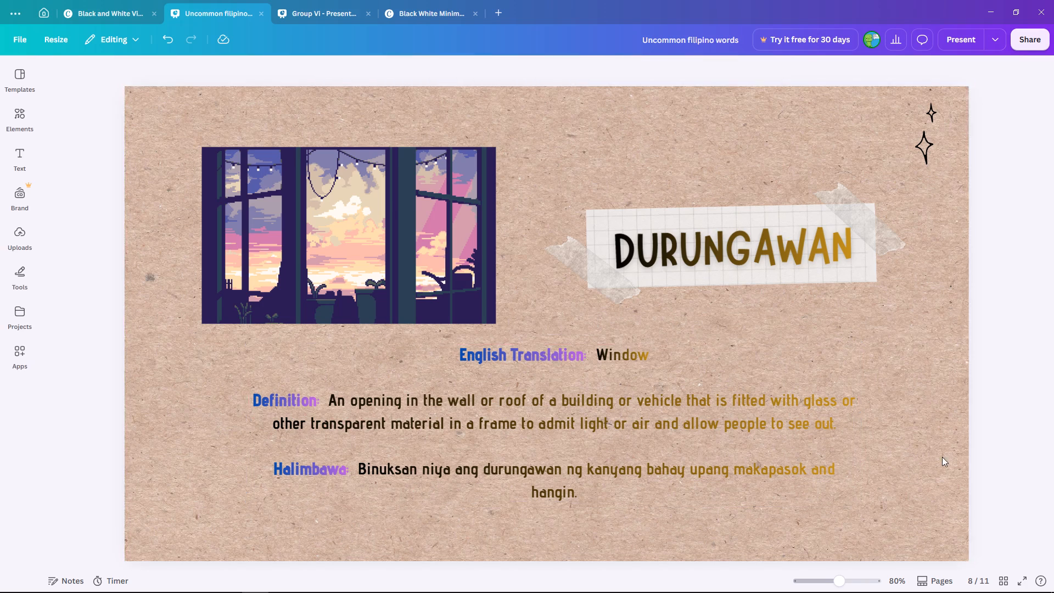
On the Payneta slide, move the title PAYNETA to the right and slightly down beside the comb picture.
{"action": "scroll", "coordinate": [806, 462], "scroll_direction": "down", "scroll_amount": 3}
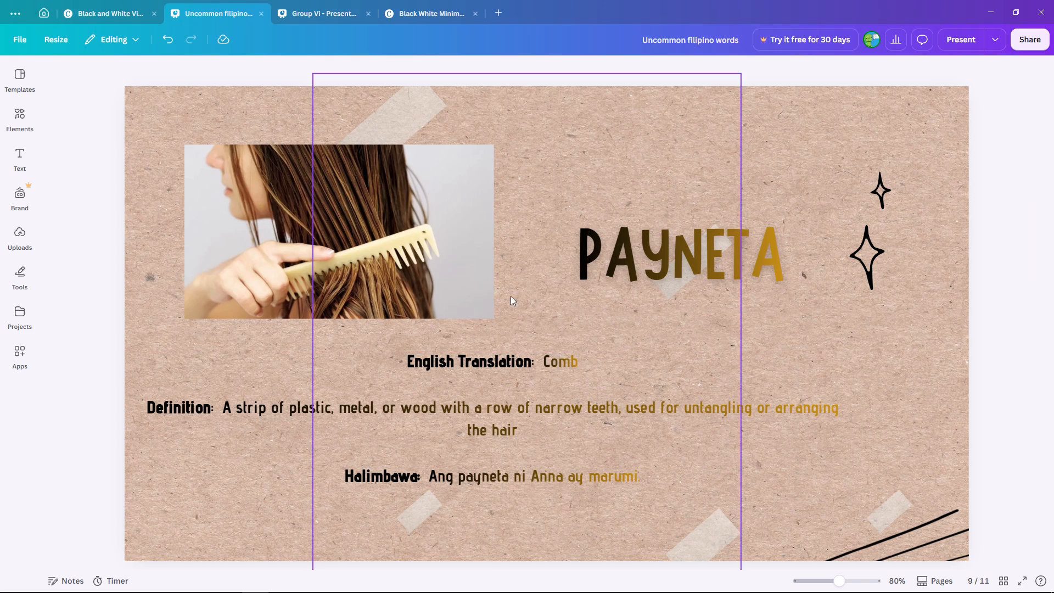
{"action": "left_click", "coordinate": [414, 118]}
{"action": "left_click", "coordinate": [279, 114]}
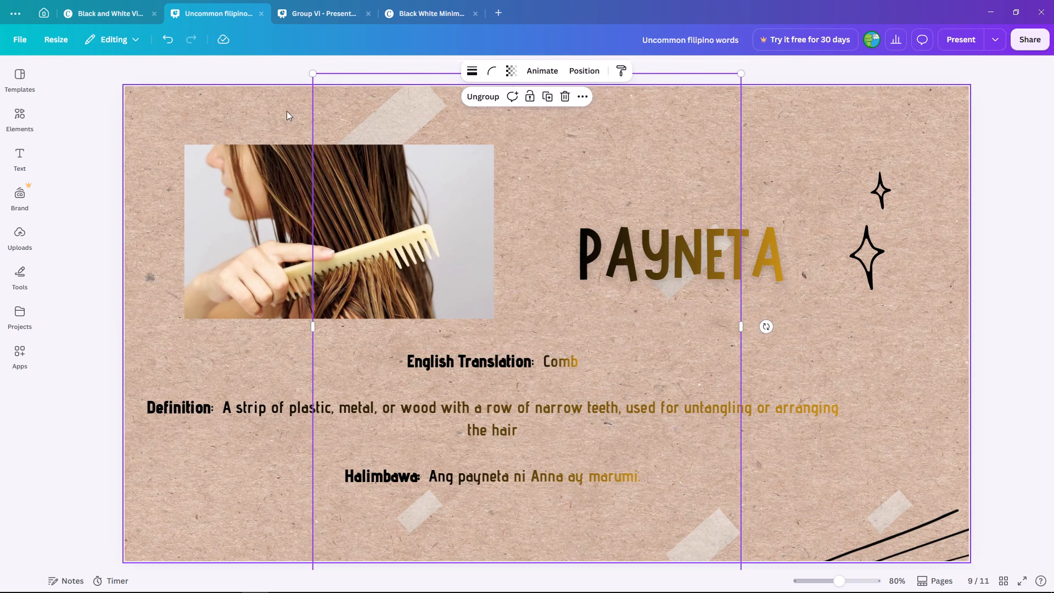
{"action": "left_click", "coordinate": [368, 114]}
{"action": "left_click", "coordinate": [369, 231]}
{"action": "left_click_drag", "start_coordinate": [374, 239], "coordinate": [447, 290]}
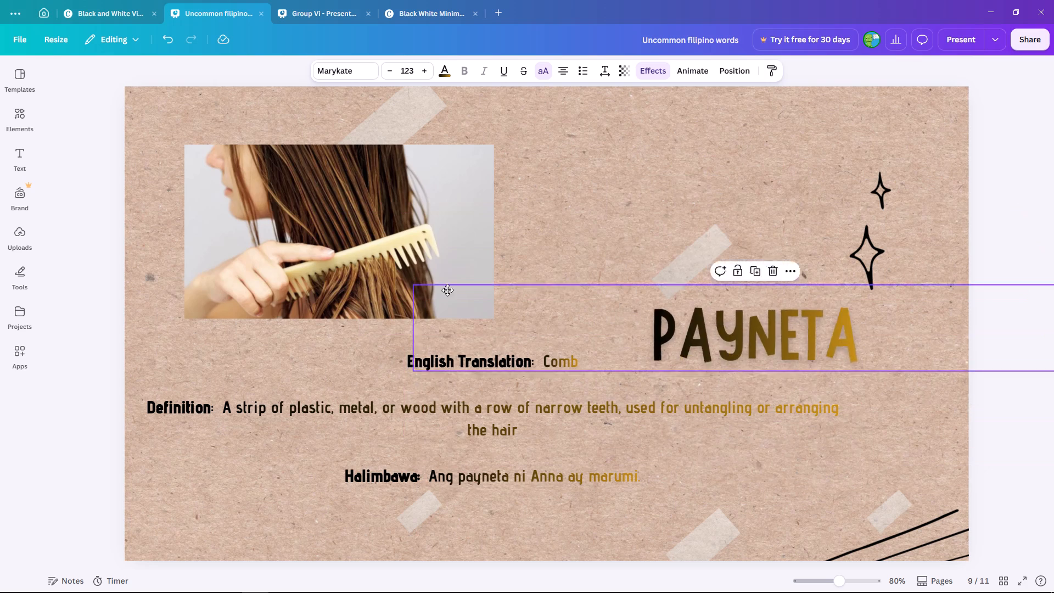
{"action": "left_click_drag", "start_coordinate": [447, 290], "coordinate": [395, 252]}
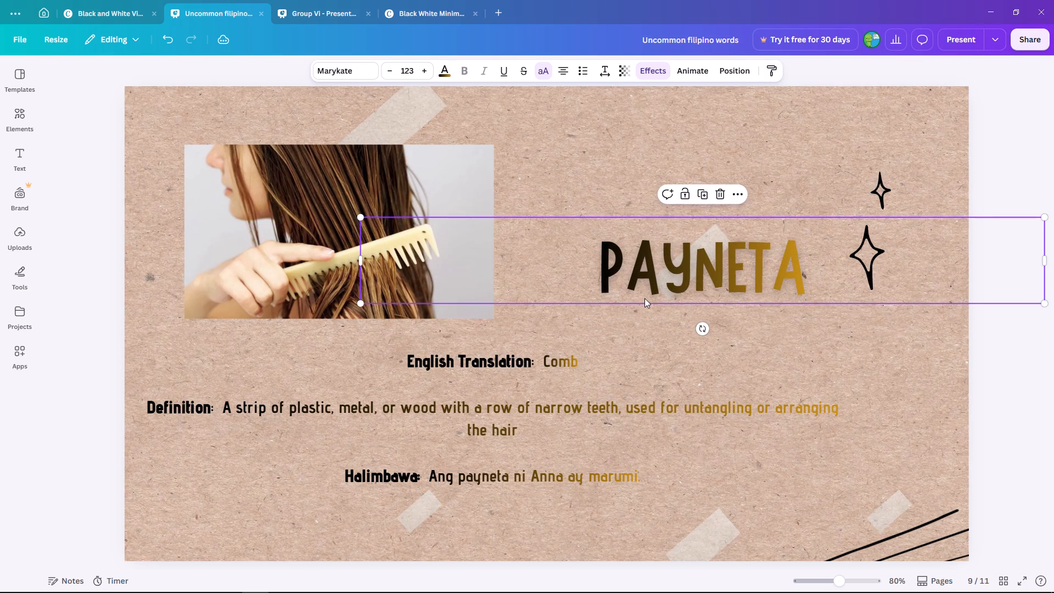
Nudge the group of tape strips behind the title PAYNETA slightly to the left.
{"action": "left_click", "coordinate": [644, 298]}
{"action": "left_click_drag", "start_coordinate": [673, 259], "coordinate": [686, 274]}
{"action": "left_click", "coordinate": [579, 203]}
{"action": "left_click_drag", "start_coordinate": [642, 259], "coordinate": [642, 259]}
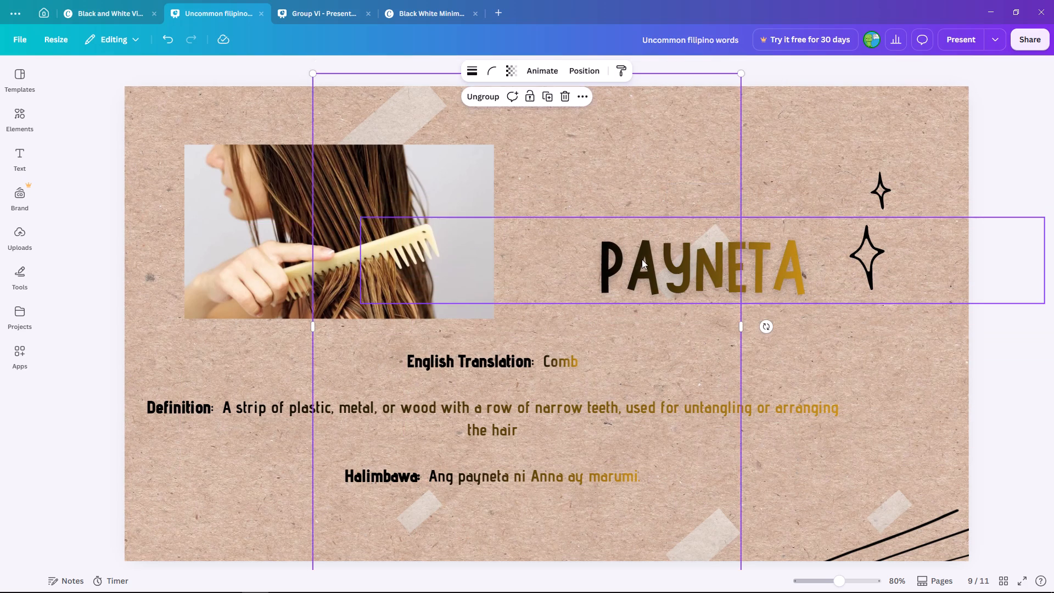
{"action": "left_click_drag", "start_coordinate": [642, 259], "coordinate": [631, 265]}
{"action": "left_click", "coordinate": [703, 270]}
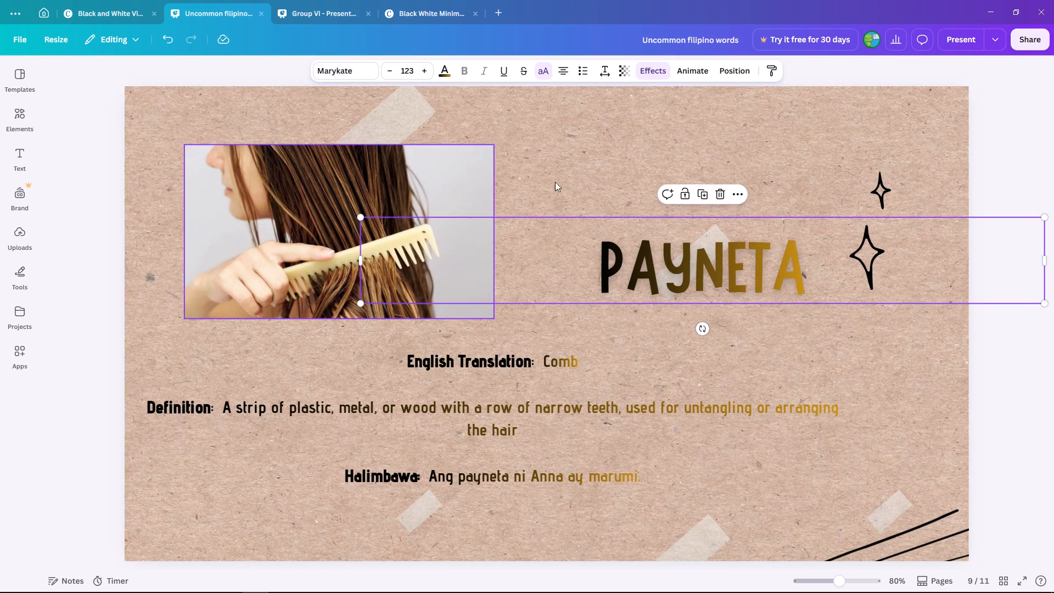
{"action": "left_click", "coordinate": [761, 288]}
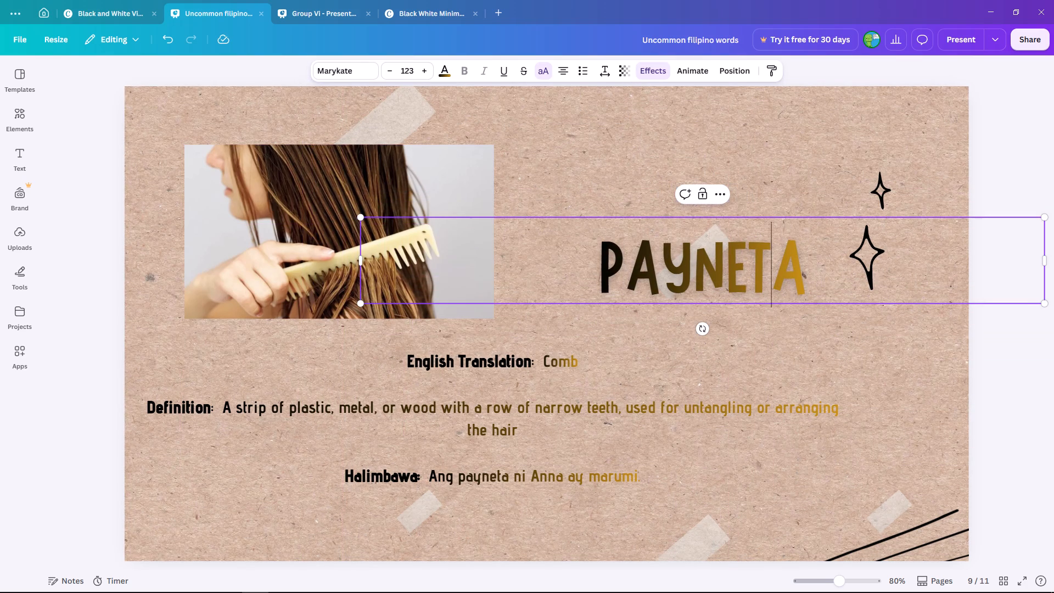
Shrink the sparkles decoration proportionally and move it into the upper right corner of the Payneta slide.
{"action": "left_click", "coordinate": [900, 236]}
{"action": "left_click", "coordinate": [876, 201]}
{"action": "left_click_drag", "start_coordinate": [889, 291], "coordinate": [887, 266]}
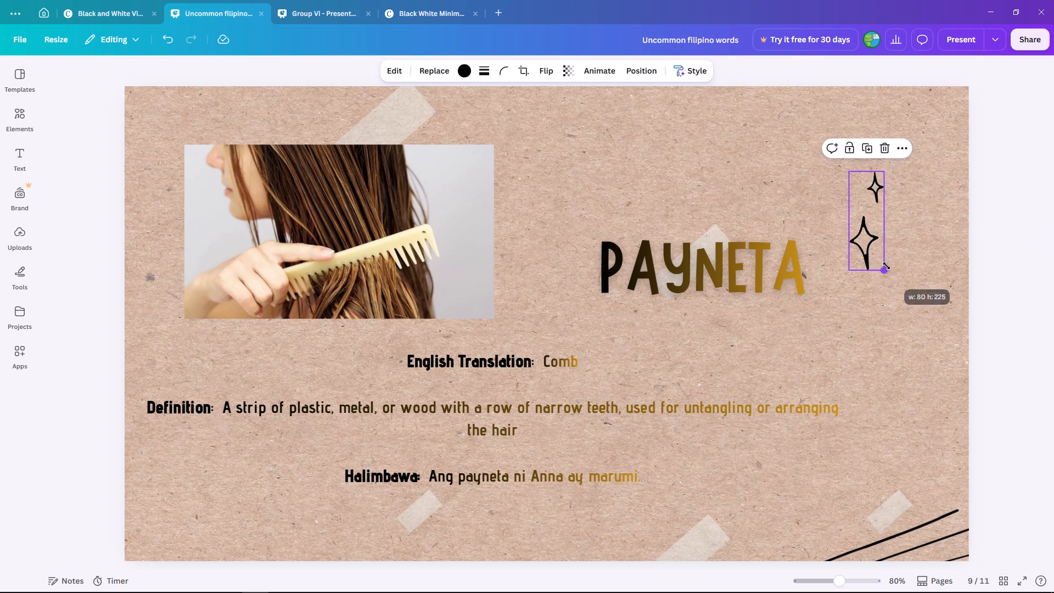
{"action": "left_click_drag", "start_coordinate": [887, 266], "coordinate": [881, 239]}
{"action": "left_click_drag", "start_coordinate": [867, 212], "coordinate": [933, 148]}
Nudge the title PAYNETA slightly up and to the left.
{"action": "left_click", "coordinate": [710, 247]}
{"action": "left_click", "coordinate": [705, 265]}
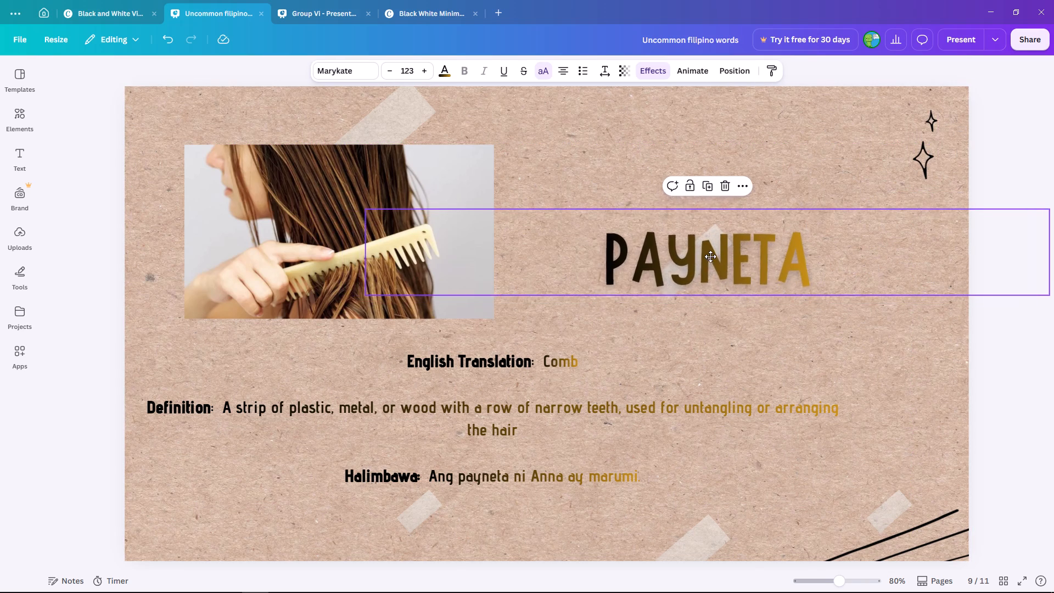
Move the comb picture slightly to the right, closer to the title PAYNETA.
{"action": "left_click", "coordinate": [283, 208]}
{"action": "left_click_drag", "start_coordinate": [283, 205], "coordinate": [314, 206]}
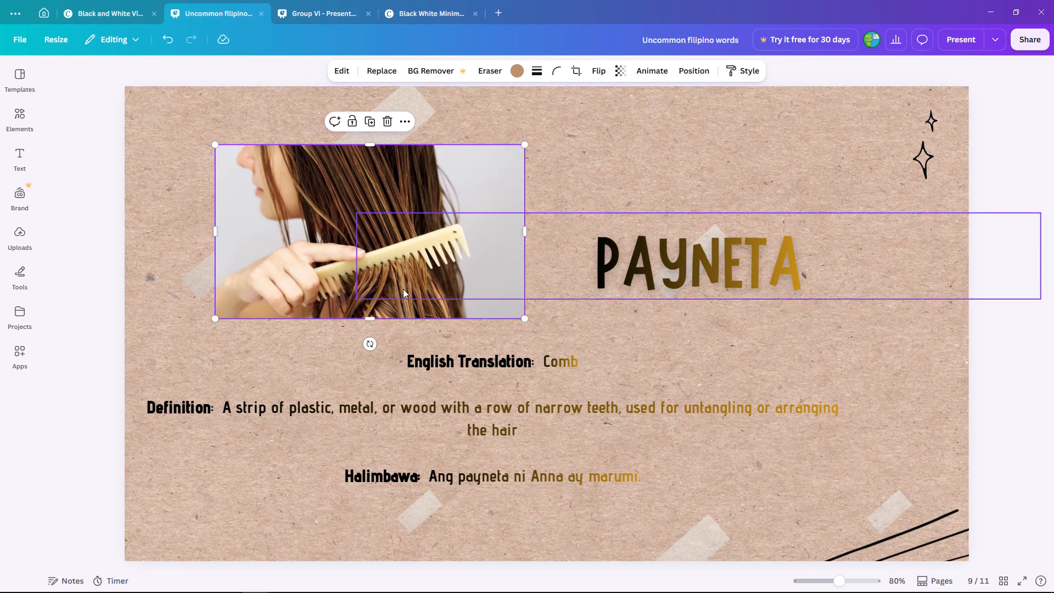
Move the text block with the translation, definition and example right and slightly up, centred horizontally on the Payneta slide.
{"action": "left_click", "coordinate": [446, 375]}
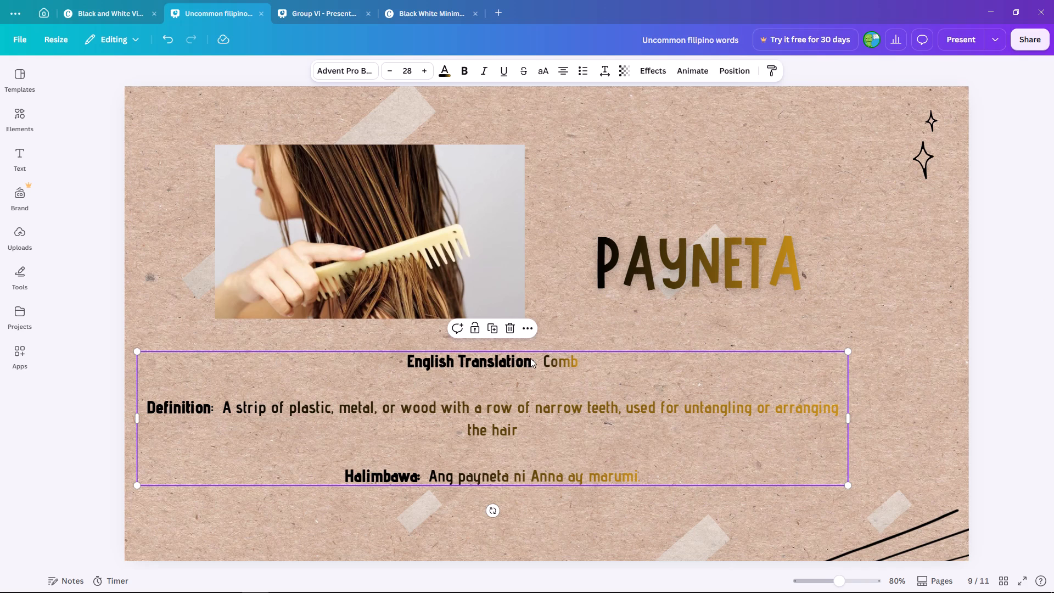
{"action": "left_click_drag", "start_coordinate": [530, 358], "coordinate": [448, 363]}
{"action": "left_click", "coordinate": [508, 383]}
{"action": "left_click_drag", "start_coordinate": [455, 401], "coordinate": [537, 376]}
{"action": "left_click", "coordinate": [559, 386]}
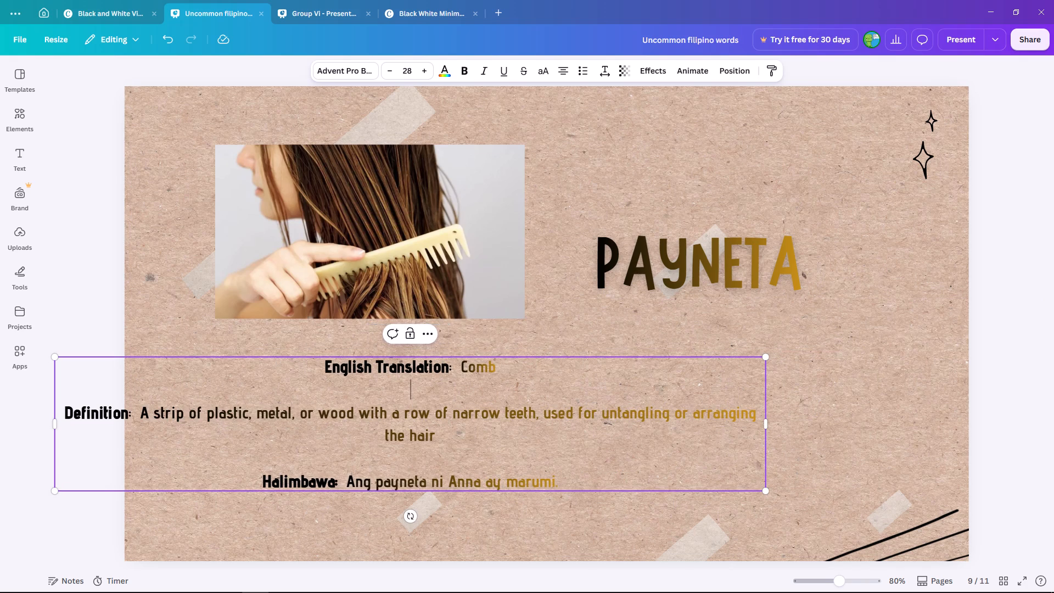
{"action": "left_click_drag", "start_coordinate": [530, 393], "coordinate": [606, 367]}
{"action": "left_click", "coordinate": [584, 313]}
{"action": "left_click_drag", "start_coordinate": [527, 396], "coordinate": [626, 371]}
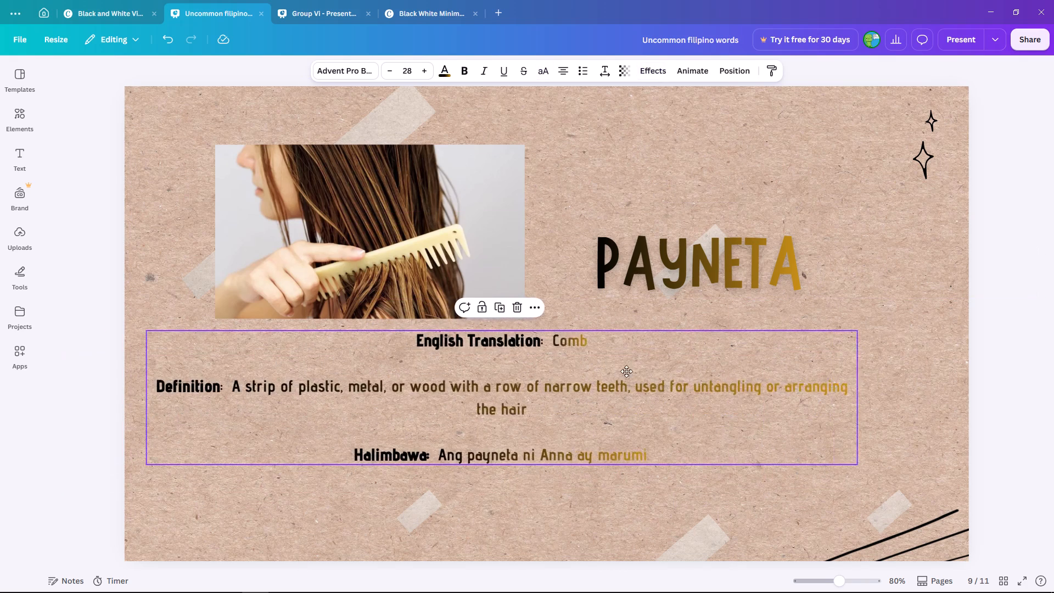
{"action": "left_click_drag", "start_coordinate": [626, 371], "coordinate": [662, 378]}
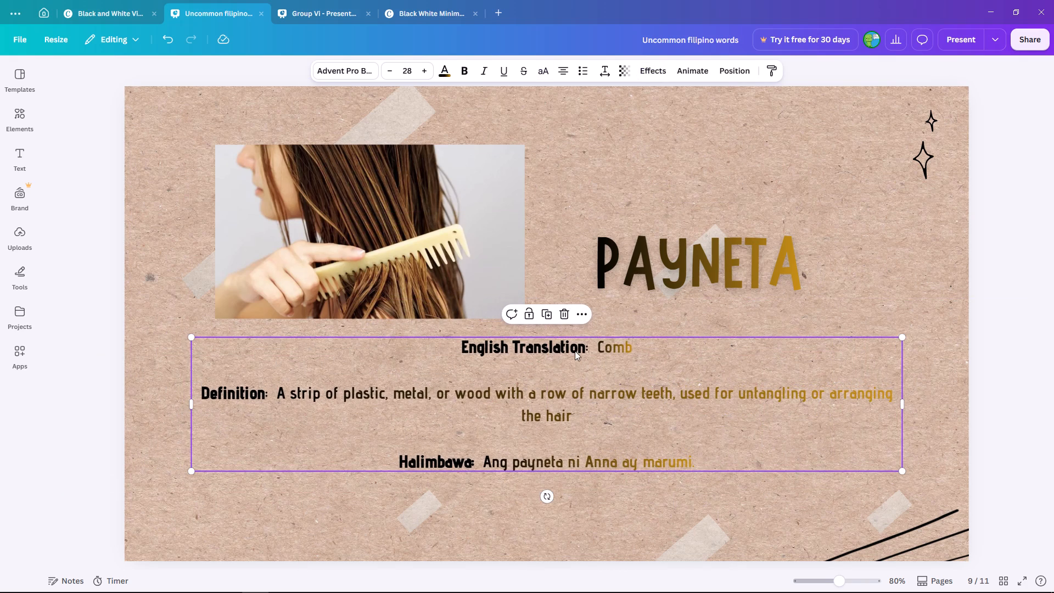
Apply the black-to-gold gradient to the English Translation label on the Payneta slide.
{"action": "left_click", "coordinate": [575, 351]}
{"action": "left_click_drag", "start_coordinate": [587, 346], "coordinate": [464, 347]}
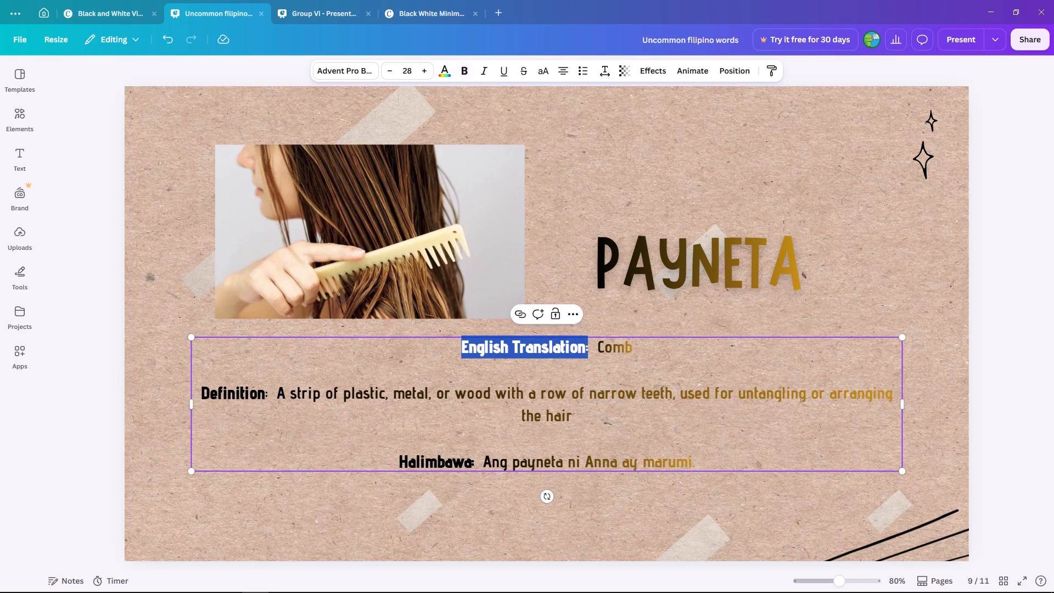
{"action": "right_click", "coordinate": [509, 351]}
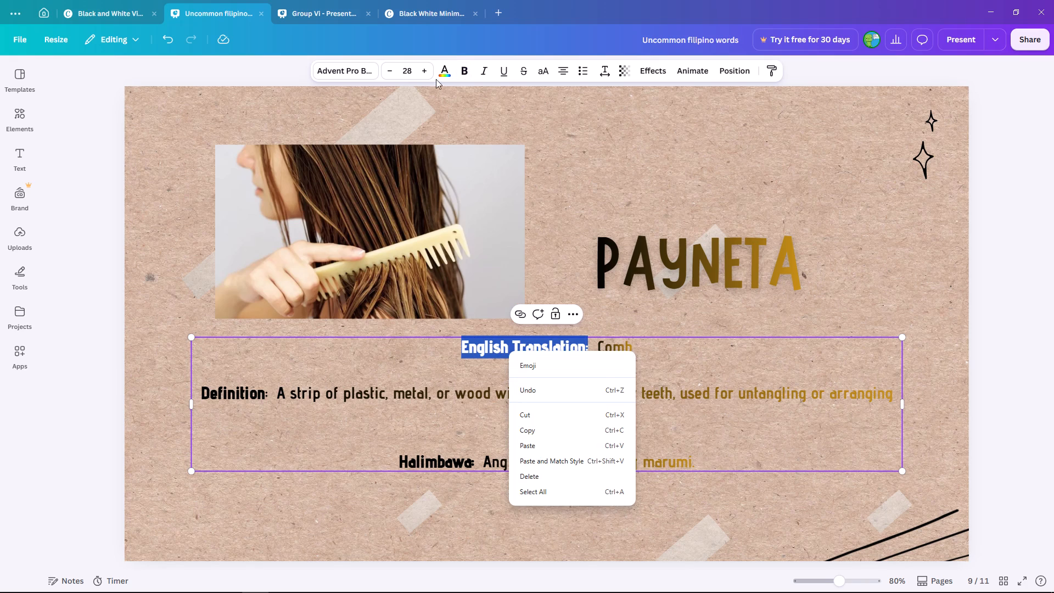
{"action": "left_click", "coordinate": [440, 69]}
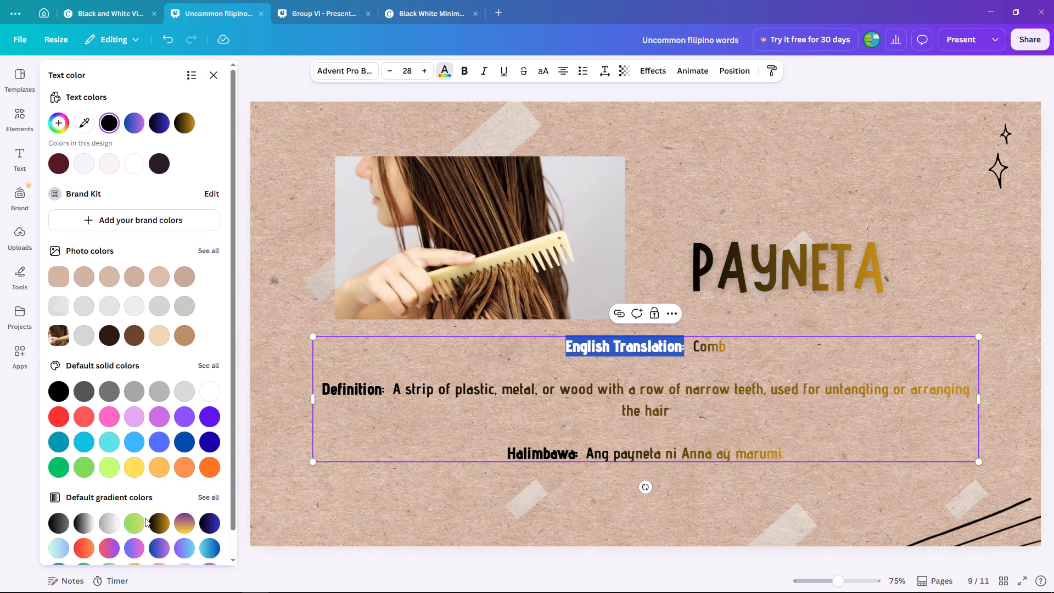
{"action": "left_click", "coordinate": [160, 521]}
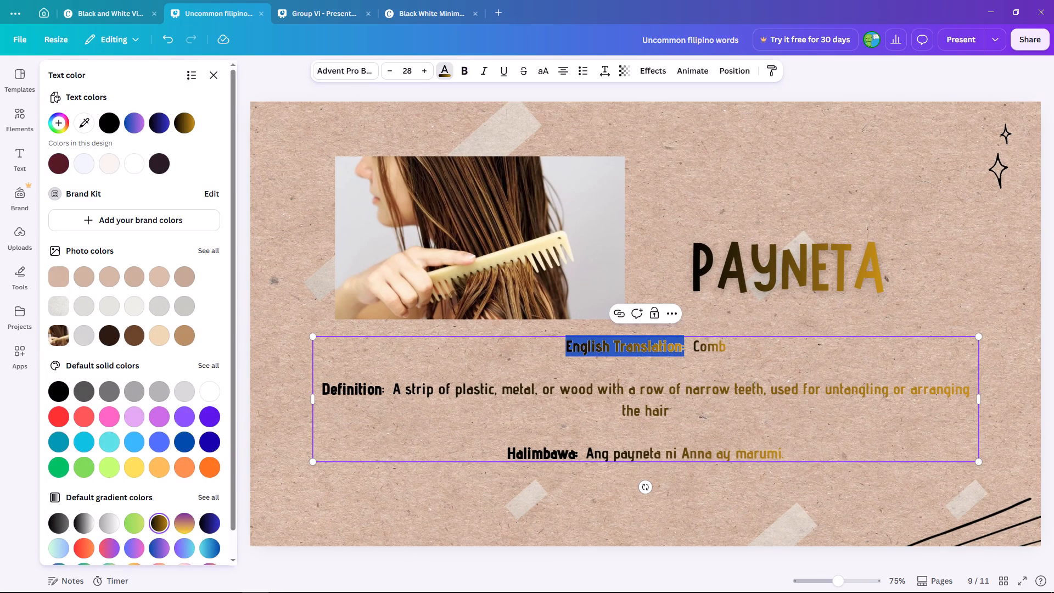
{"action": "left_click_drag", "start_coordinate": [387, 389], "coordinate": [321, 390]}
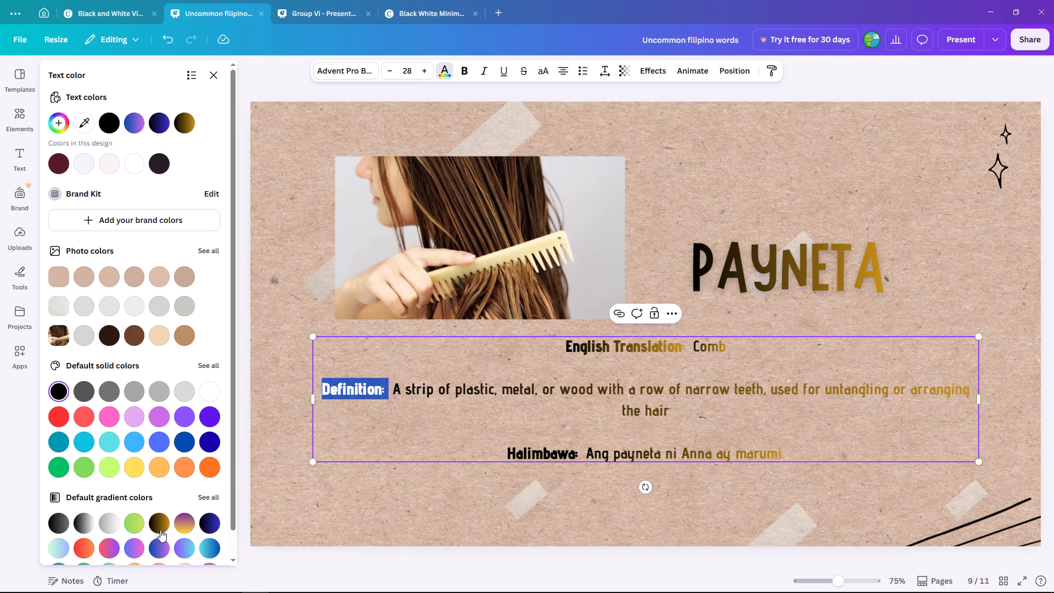
Apply the blue-to-purple gradient to the English Translation label on the Payneta slide.
{"action": "left_click", "coordinate": [654, 344]}
{"action": "left_click_drag", "start_coordinate": [684, 348], "coordinate": [536, 353]}
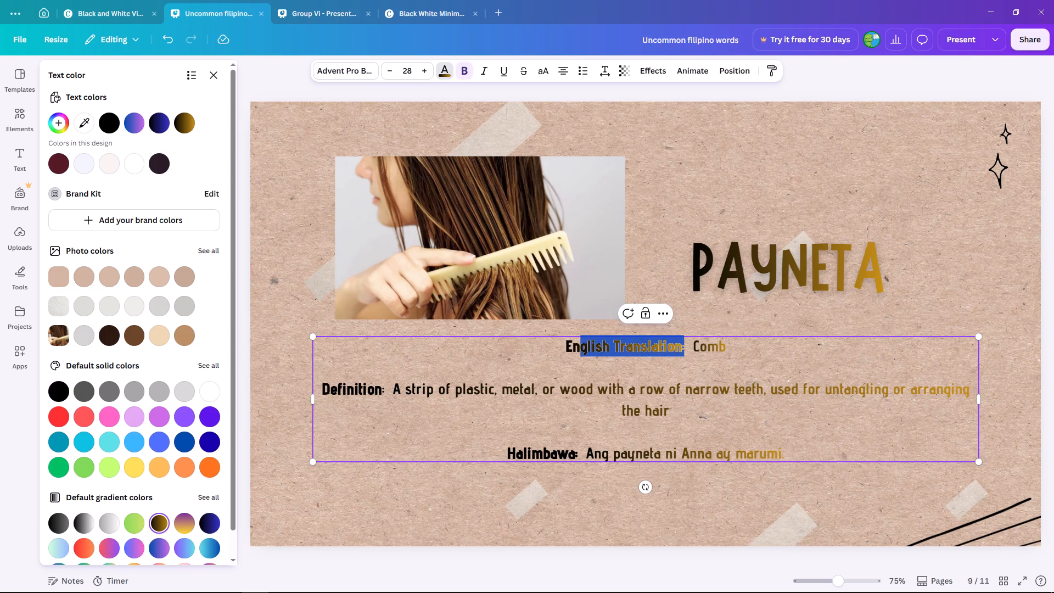
{"action": "left_click_drag", "start_coordinate": [536, 353], "coordinate": [535, 353]}
{"action": "left_click", "coordinate": [161, 547]}
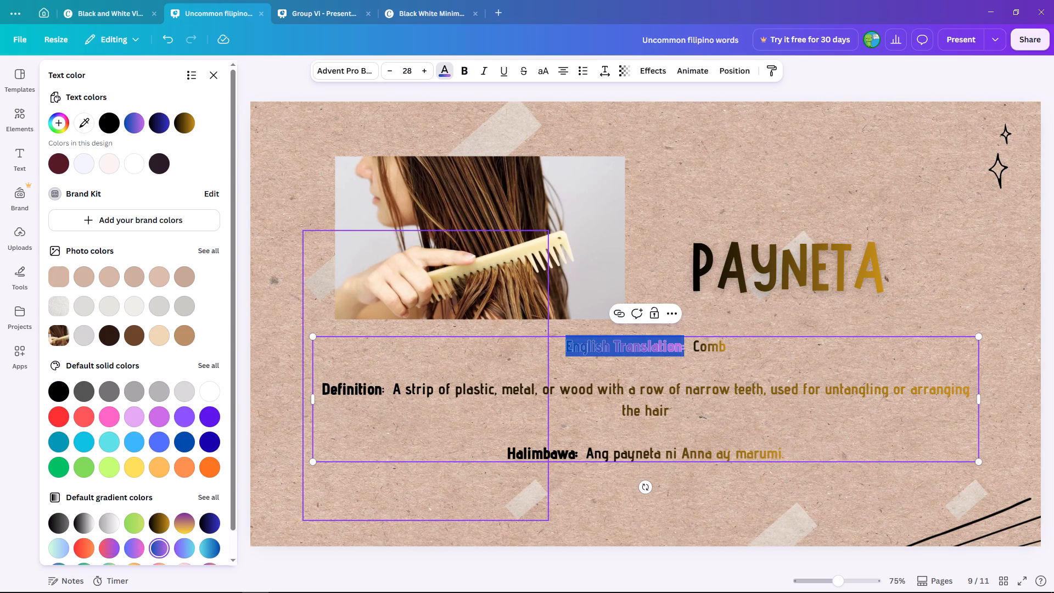
Apply the blue-to-purple gradient to the Definition and Halimbawa labels on the Payneta slide.
{"action": "left_click_drag", "start_coordinate": [382, 389], "coordinate": [312, 386]}
{"action": "left_click", "coordinate": [368, 383]}
{"action": "left_click_drag", "start_coordinate": [383, 389], "coordinate": [322, 390]}
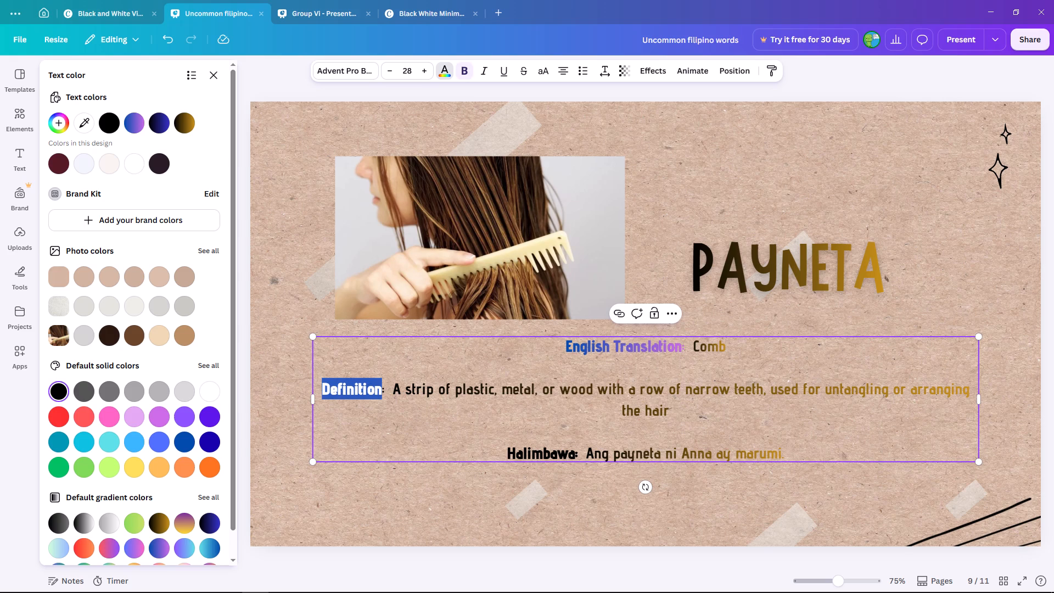
{"action": "left_click", "coordinate": [395, 384]}
{"action": "left_click_drag", "start_coordinate": [386, 386], "coordinate": [347, 391]}
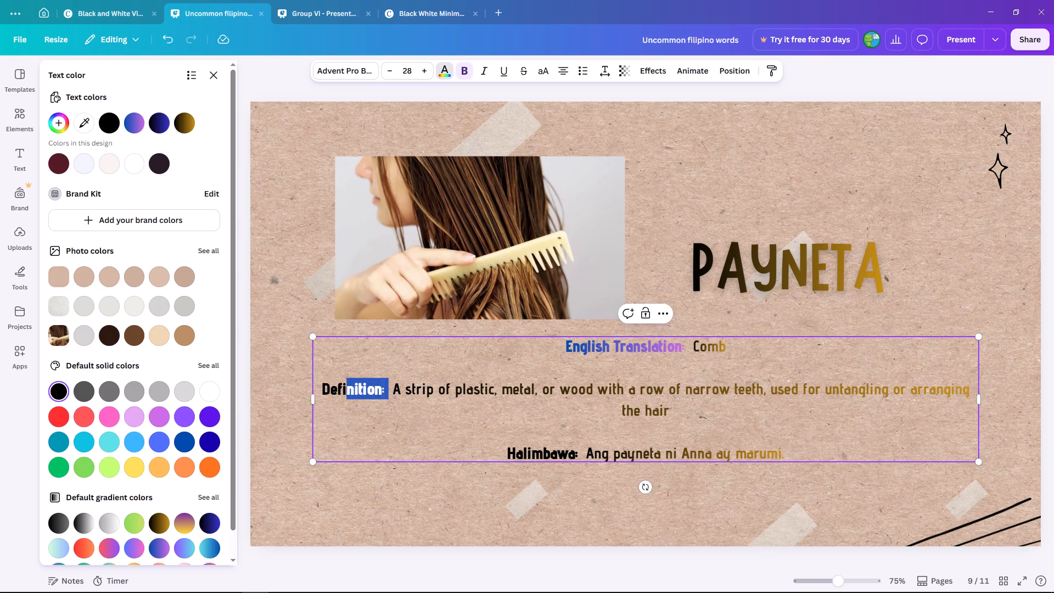
{"action": "left_click_drag", "start_coordinate": [347, 391], "coordinate": [319, 395]}
{"action": "left_click", "coordinate": [154, 541]}
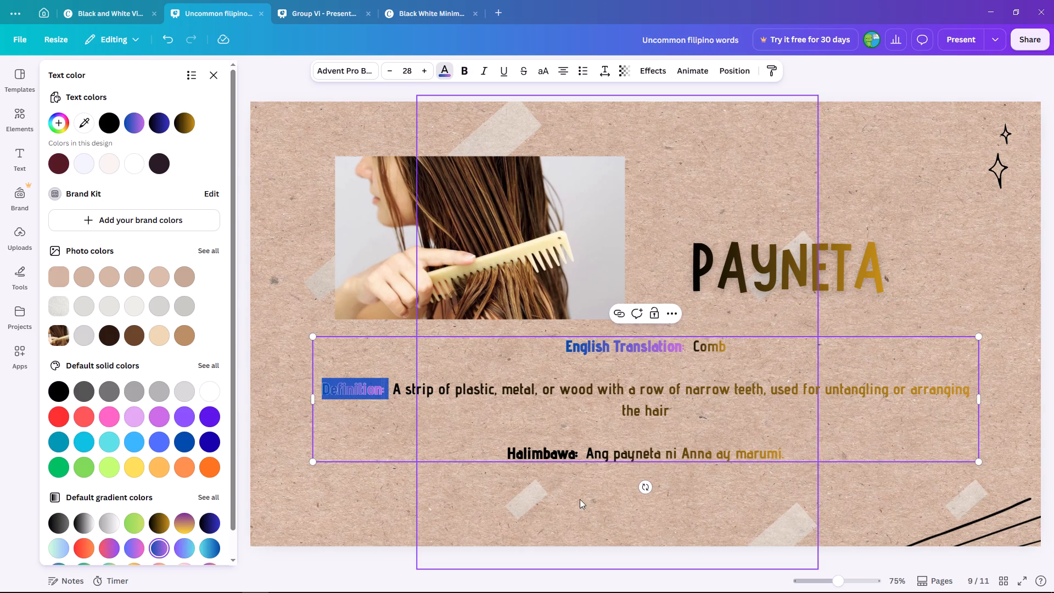
{"action": "left_click", "coordinate": [580, 456]}
{"action": "left_click_drag", "start_coordinate": [580, 454], "coordinate": [499, 458]}
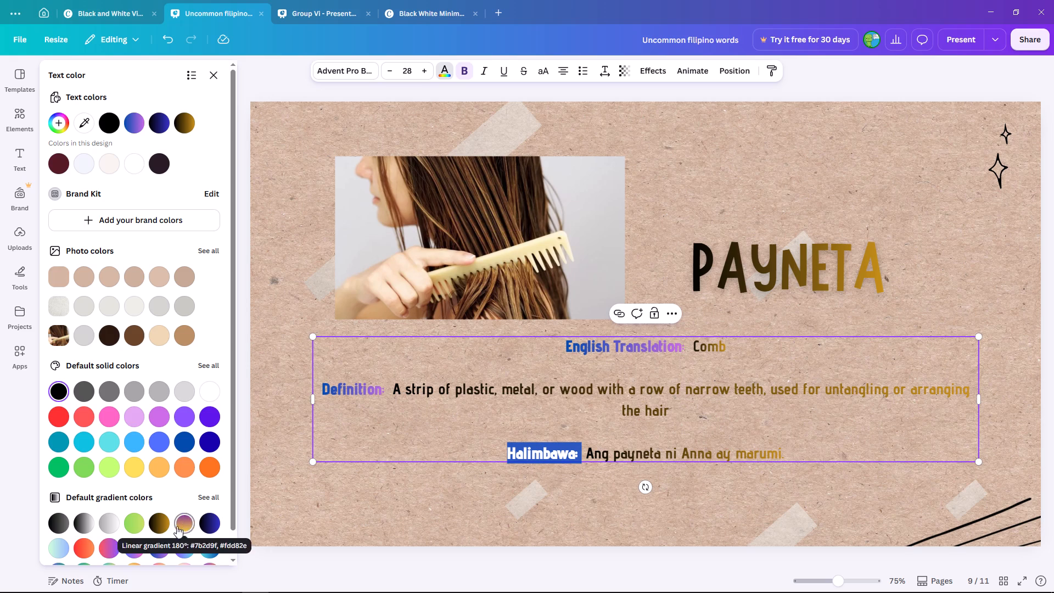
{"action": "left_click", "coordinate": [152, 540]}
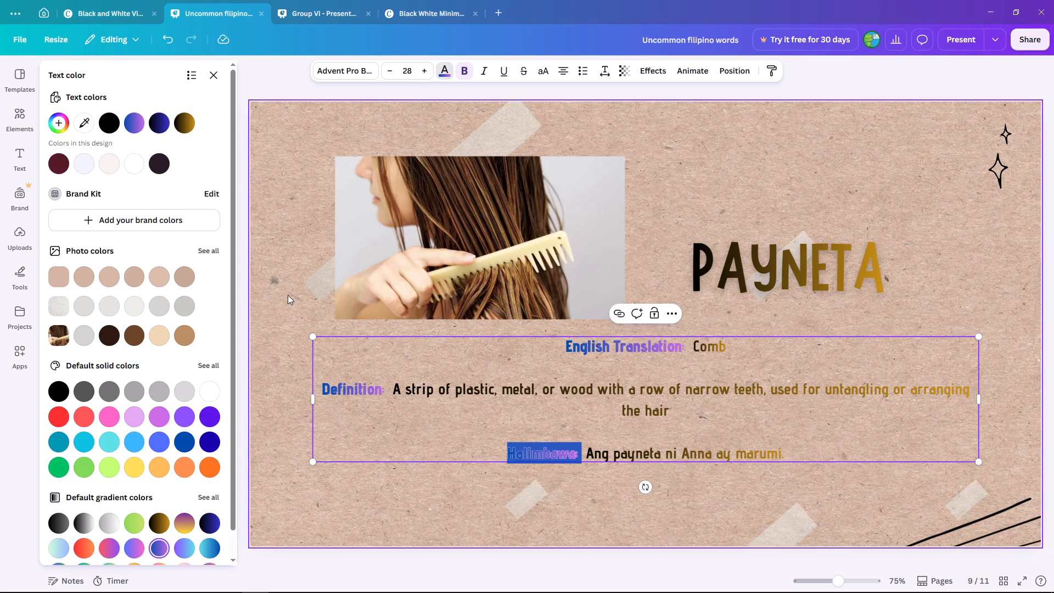
Set the transparency of the Payneta slide's brown paper background to 55.
{"action": "left_click", "coordinate": [273, 350]}
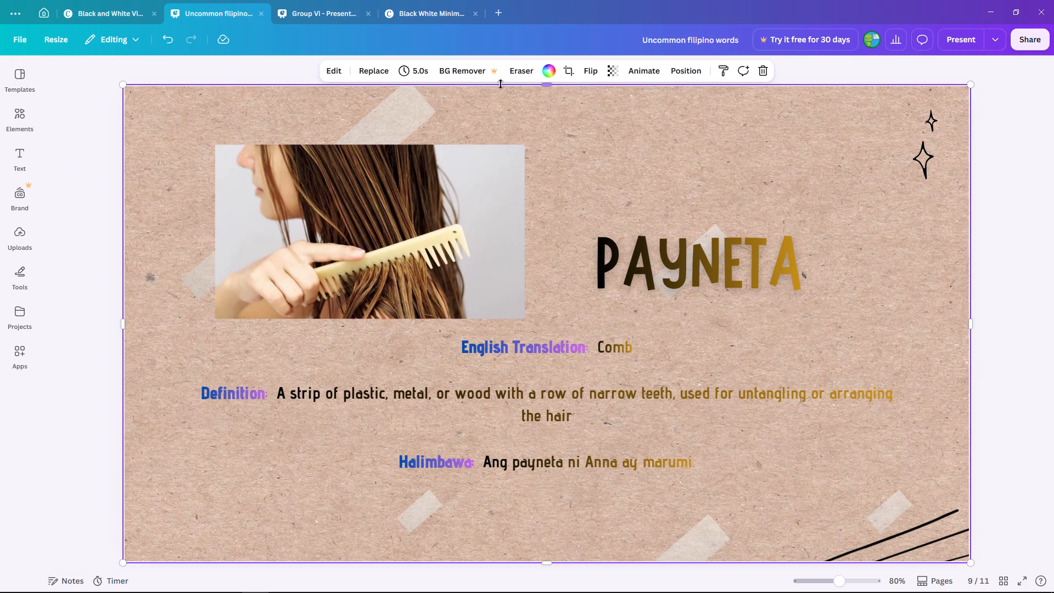
{"action": "left_click", "coordinate": [517, 69]}
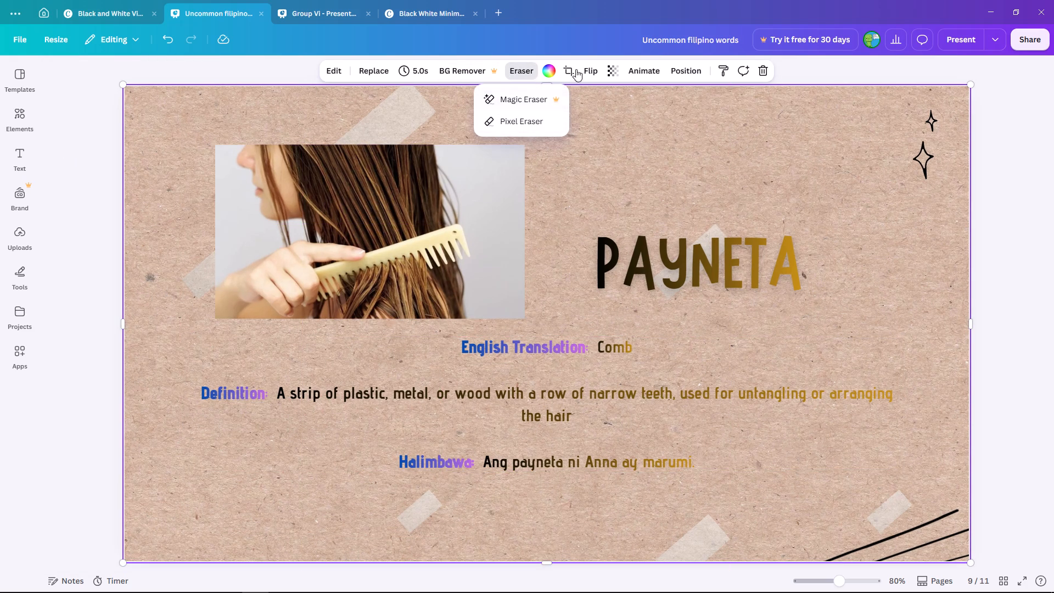
{"action": "left_click", "coordinate": [590, 66]}
{"action": "left_click", "coordinate": [606, 68]}
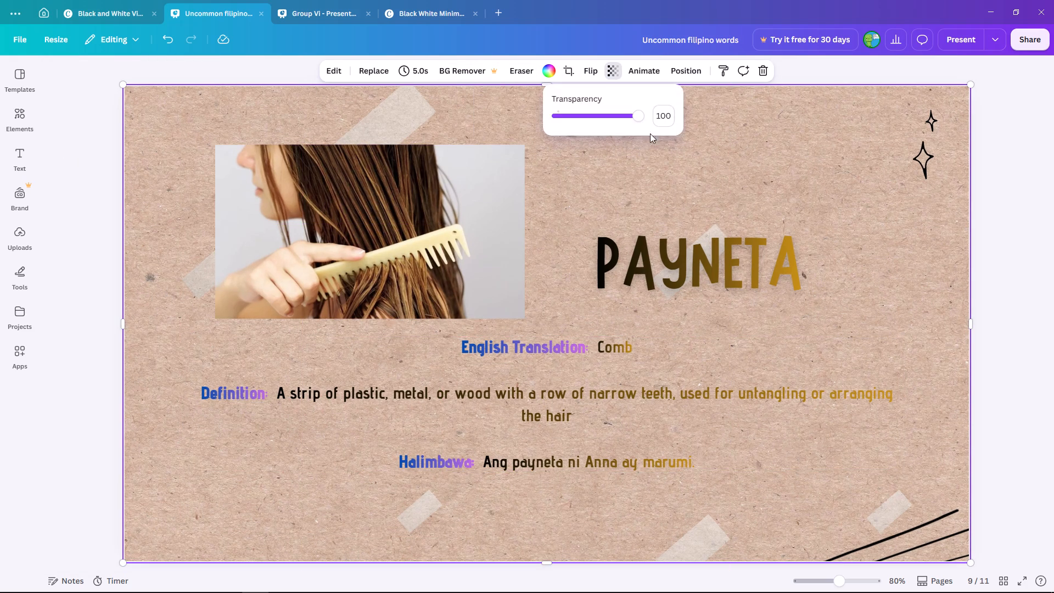
{"action": "left_click", "coordinate": [546, 177]}
{"action": "left_click", "coordinate": [334, 224]}
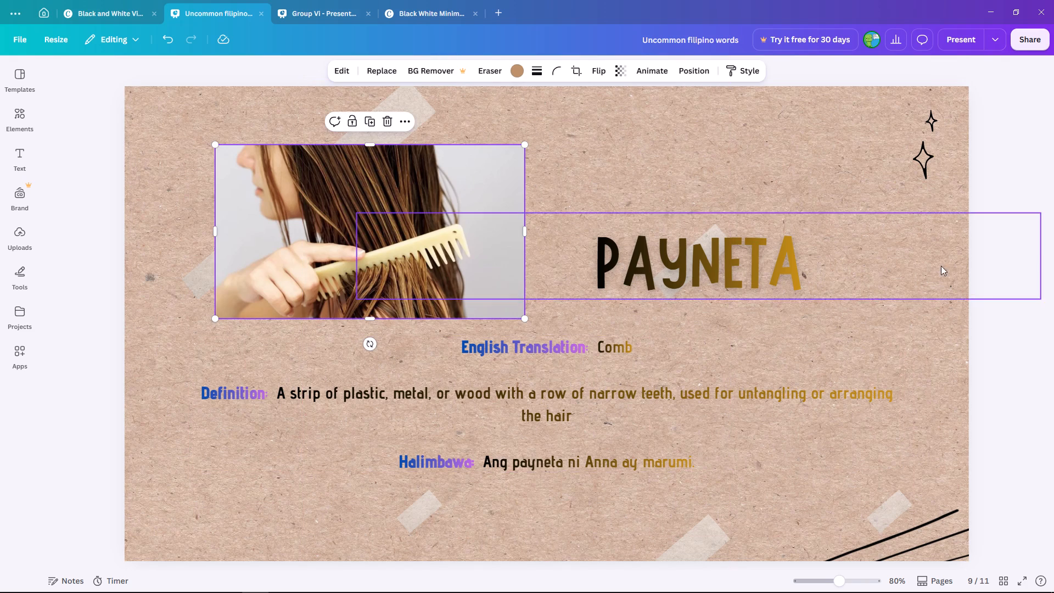
{"action": "left_click", "coordinate": [854, 153]}
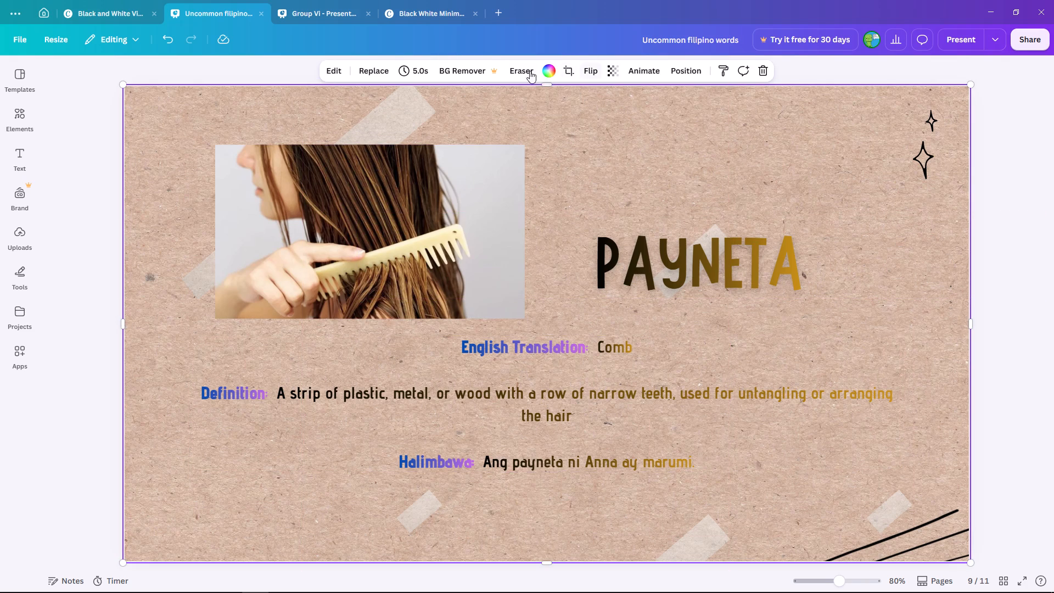
{"action": "left_click", "coordinate": [610, 70]}
{"action": "left_click", "coordinate": [602, 119]}
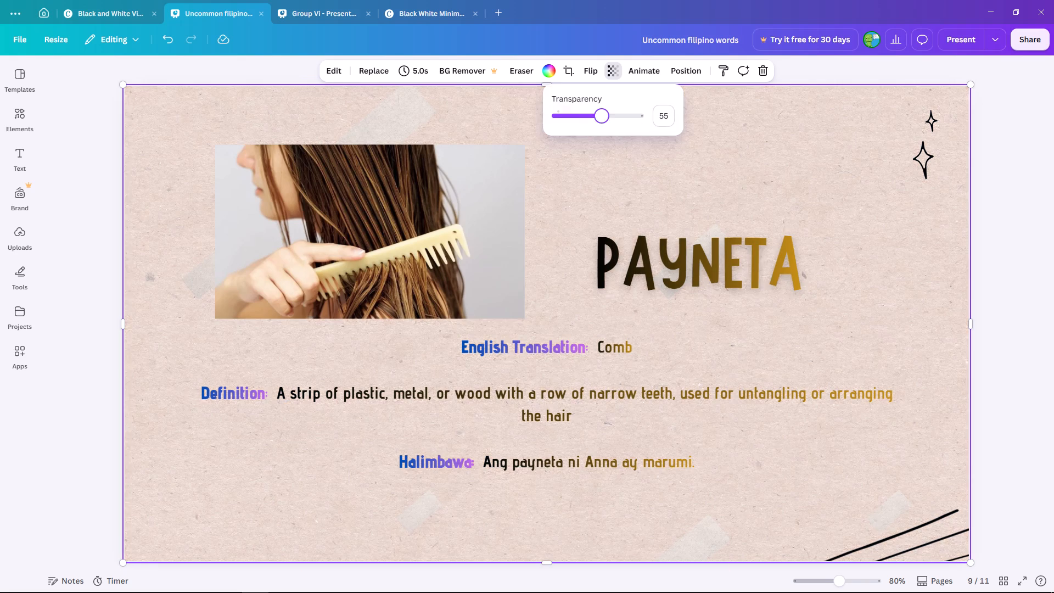
Set the transparency of the Payneta slide's brown paper background to 100.
{"action": "left_click_drag", "start_coordinate": [603, 117], "coordinate": [692, 135]}
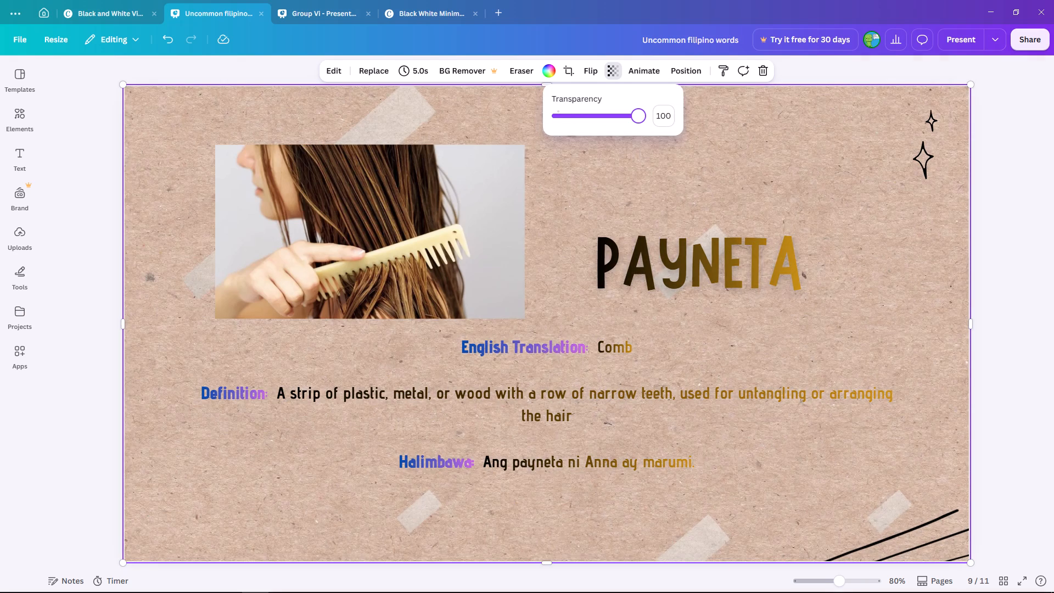
{"action": "left_click_drag", "start_coordinate": [692, 135], "coordinate": [619, 143]}
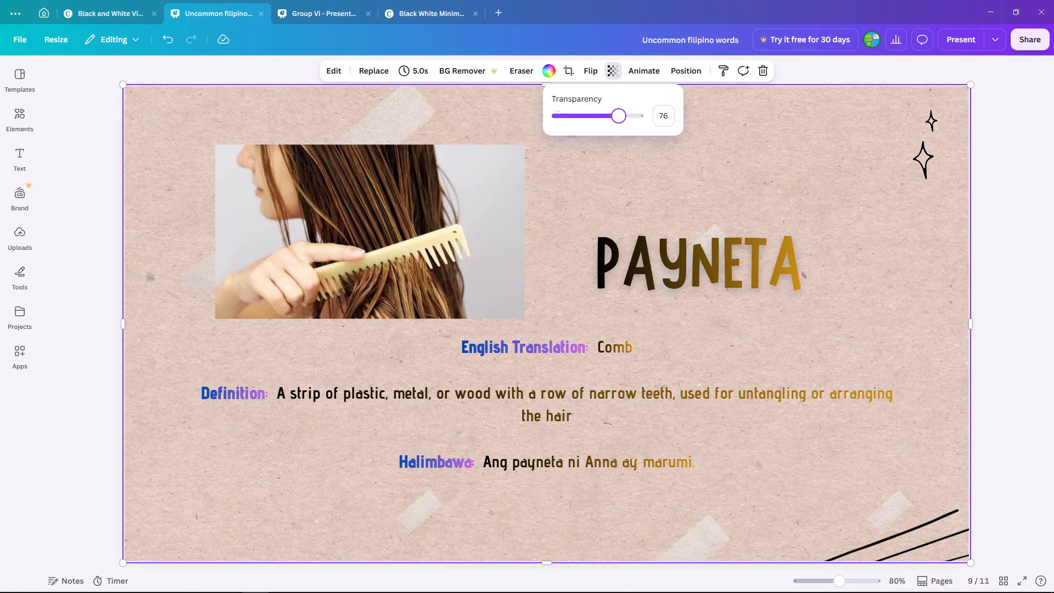
{"action": "left_click_drag", "start_coordinate": [619, 143], "coordinate": [647, 144]}
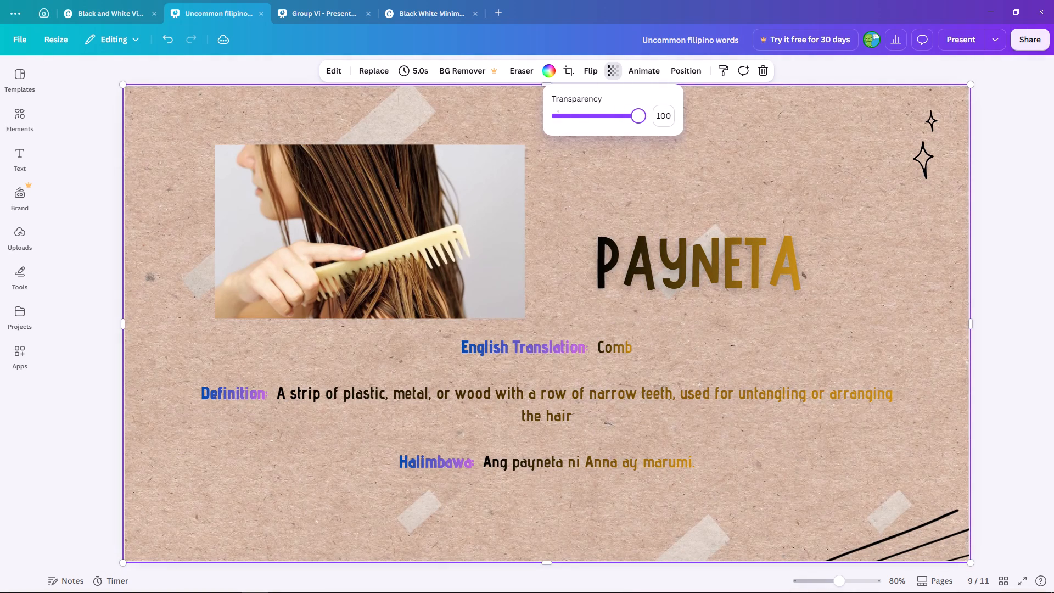
{"action": "left_click_drag", "start_coordinate": [647, 144], "coordinate": [659, 147]}
{"action": "left_click", "coordinate": [769, 171]}
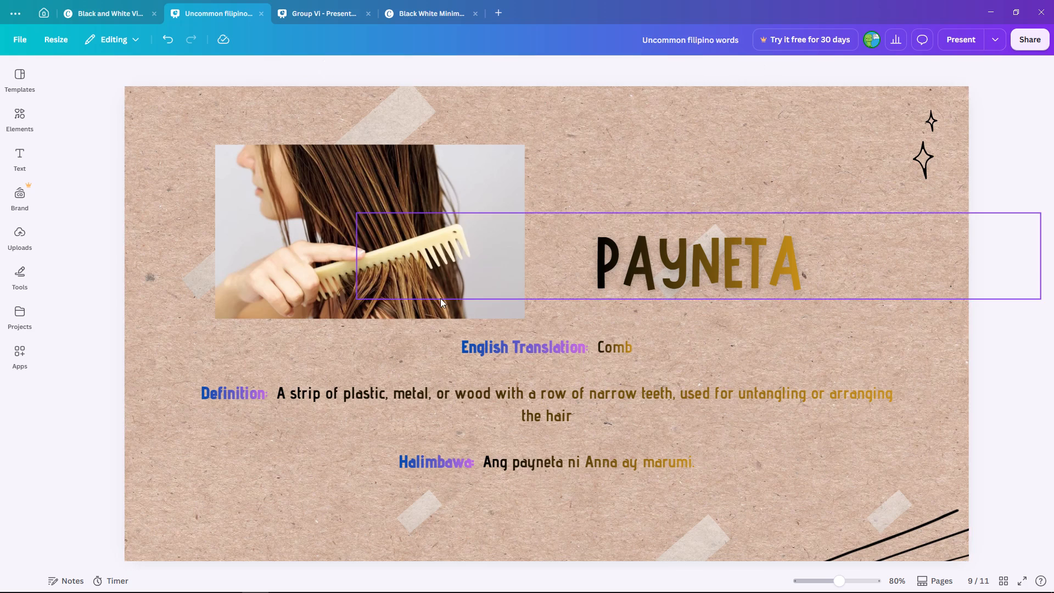
Look through the Durungawan, Payneta, Marahuyo and Sentido Komon slides to compare their styling.
{"action": "left_click", "coordinate": [155, 471]}
{"action": "scroll", "coordinate": [155, 441], "scroll_direction": "down", "scroll_amount": 4}
{"action": "left_click", "coordinate": [87, 473]}
{"action": "scroll", "coordinate": [199, 451], "scroll_direction": "down", "scroll_amount": 3}
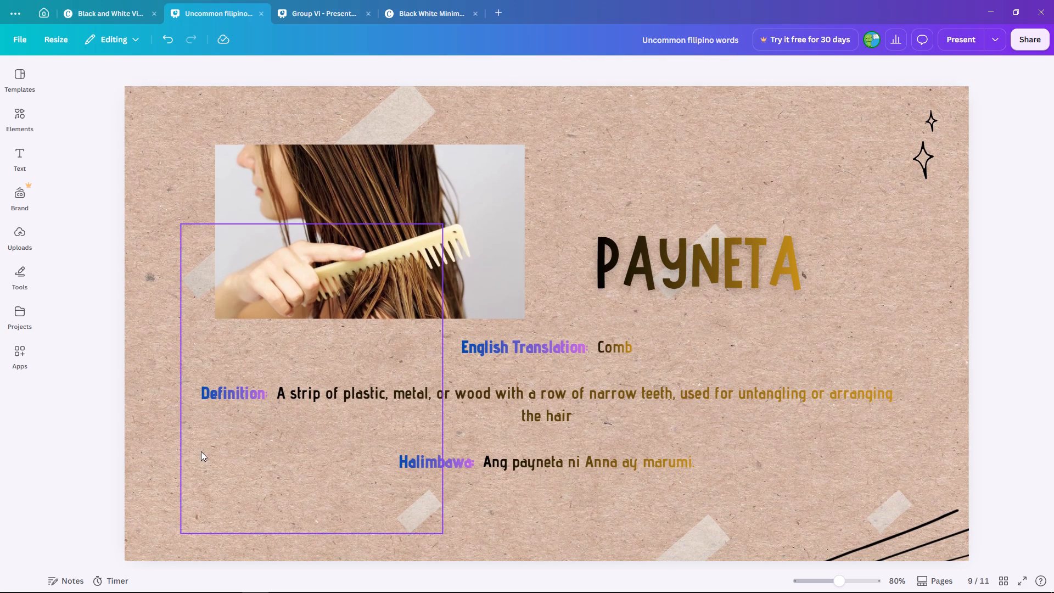
{"action": "scroll", "coordinate": [178, 490], "scroll_direction": "down", "scroll_amount": 2}
{"action": "left_click", "coordinate": [40, 446]}
{"action": "scroll", "coordinate": [220, 427], "scroll_direction": "down", "scroll_amount": 2}
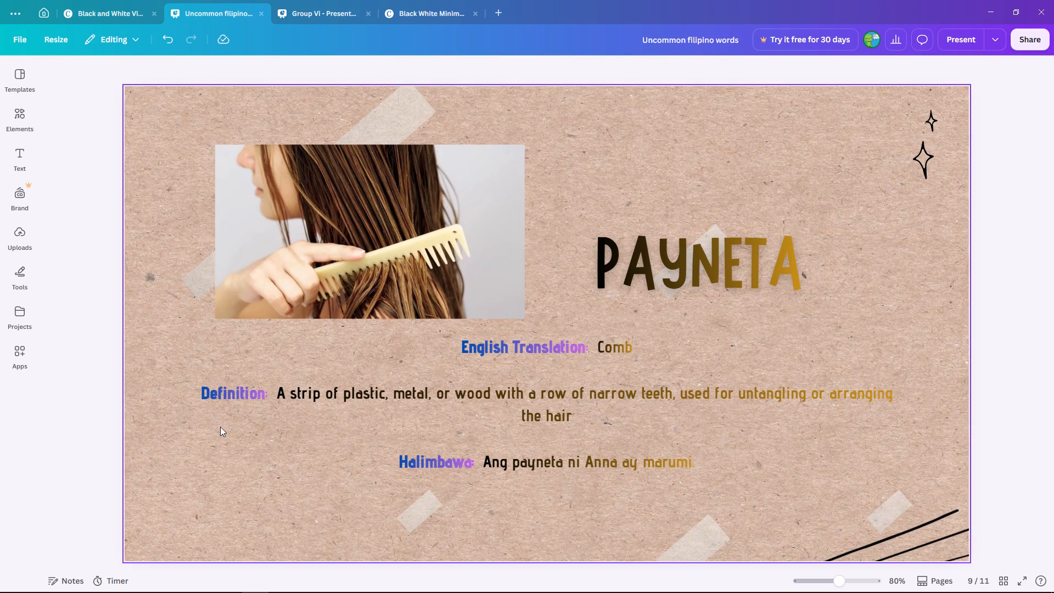
{"action": "scroll", "coordinate": [220, 427], "scroll_direction": "down", "scroll_amount": 1}
{"action": "scroll", "coordinate": [1003, 500], "scroll_direction": "down", "scroll_amount": 2}
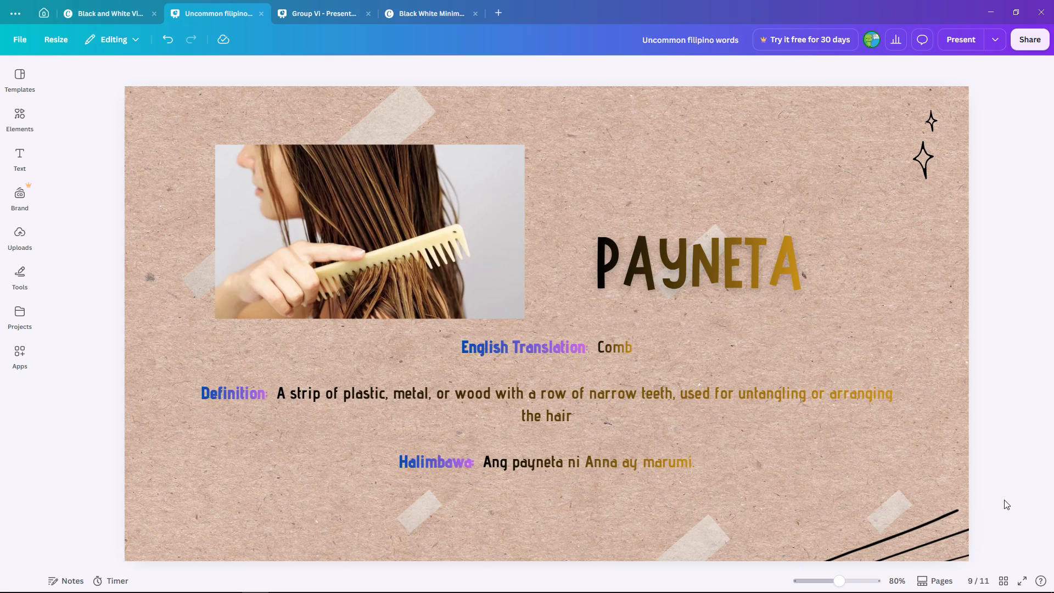
{"action": "scroll", "coordinate": [987, 491], "scroll_direction": "down", "scroll_amount": 2}
{"action": "scroll", "coordinate": [806, 450], "scroll_direction": "down", "scroll_amount": 2}
{"action": "scroll", "coordinate": [757, 456], "scroll_direction": "up", "scroll_amount": 6}
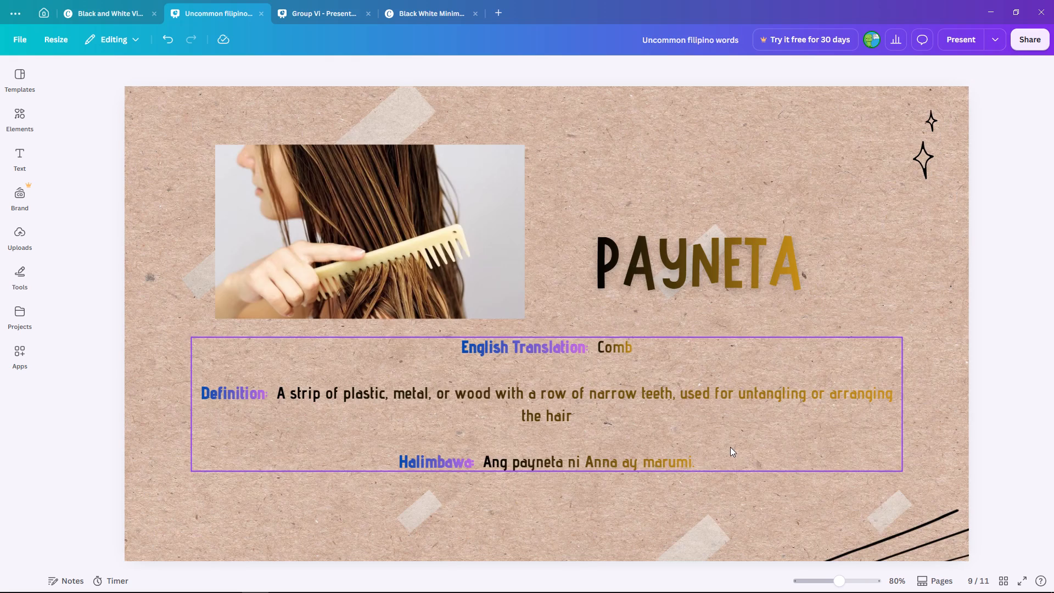
{"action": "scroll", "coordinate": [729, 440], "scroll_direction": "down", "scroll_amount": 2}
{"action": "scroll", "coordinate": [724, 437], "scroll_direction": "up", "scroll_amount": 2}
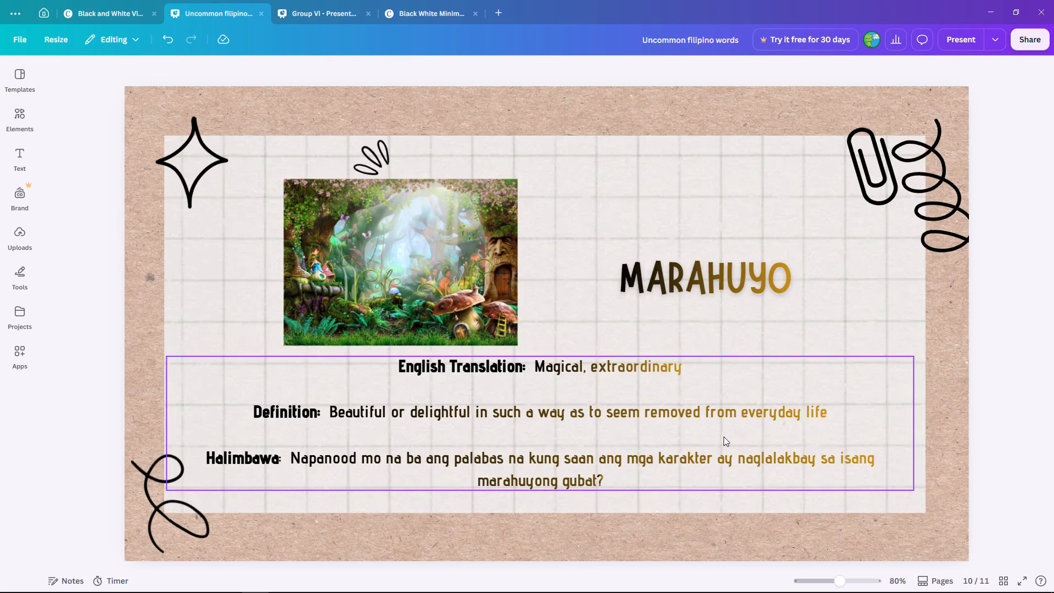
{"action": "scroll", "coordinate": [724, 437], "scroll_direction": "up", "scroll_amount": 11}
{"action": "scroll", "coordinate": [724, 429], "scroll_direction": "down", "scroll_amount": 7}
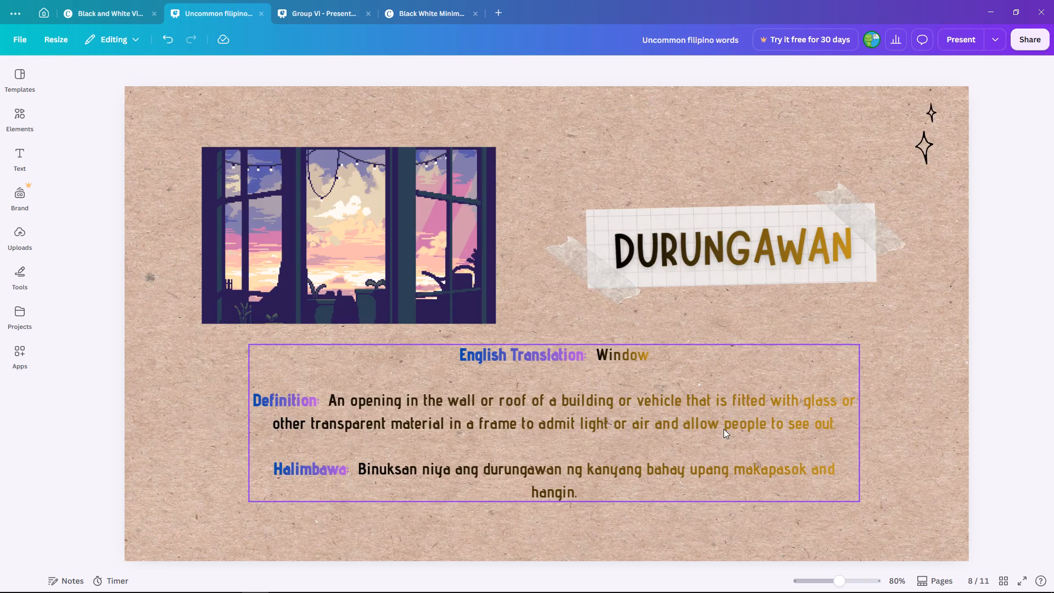
{"action": "scroll", "coordinate": [724, 429], "scroll_direction": "down", "scroll_amount": 8}
{"action": "scroll", "coordinate": [777, 435], "scroll_direction": "down", "scroll_amount": 6}
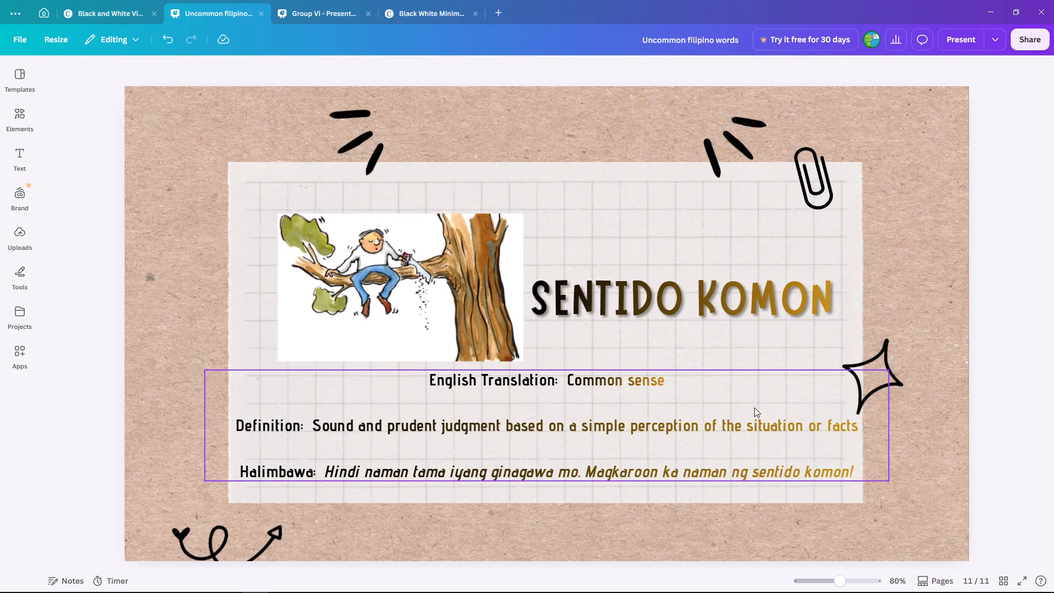
{"action": "scroll", "coordinate": [730, 391], "scroll_direction": "up", "scroll_amount": 4}
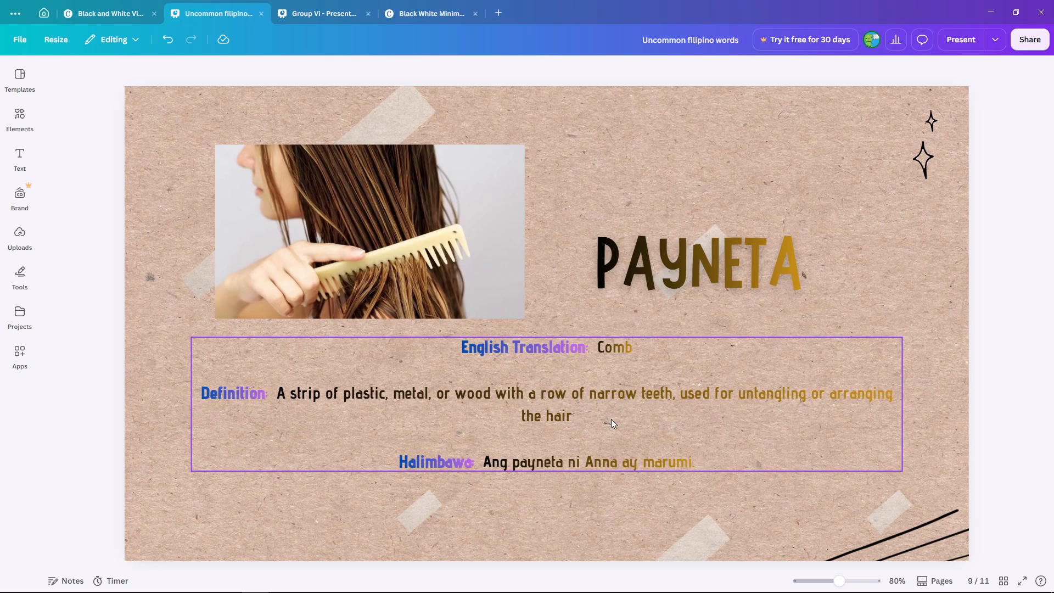
Move the coil doodle on the Marahuyo slide down from the upper-right to the lower-right corner.
{"action": "scroll", "coordinate": [611, 413], "scroll_direction": "down", "scroll_amount": 1}
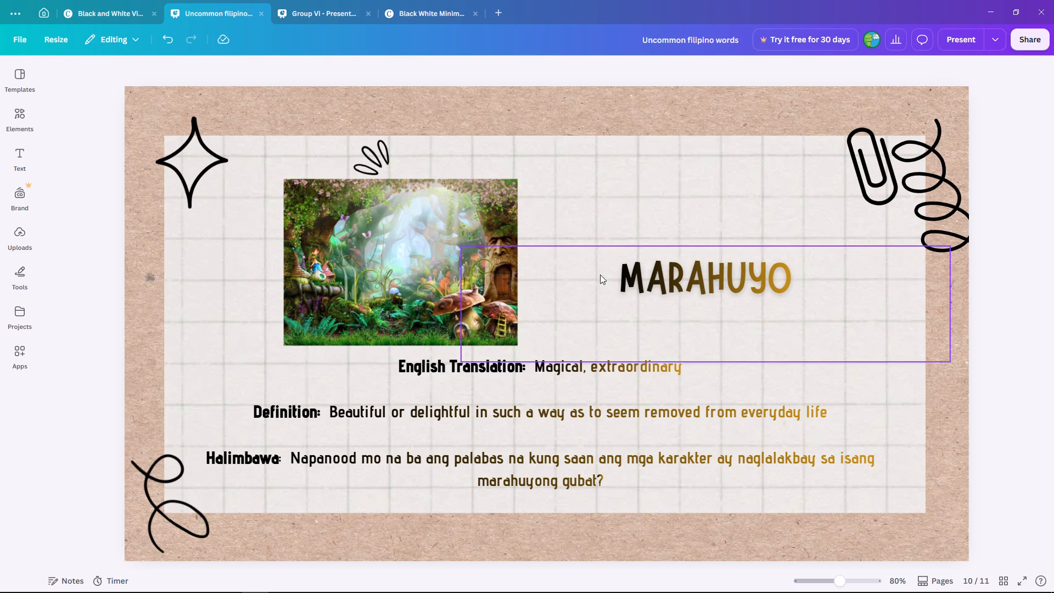
{"action": "left_click", "coordinate": [939, 190]}
{"action": "left_click_drag", "start_coordinate": [939, 190], "coordinate": [923, 352]}
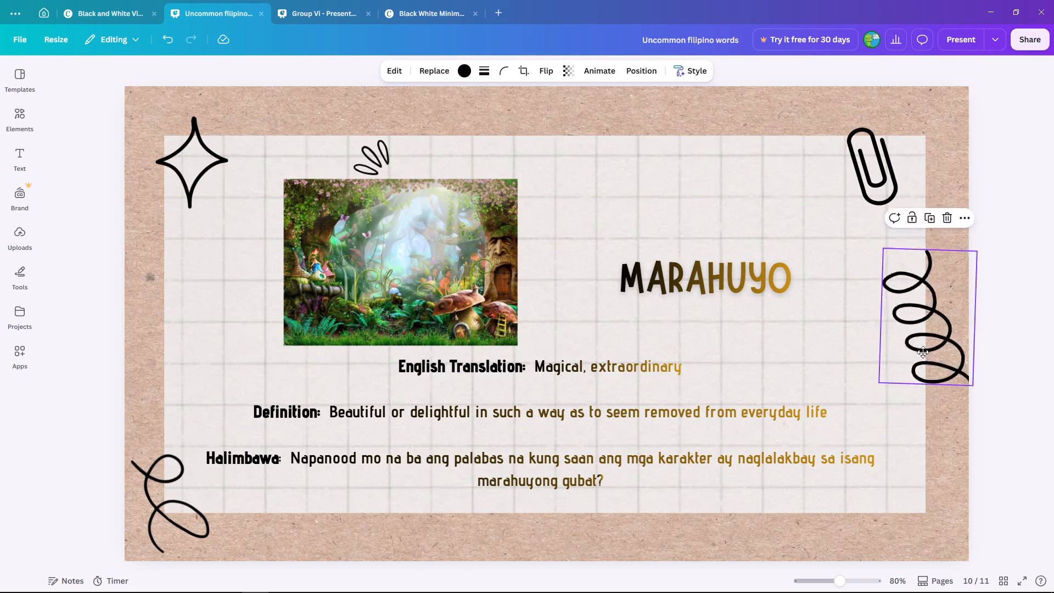
{"action": "left_click_drag", "start_coordinate": [923, 352], "coordinate": [932, 485]}
Send the coil doodle on the Marahuyo slide backward, behind the grid paper.
{"action": "left_click", "coordinate": [969, 387]}
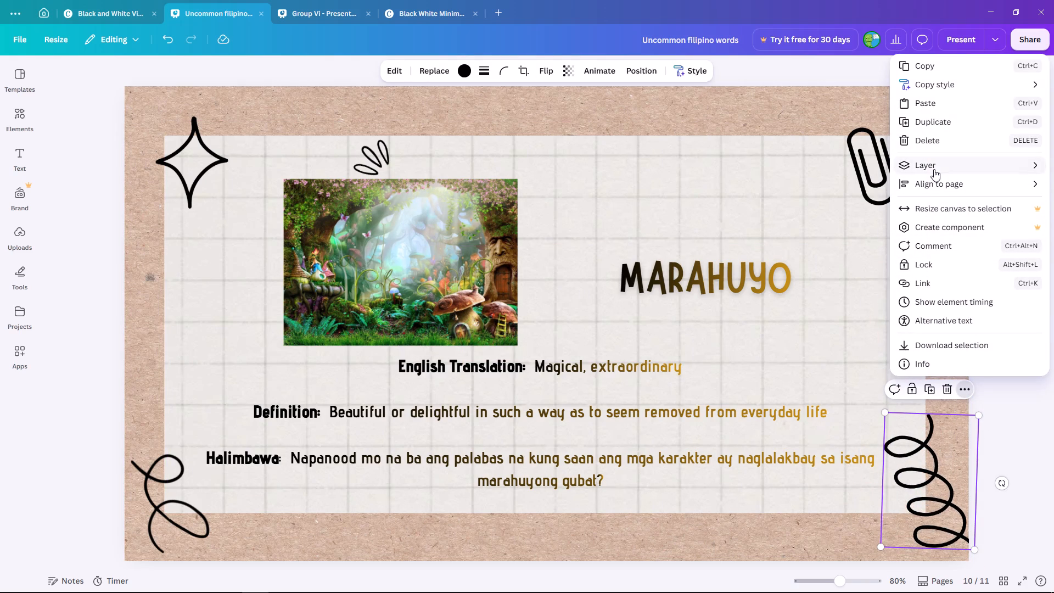
{"action": "left_click", "coordinate": [934, 169]}
{"action": "left_click", "coordinate": [933, 159]}
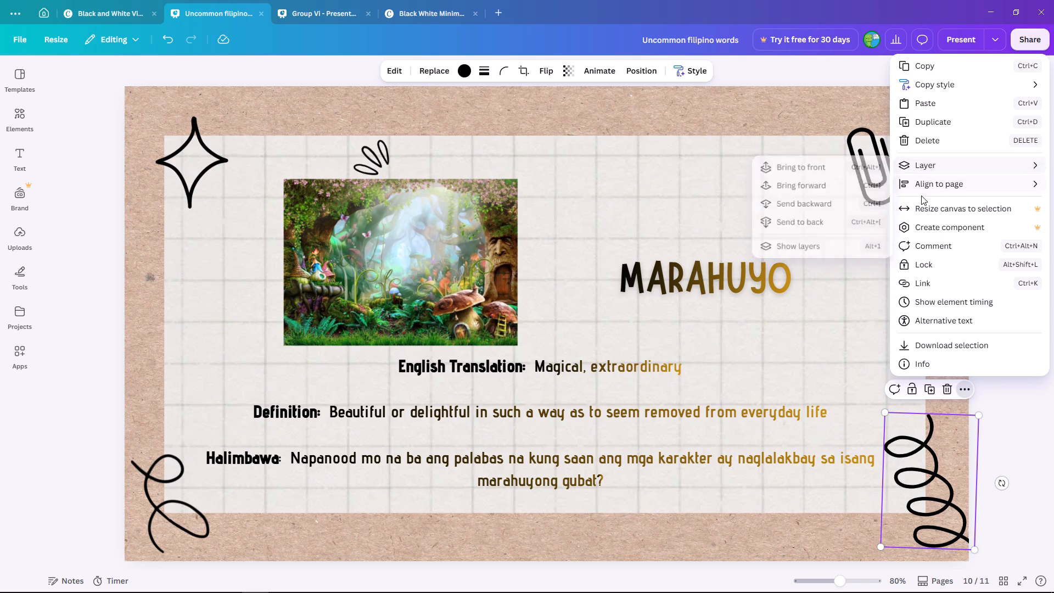
{"action": "left_click", "coordinate": [921, 164]}
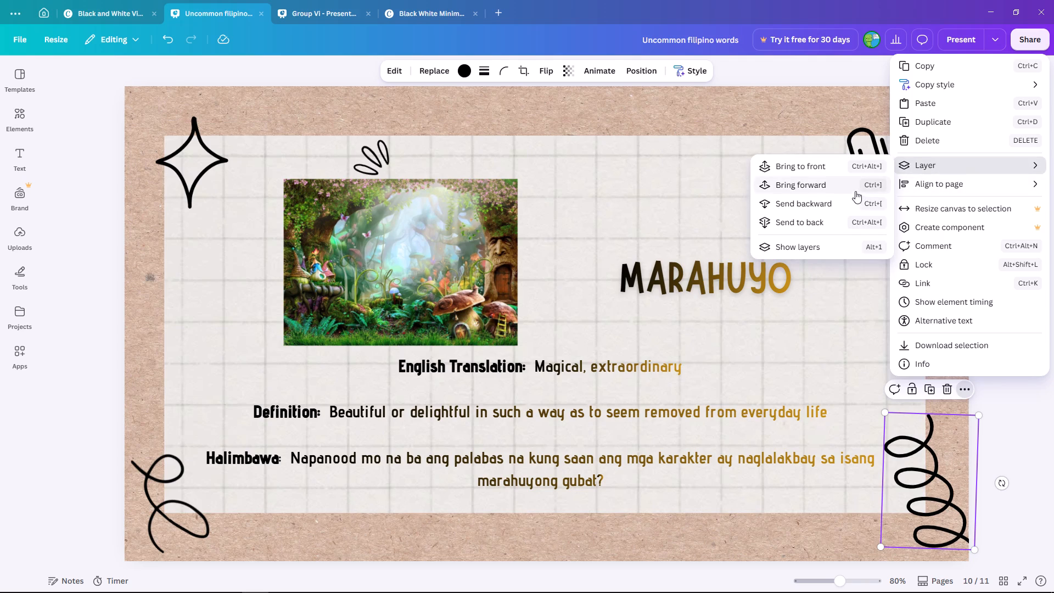
{"action": "left_click", "coordinate": [823, 205]}
{"action": "left_click", "coordinate": [1019, 479]}
Rotate the coil doodle clockwise and tuck it into the Marahuyo slide's bottom-right corner, partly off the page.
{"action": "left_click_drag", "start_coordinate": [941, 522], "coordinate": [939, 523]}
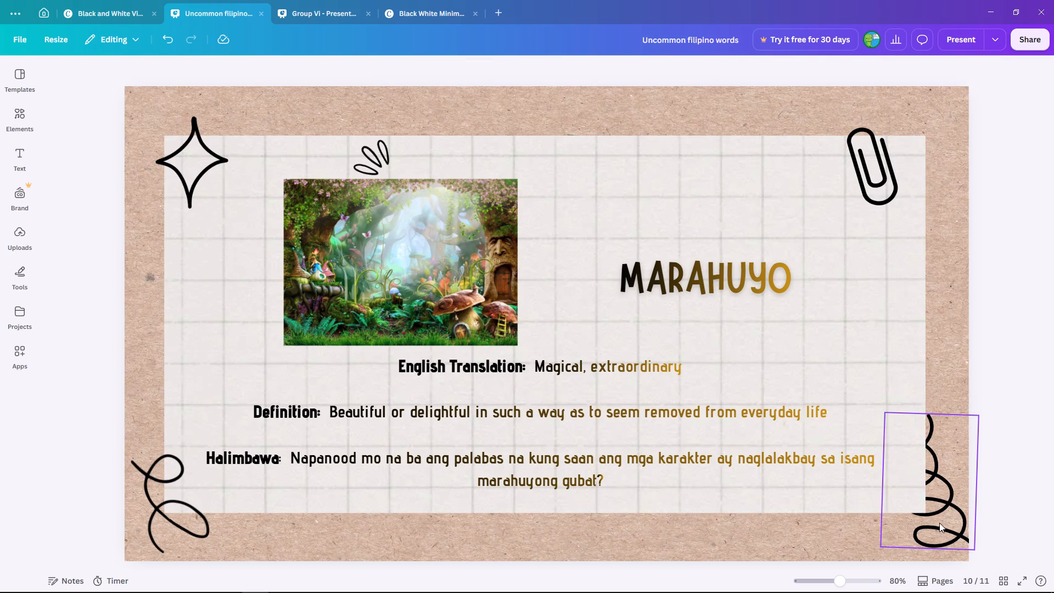
{"action": "left_click_drag", "start_coordinate": [939, 523], "coordinate": [938, 507]}
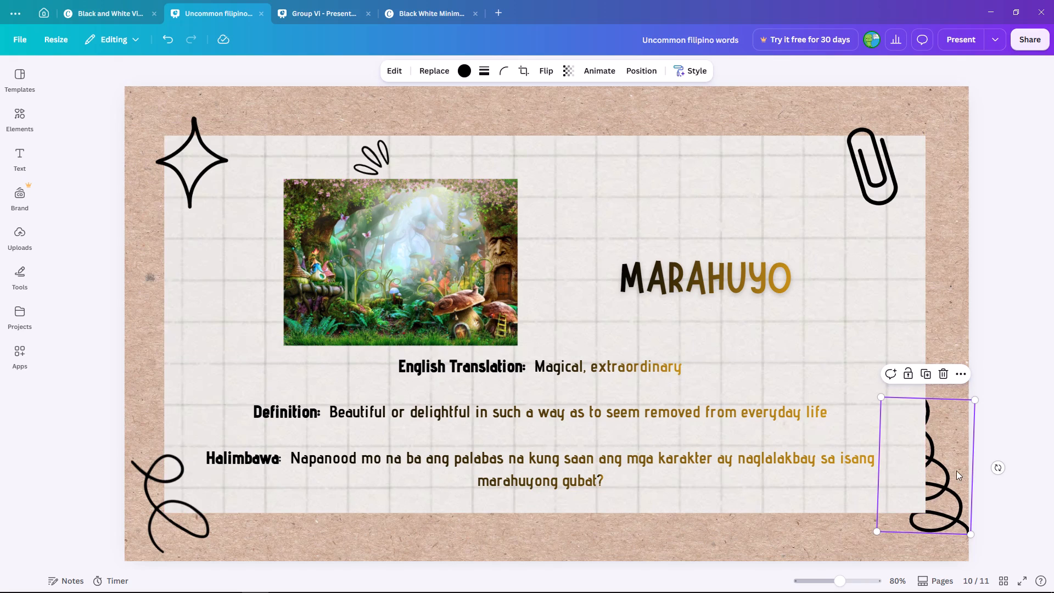
{"action": "left_click_drag", "start_coordinate": [997, 465], "coordinate": [986, 508]}
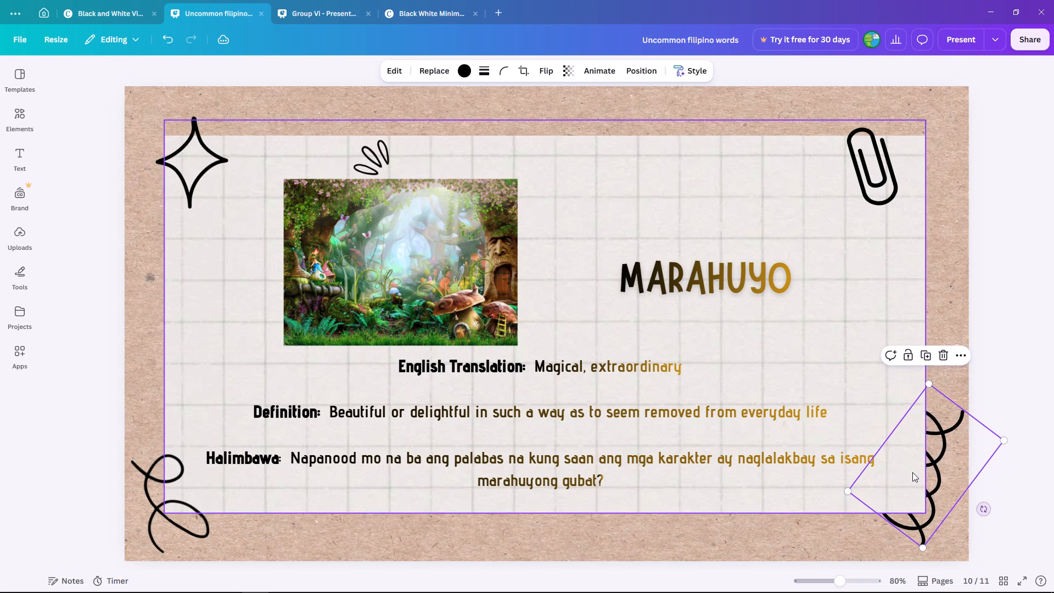
{"action": "left_click_drag", "start_coordinate": [928, 466], "coordinate": [949, 500]}
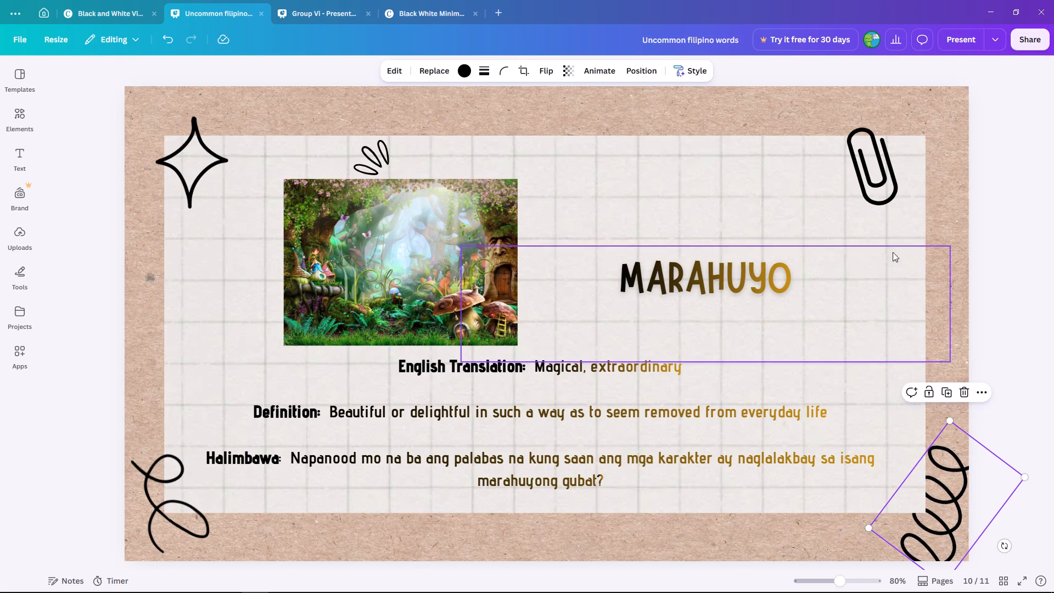
Shift the grouped grid paper and paperclip slightly left and down on the Marahuyo slide.
{"action": "left_click_drag", "start_coordinate": [872, 194], "coordinate": [856, 209]}
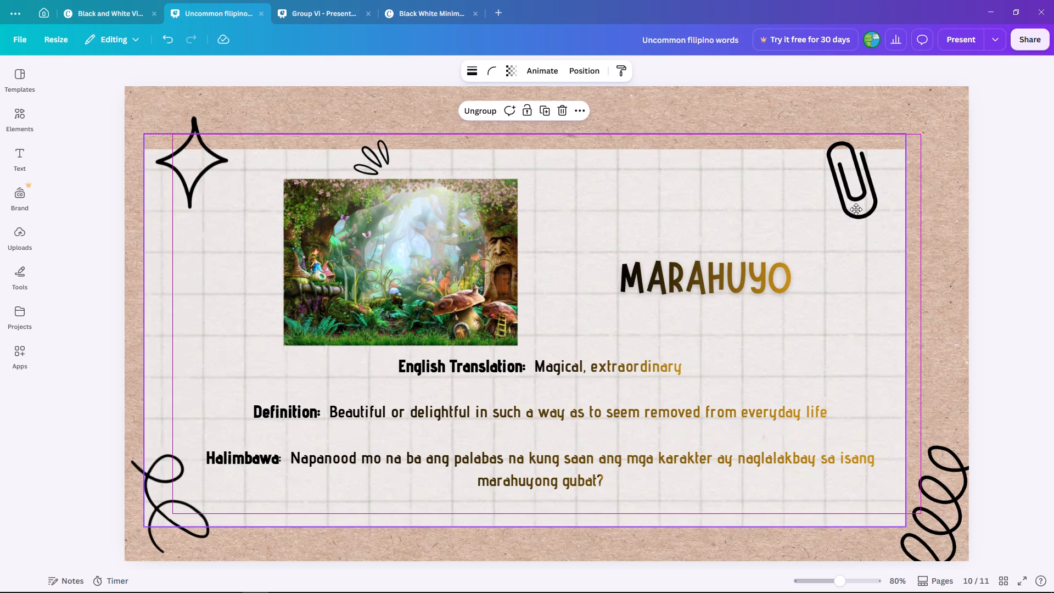
{"action": "left_click_drag", "start_coordinate": [856, 209], "coordinate": [860, 200]}
Place the paperclip over the grid paper's upper-right corner, slightly smaller and rotated so that its top leans right.
{"action": "left_click", "coordinate": [863, 141]}
{"action": "left_click_drag", "start_coordinate": [851, 145], "coordinate": [899, 111]}
{"action": "left_click_drag", "start_coordinate": [924, 184], "coordinate": [910, 189]}
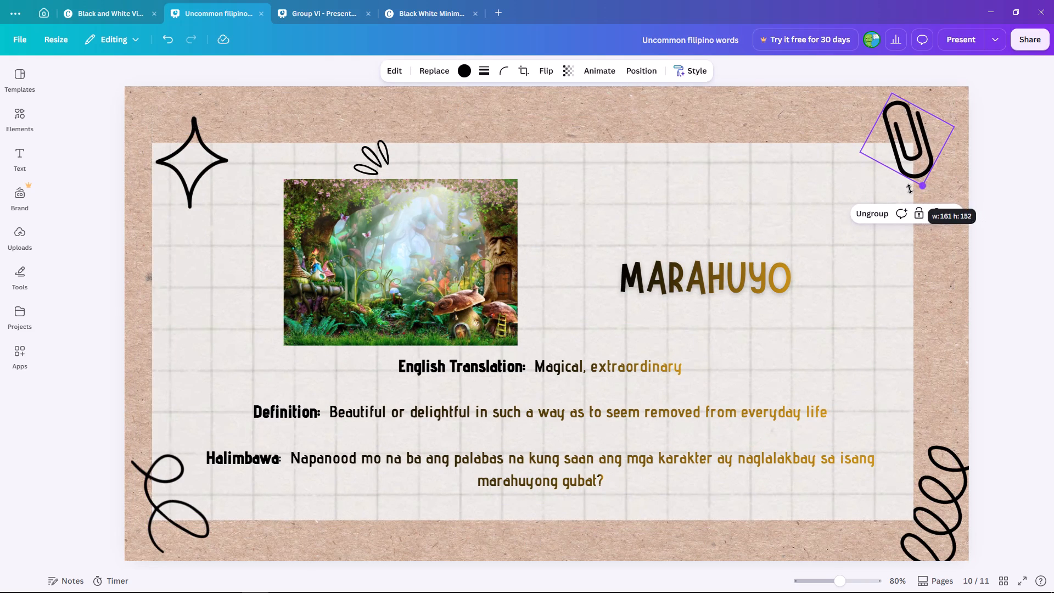
{"action": "left_click_drag", "start_coordinate": [910, 189], "coordinate": [902, 184]}
{"action": "left_click_drag", "start_coordinate": [907, 137], "coordinate": [894, 138]}
{"action": "left_click_drag", "start_coordinate": [851, 148], "coordinate": [849, 141]}
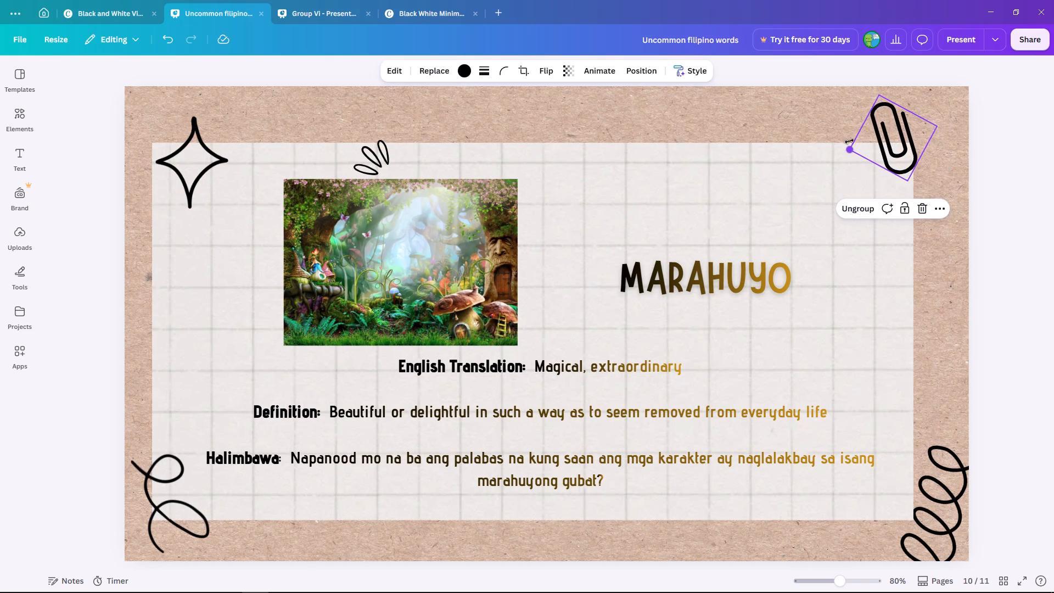
{"action": "left_click_drag", "start_coordinate": [849, 141], "coordinate": [851, 138]}
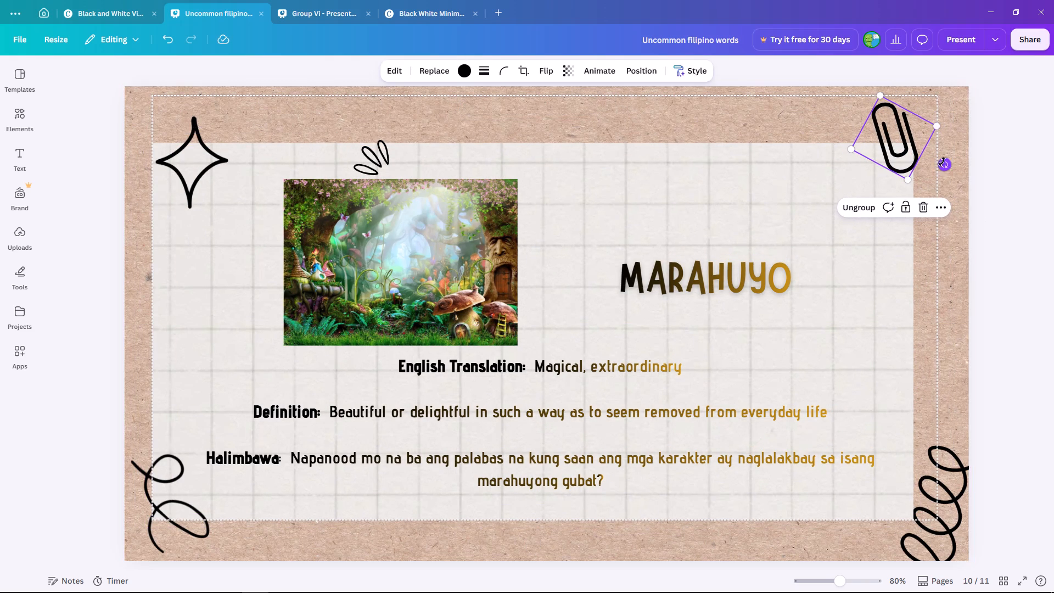
{"action": "left_click_drag", "start_coordinate": [942, 161], "coordinate": [907, 183]}
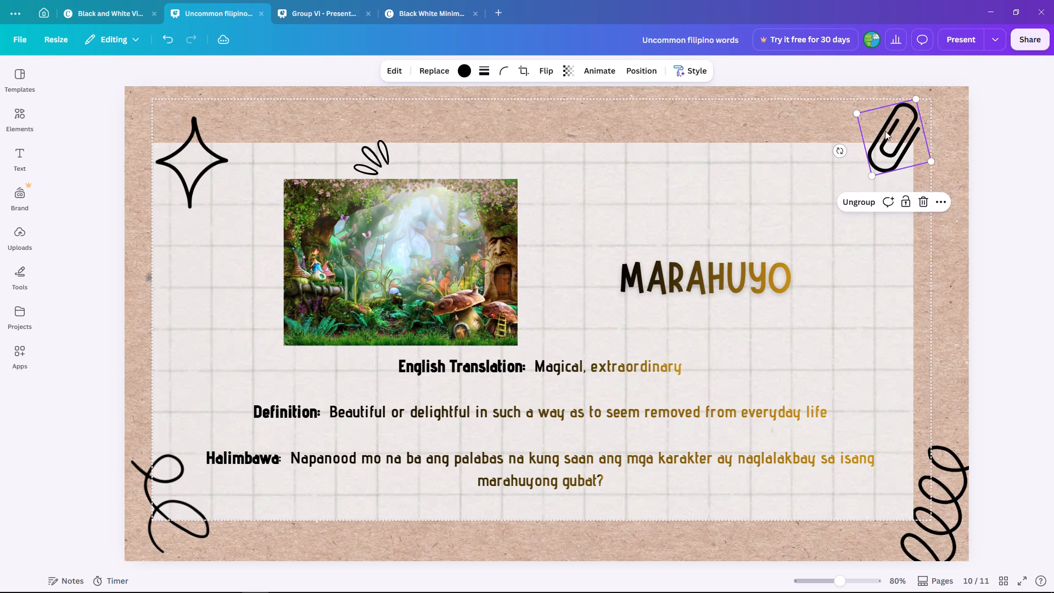
{"action": "left_click_drag", "start_coordinate": [885, 131], "coordinate": [888, 143]}
Enlarge the MARAHUYO title to font size 93.5 and position it beside the forest picture.
{"action": "left_click", "coordinate": [720, 266]}
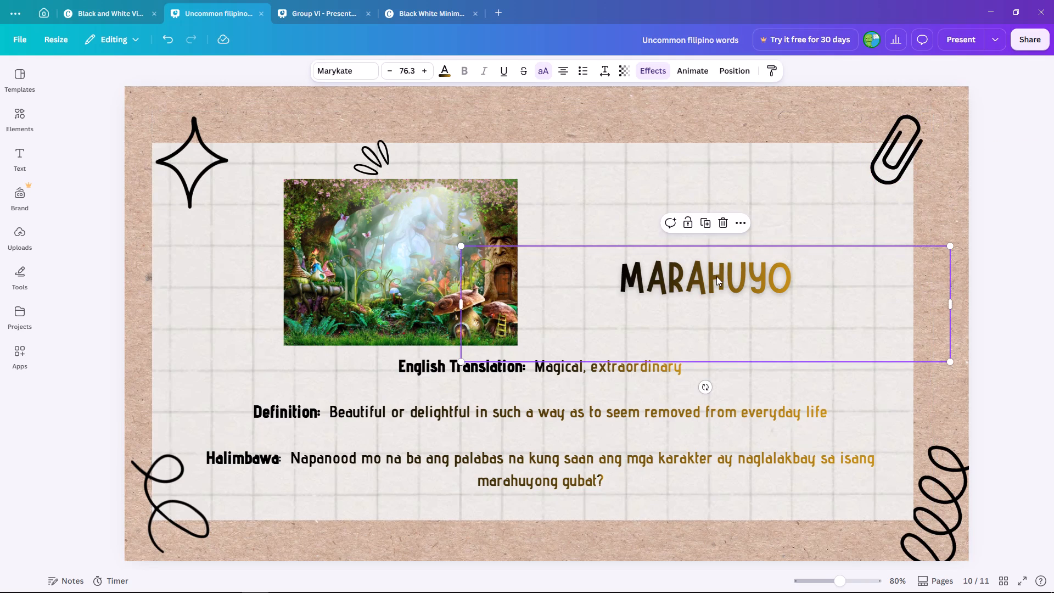
{"action": "left_click_drag", "start_coordinate": [716, 276], "coordinate": [726, 272]}
{"action": "left_click_drag", "start_coordinate": [959, 356], "coordinate": [1013, 382]}
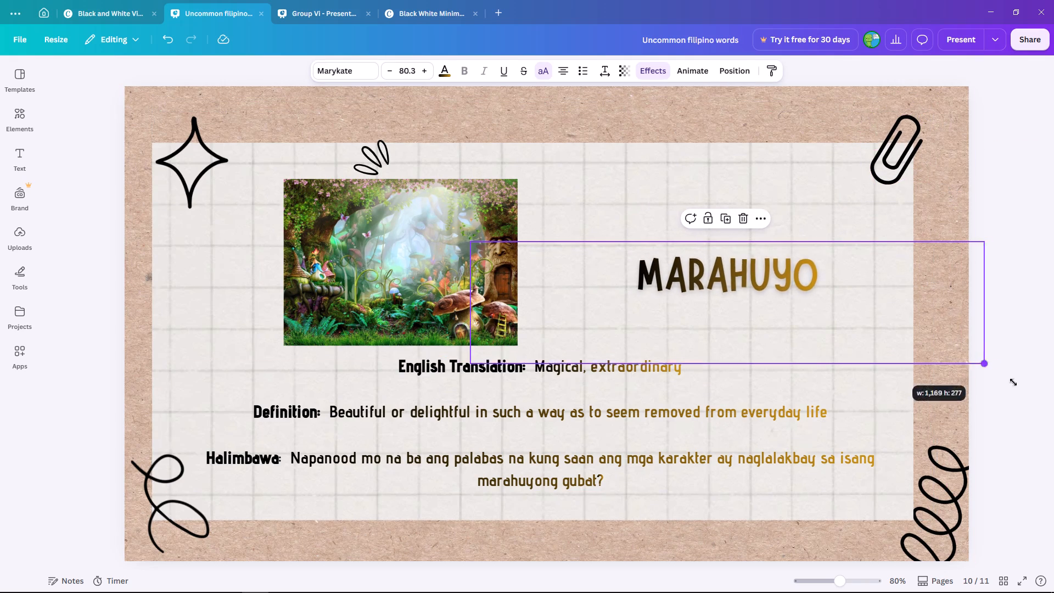
{"action": "left_click_drag", "start_coordinate": [1013, 382], "coordinate": [1028, 391]}
{"action": "left_click_drag", "start_coordinate": [752, 290], "coordinate": [710, 281]}
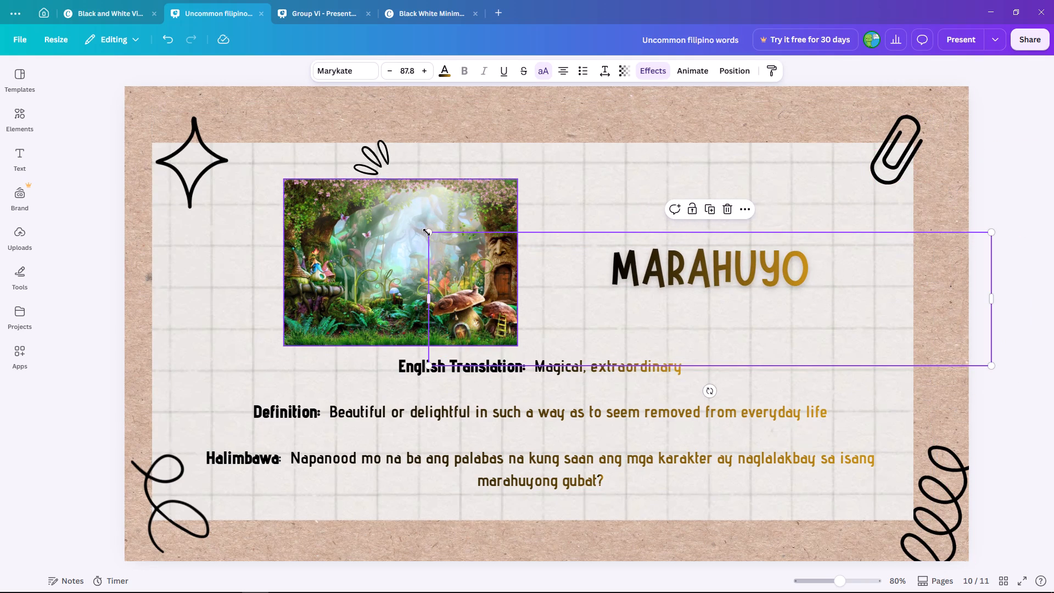
{"action": "left_click_drag", "start_coordinate": [428, 232], "coordinate": [392, 224]}
{"action": "left_click_drag", "start_coordinate": [681, 258], "coordinate": [685, 263]}
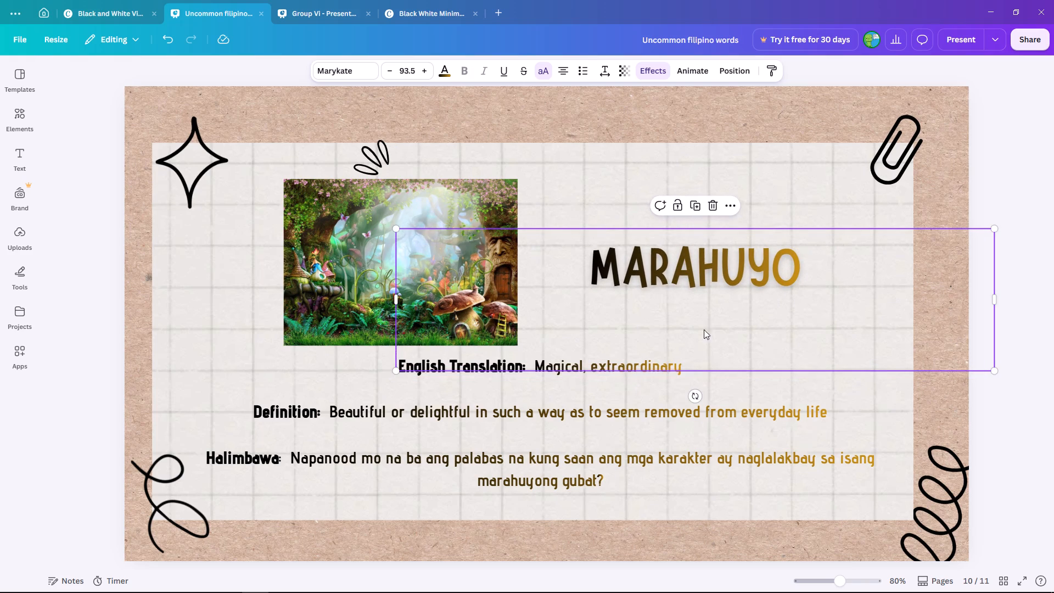
Apply the blue-to-purple gradient to the English Translation label on the Marahuyo slide.
{"action": "left_click", "coordinate": [431, 402]}
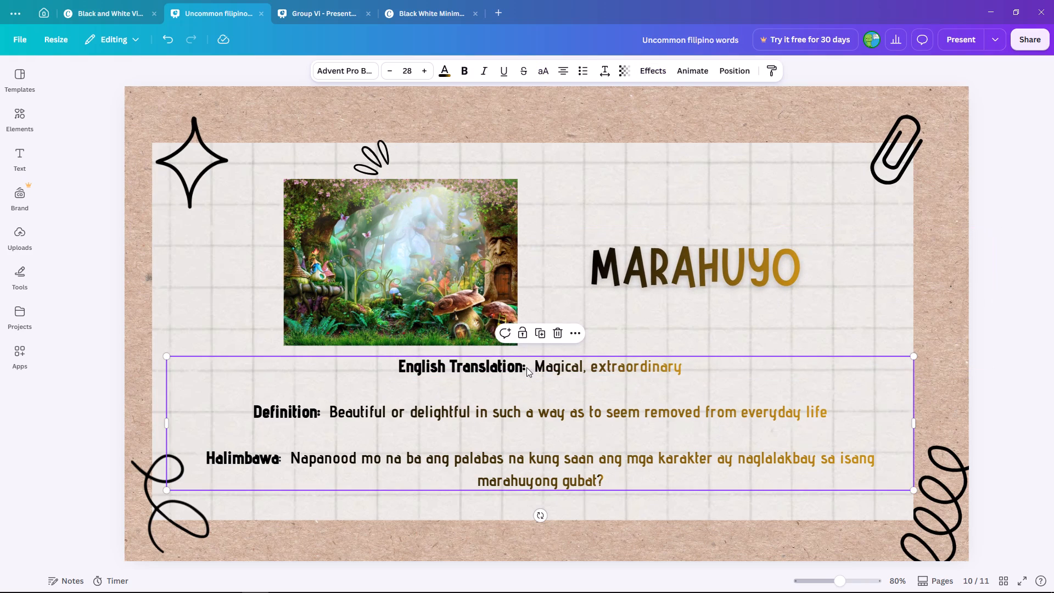
{"action": "left_click", "coordinate": [526, 367]}
{"action": "left_click_drag", "start_coordinate": [526, 367], "coordinate": [402, 372]}
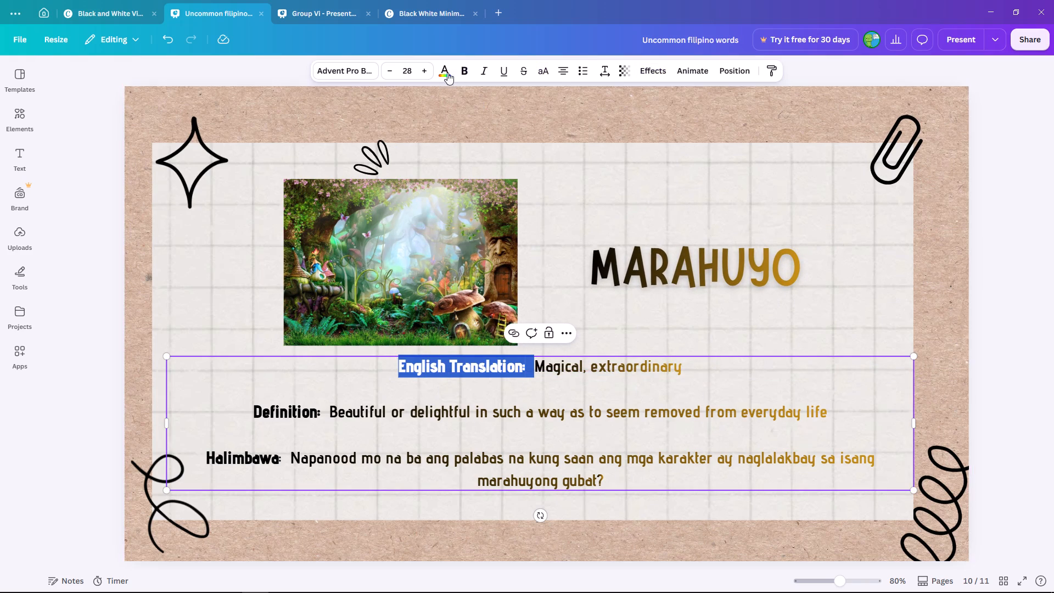
{"action": "left_click", "coordinate": [444, 68]}
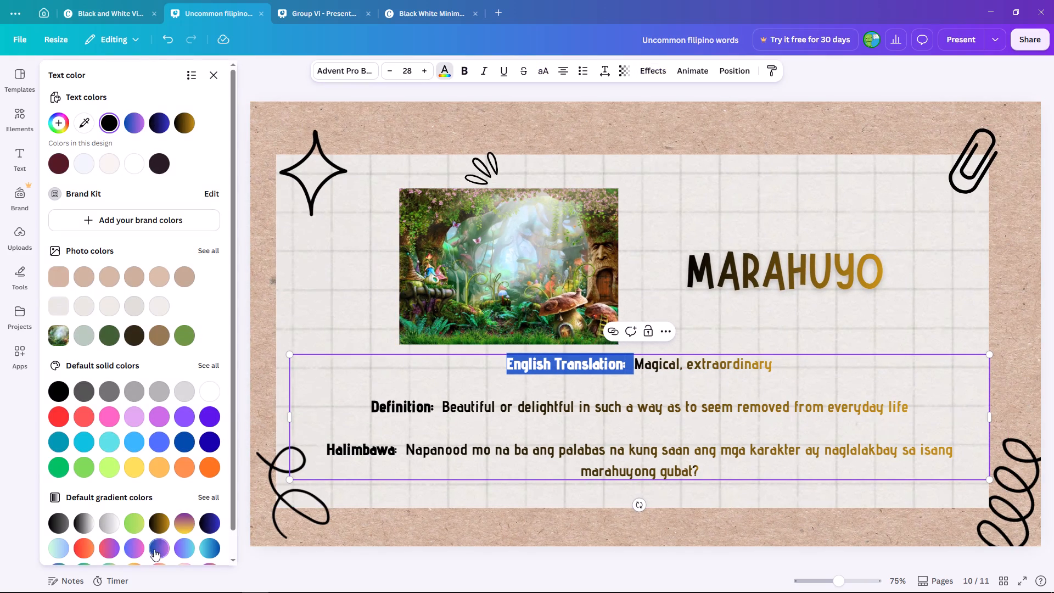
{"action": "left_click", "coordinate": [154, 550]}
Apply the blue-to-purple gradient to the Definition and Halimbawa labels on the Marahuyo slide.
{"action": "left_click", "coordinate": [438, 404]}
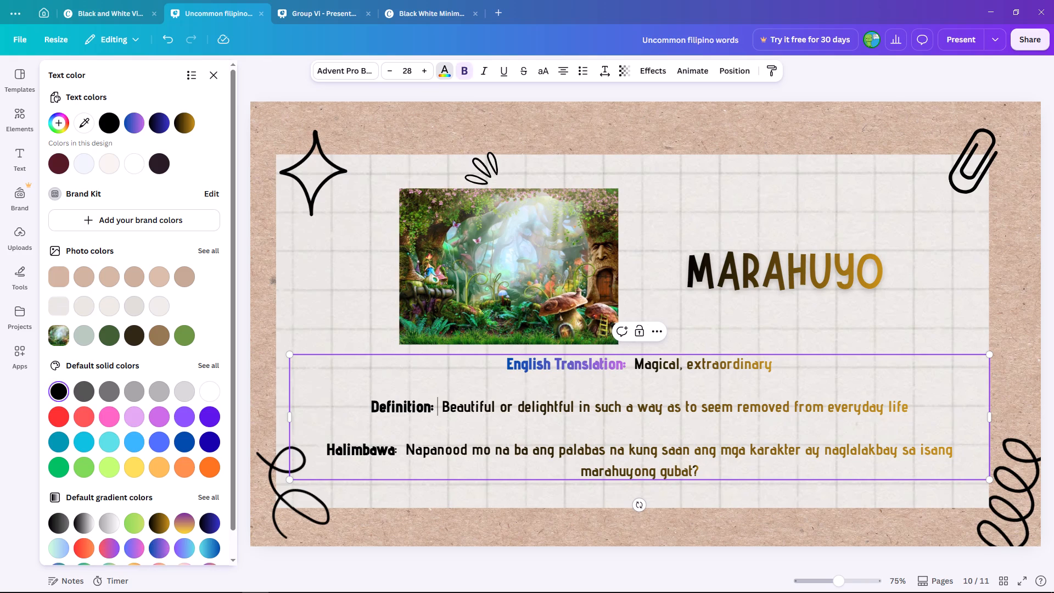
{"action": "left_click_drag", "start_coordinate": [438, 404], "coordinate": [378, 411]}
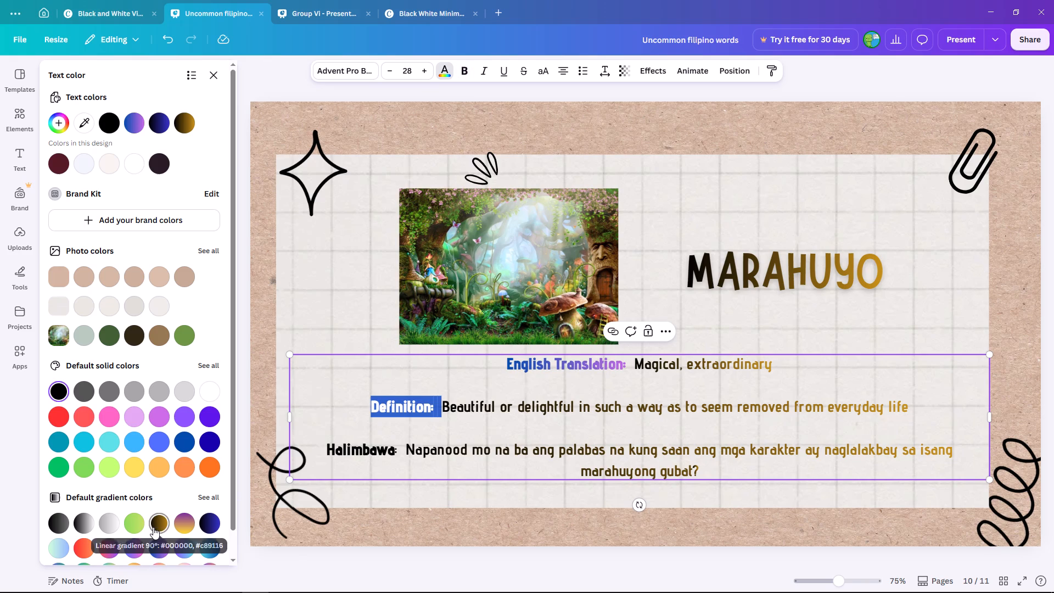
{"action": "left_click", "coordinate": [154, 526]}
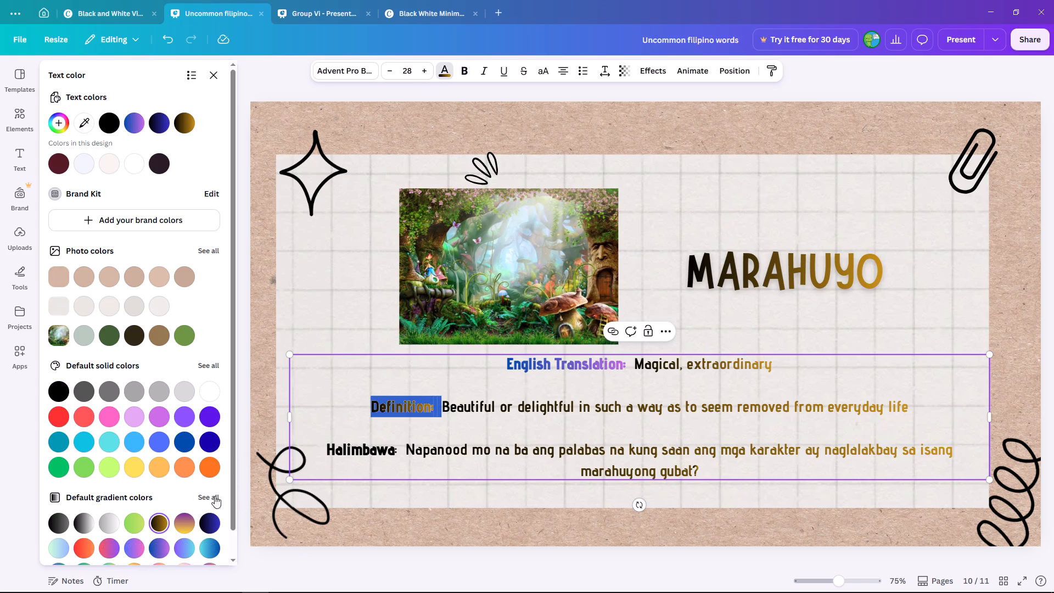
{"action": "left_click", "coordinate": [159, 542]}
{"action": "left_click_drag", "start_coordinate": [399, 452], "coordinate": [361, 450]}
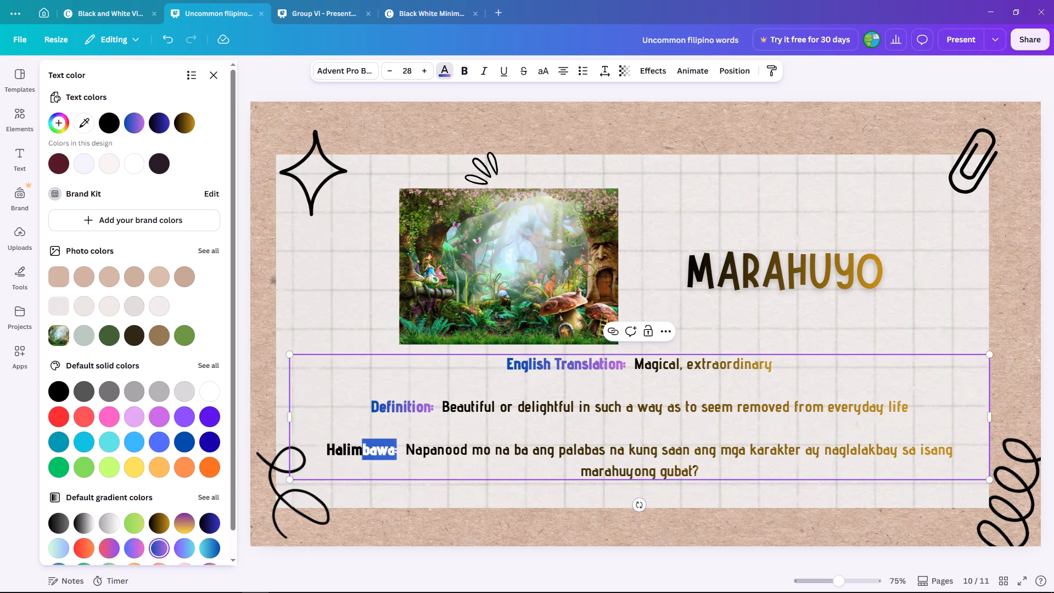
{"action": "left_click_drag", "start_coordinate": [361, 450], "coordinate": [301, 465]}
{"action": "left_click", "coordinate": [374, 461]}
{"action": "left_click_drag", "start_coordinate": [402, 450], "coordinate": [347, 454]}
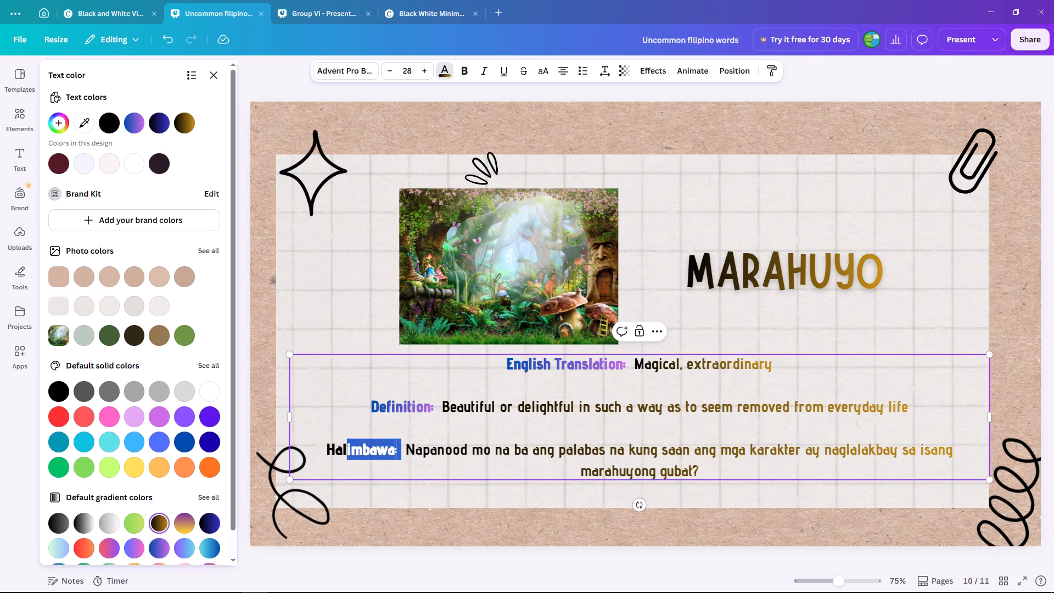
{"action": "left_click_drag", "start_coordinate": [347, 454], "coordinate": [314, 457]}
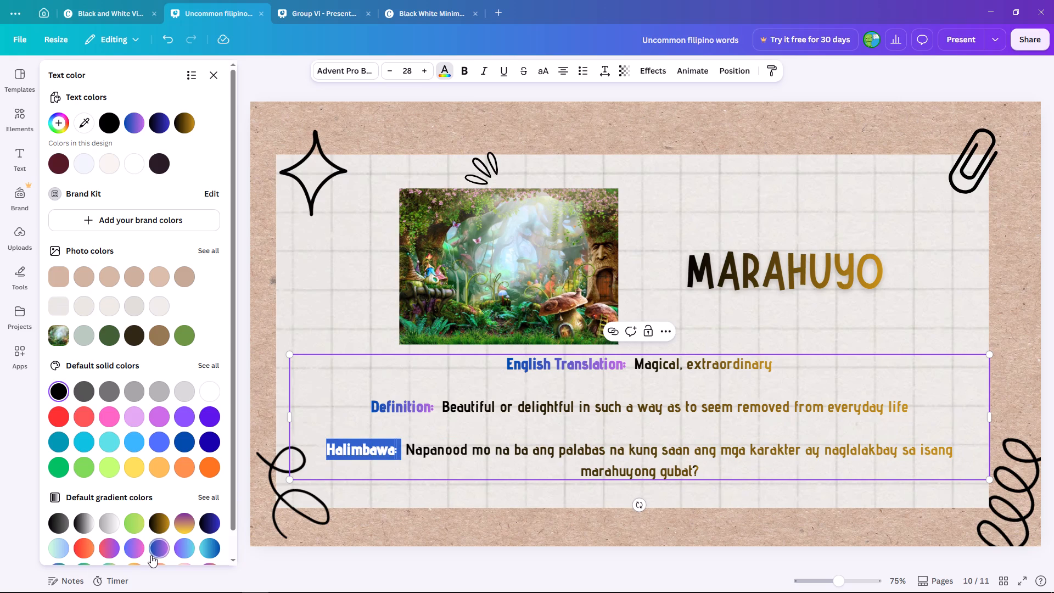
{"action": "left_click", "coordinate": [156, 545]}
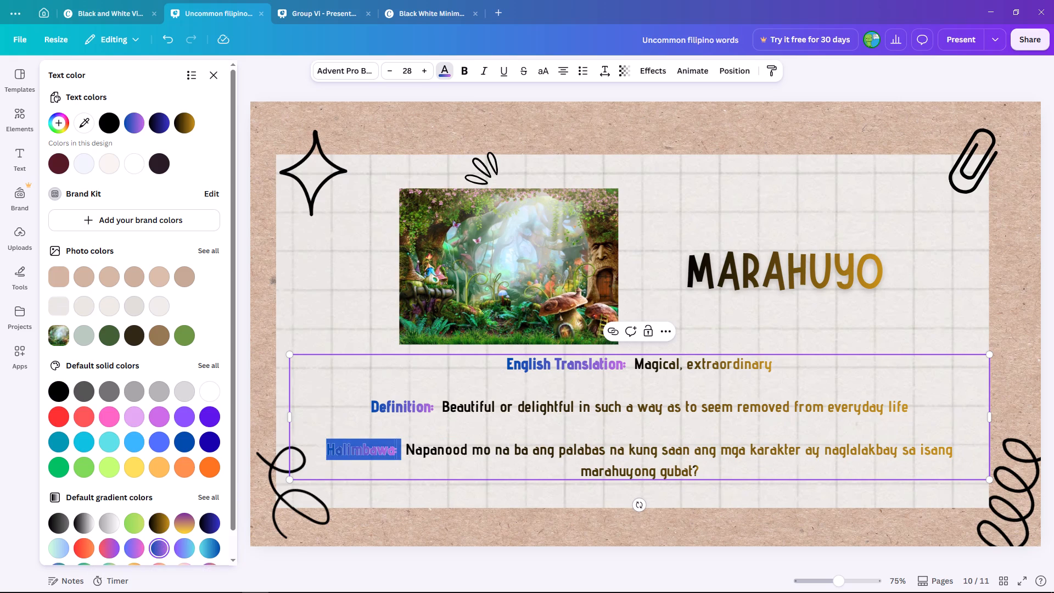
{"action": "left_click", "coordinate": [369, 161]}
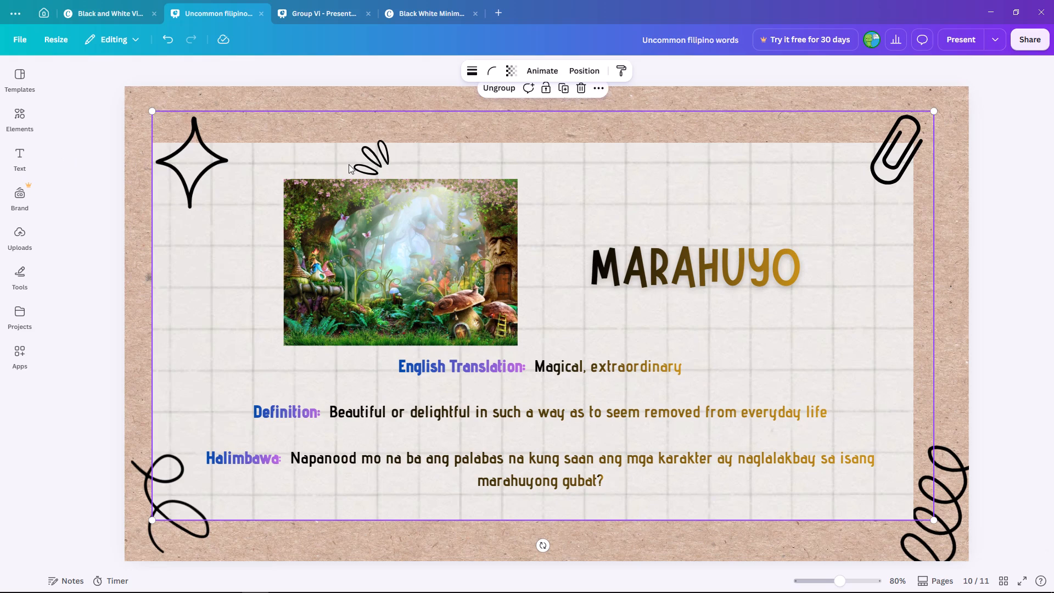
Place the four-pointed star, smaller and tilted, near the grid paper's upper-left corner, and shift the grouped paper and paperclip slightly right and up.
{"action": "left_click", "coordinate": [189, 176]}
{"action": "left_click_drag", "start_coordinate": [172, 164], "coordinate": [139, 139]}
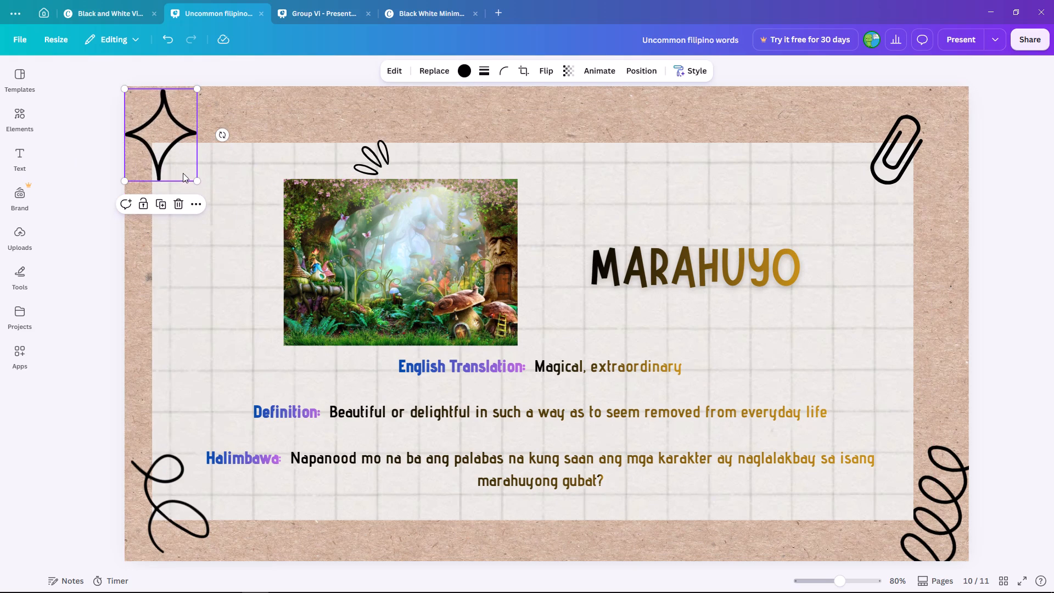
{"action": "left_click_drag", "start_coordinate": [197, 181], "coordinate": [172, 165]}
{"action": "left_click_drag", "start_coordinate": [160, 118], "coordinate": [170, 116]}
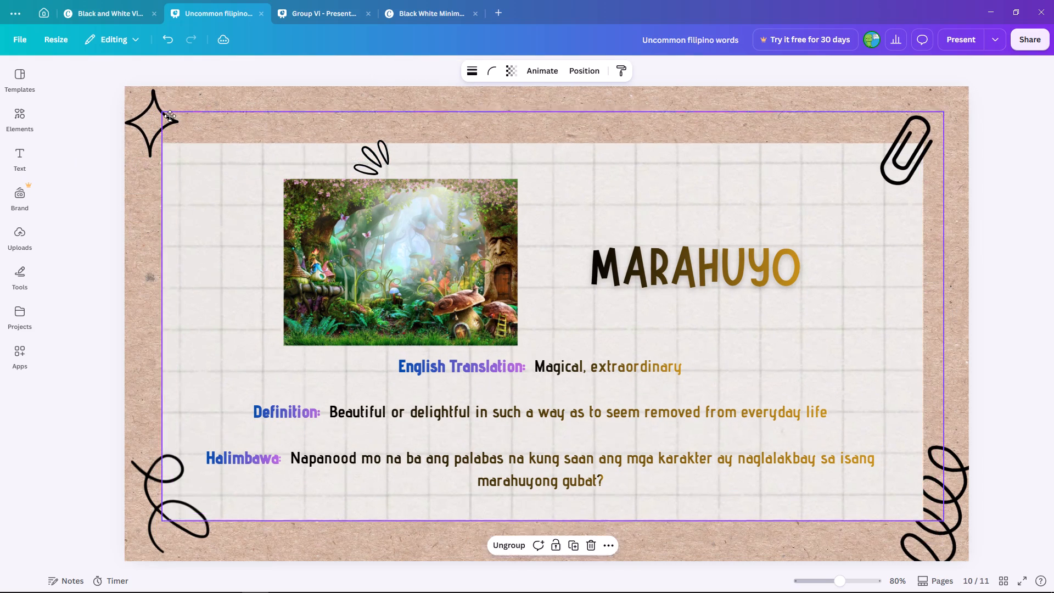
{"action": "left_click_drag", "start_coordinate": [170, 116], "coordinate": [170, 112]}
{"action": "left_click_drag", "start_coordinate": [139, 120], "coordinate": [159, 130]}
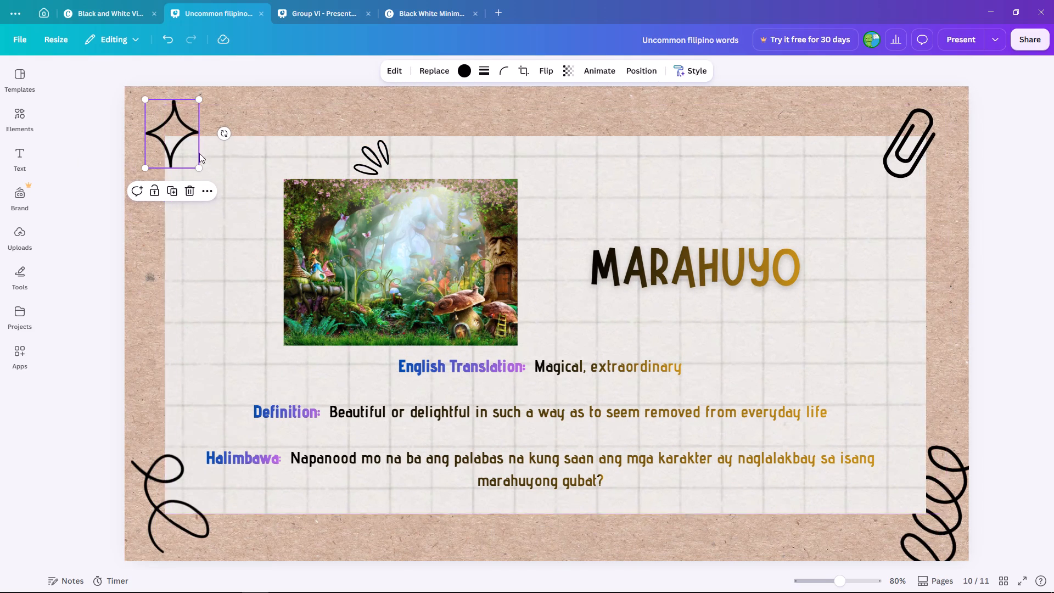
{"action": "left_click_drag", "start_coordinate": [225, 137], "coordinate": [222, 121]}
{"action": "left_click", "coordinate": [161, 142]}
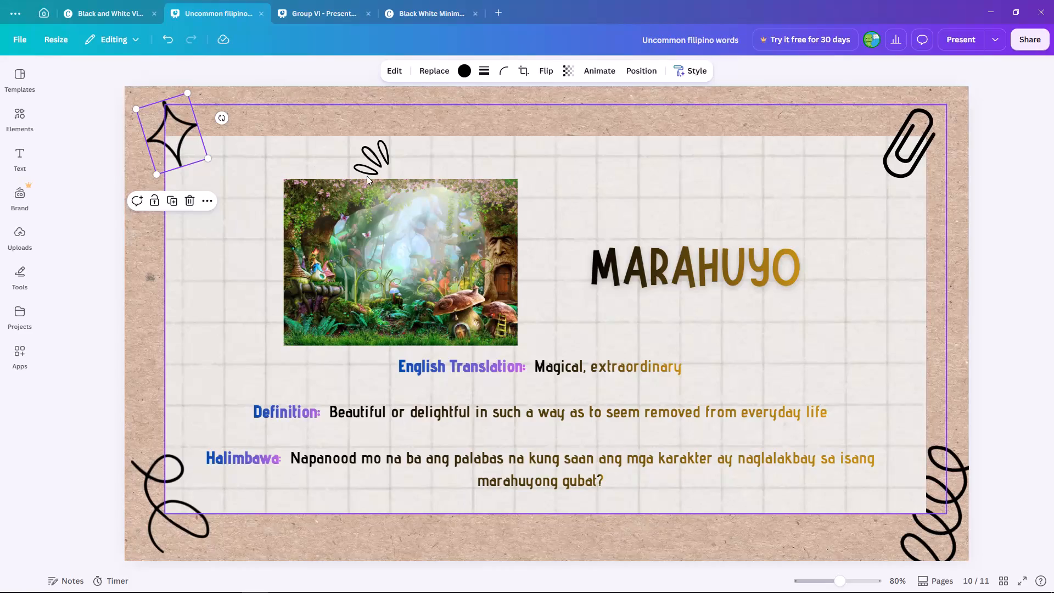
Move the three-petal doodle to the forest picture's upper-left corner.
{"action": "left_click", "coordinate": [379, 163]}
{"action": "left_click_drag", "start_coordinate": [378, 159], "coordinate": [278, 169]}
Set the transparency of the grid paper on the Marahuyo slide to 77.
{"action": "left_click", "coordinate": [659, 165]}
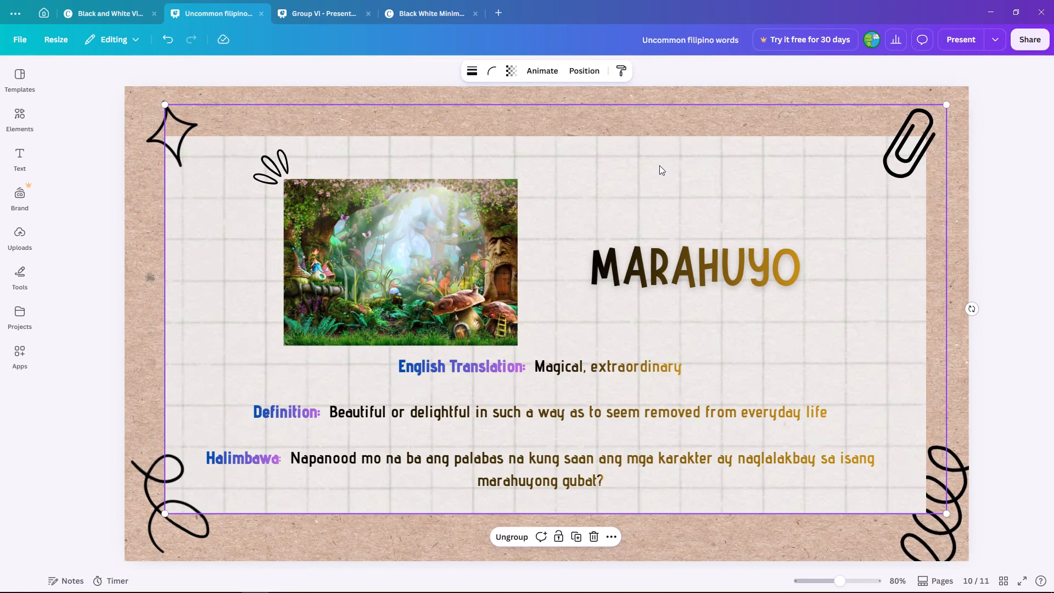
{"action": "left_click", "coordinate": [854, 301]}
{"action": "left_click", "coordinate": [729, 149]}
{"action": "left_click", "coordinate": [630, 68]}
{"action": "left_click", "coordinate": [624, 68]}
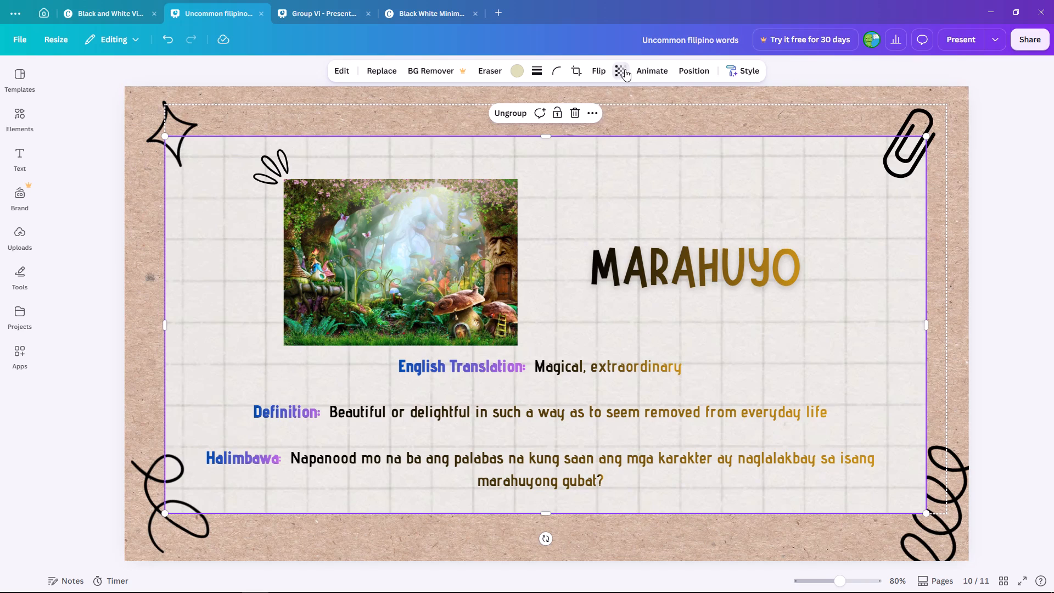
{"action": "left_click", "coordinate": [608, 115]}
{"action": "left_click_drag", "start_coordinate": [613, 116], "coordinate": [520, 129]}
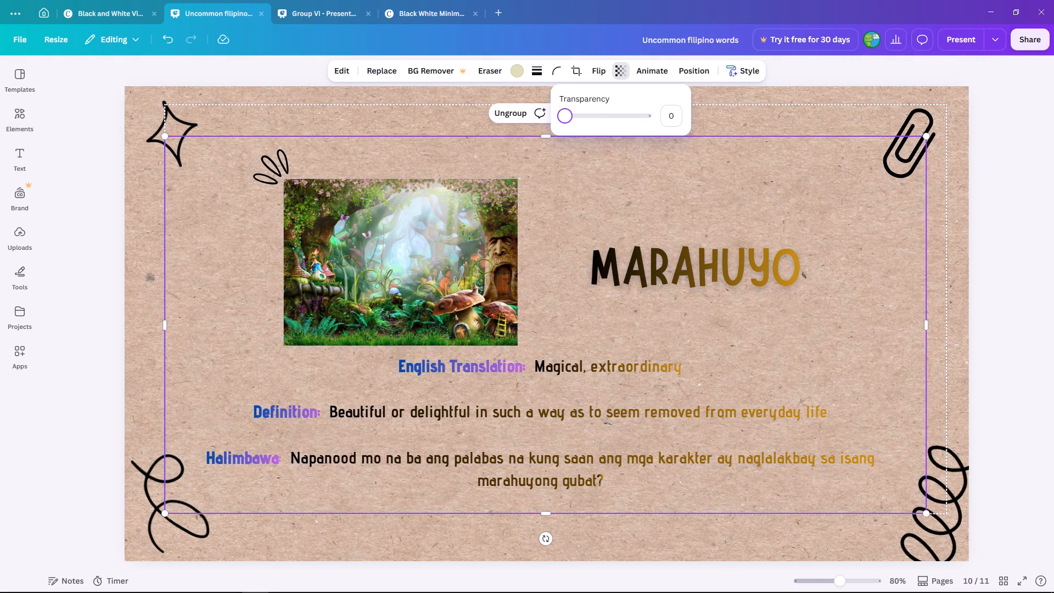
{"action": "left_click_drag", "start_coordinate": [520, 129], "coordinate": [625, 147]}
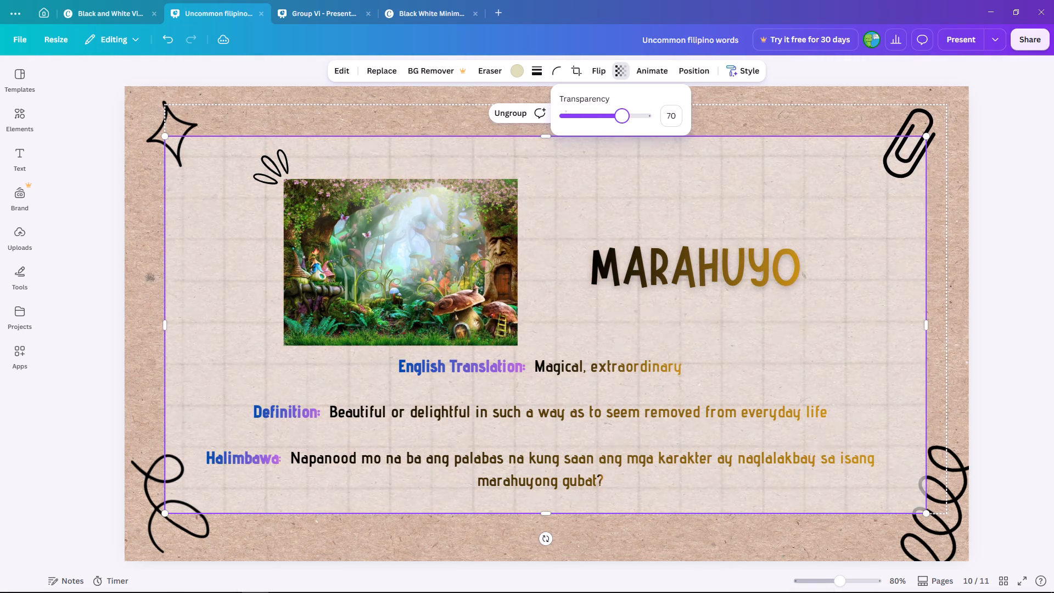
{"action": "left_click_drag", "start_coordinate": [625, 147], "coordinate": [627, 149]}
{"action": "left_click", "coordinate": [804, 121]}
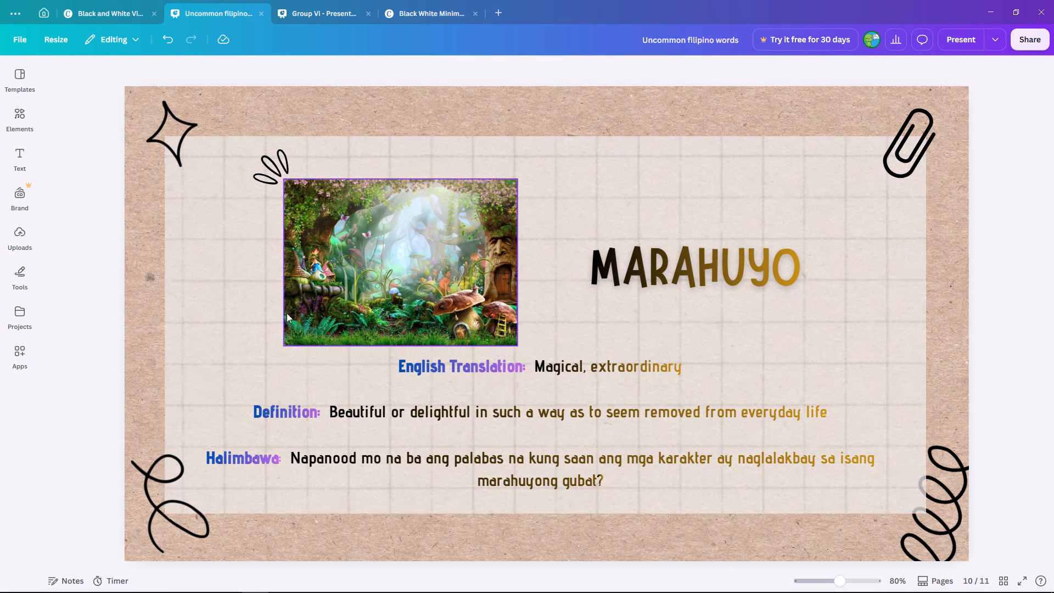
On the Sentido Komon slide, move the left burst marks to the grid paper's upper-left corner and rotate them to fan outward.
{"action": "left_click", "coordinate": [394, 542]}
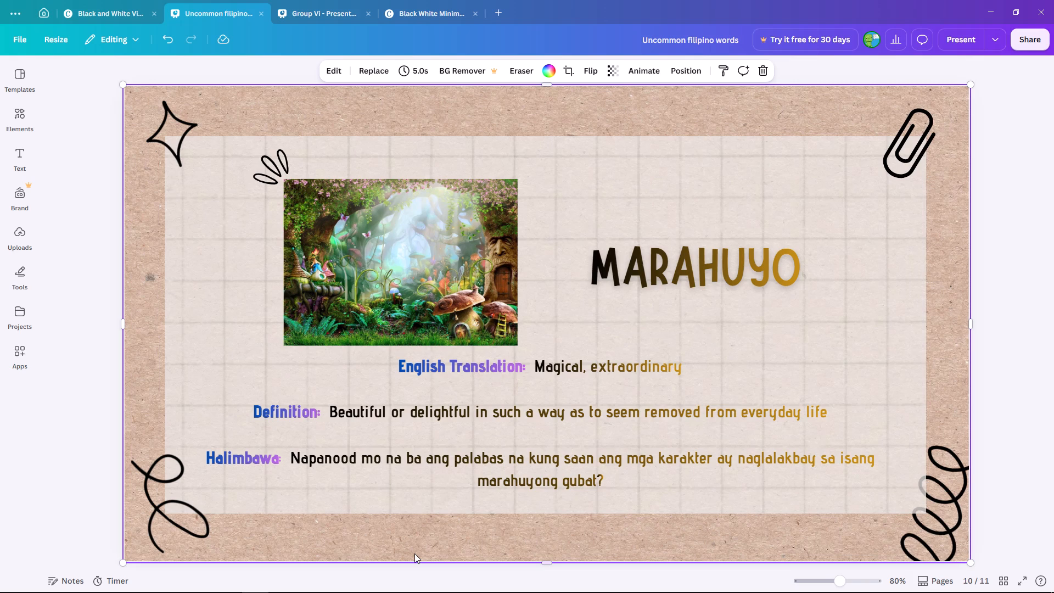
{"action": "scroll", "coordinate": [520, 435], "scroll_direction": "down", "scroll_amount": 2}
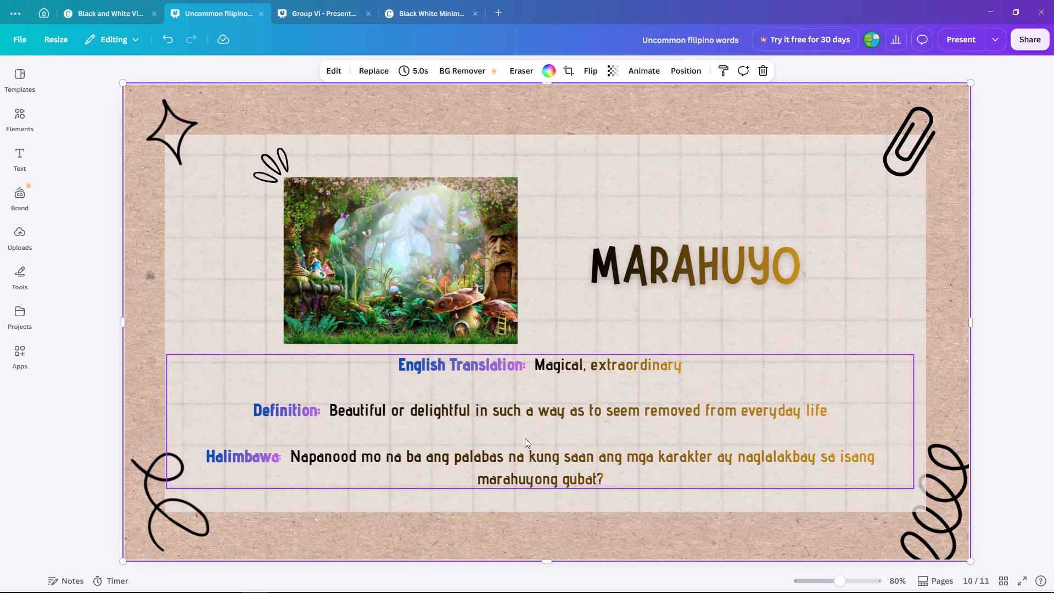
{"action": "scroll", "coordinate": [525, 438], "scroll_direction": "down", "scroll_amount": 5}
{"action": "scroll", "coordinate": [496, 474], "scroll_direction": "down", "scroll_amount": 3}
{"action": "left_click", "coordinate": [450, 552]}
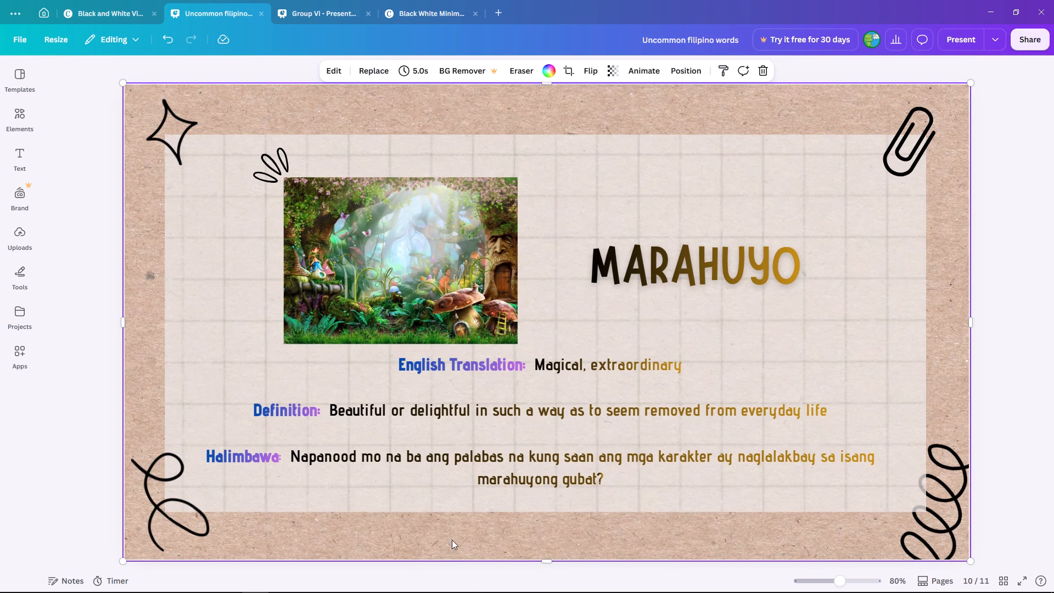
{"action": "left_click", "coordinate": [468, 590]}
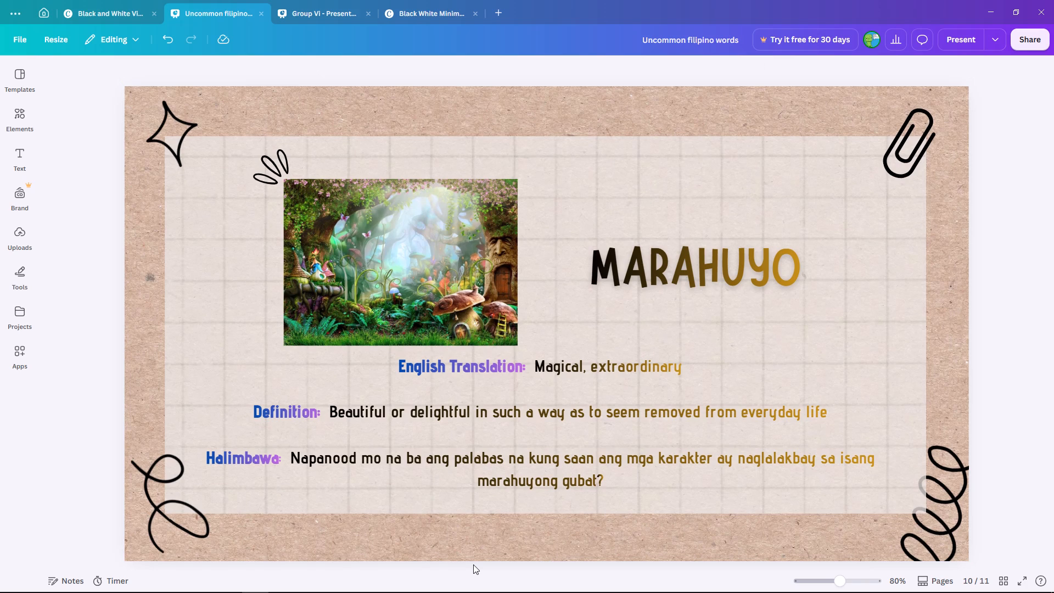
{"action": "left_click", "coordinate": [432, 592]}
{"action": "scroll", "coordinate": [423, 521], "scroll_direction": "down", "scroll_amount": 3}
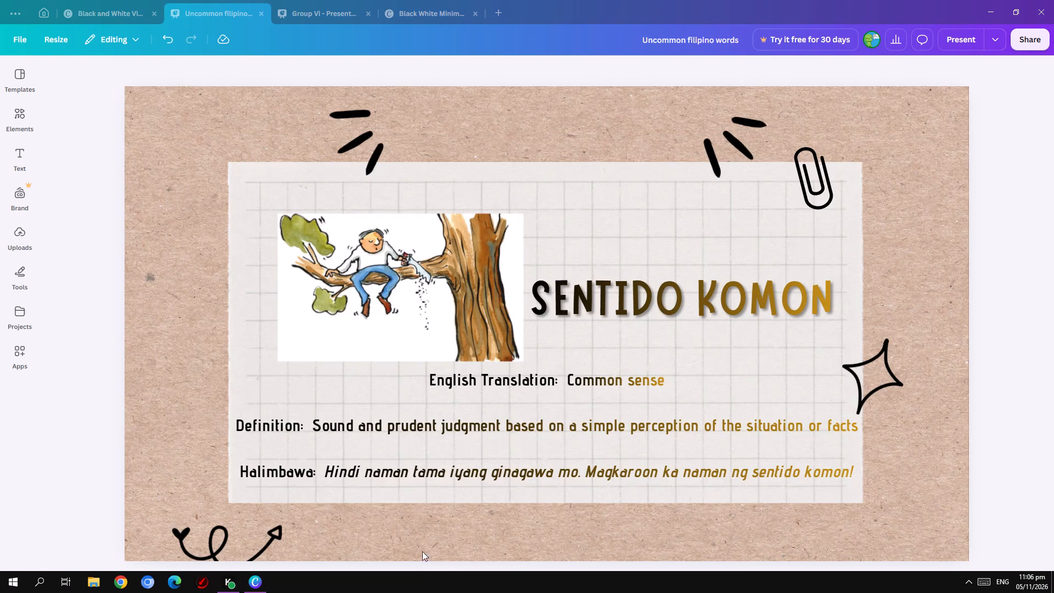
{"action": "scroll", "coordinate": [430, 469], "scroll_direction": "down", "scroll_amount": 3}
{"action": "left_click", "coordinate": [477, 298]}
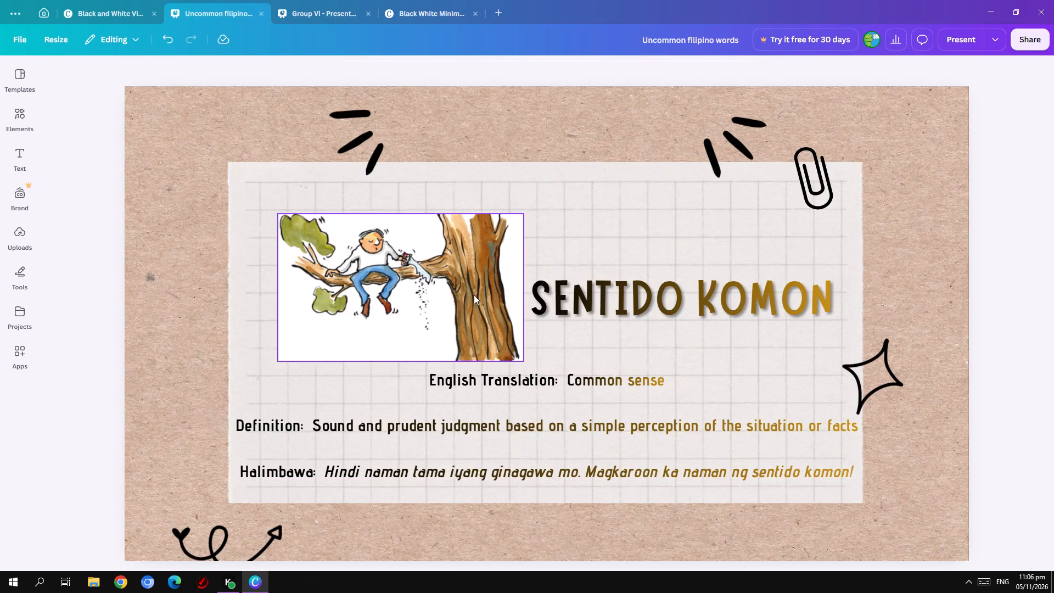
{"action": "left_click", "coordinate": [364, 136]}
{"action": "left_click_drag", "start_coordinate": [367, 139], "coordinate": [206, 158]}
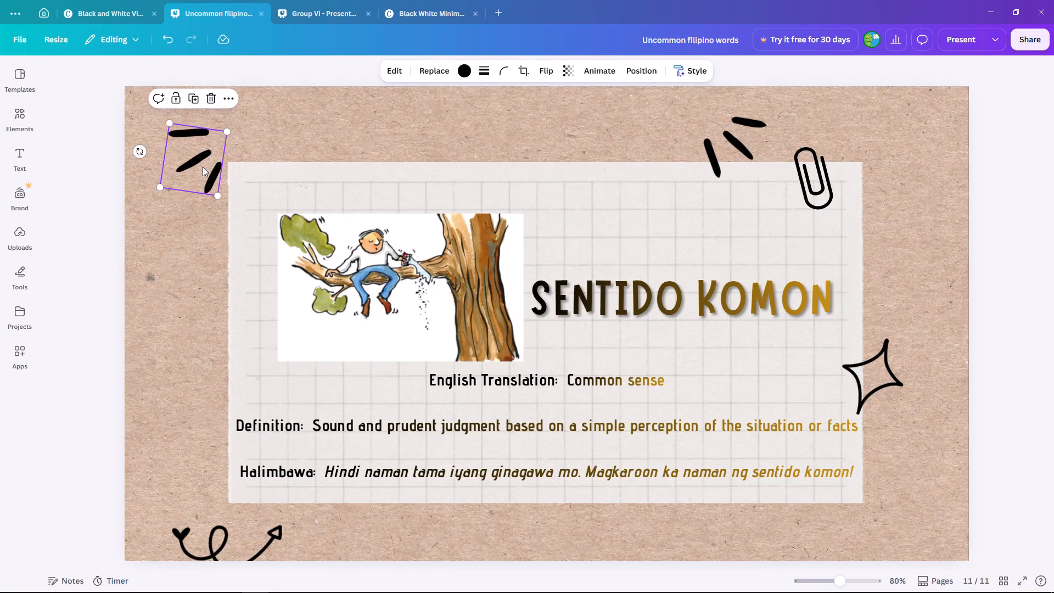
{"action": "left_click_drag", "start_coordinate": [138, 150], "coordinate": [206, 121]}
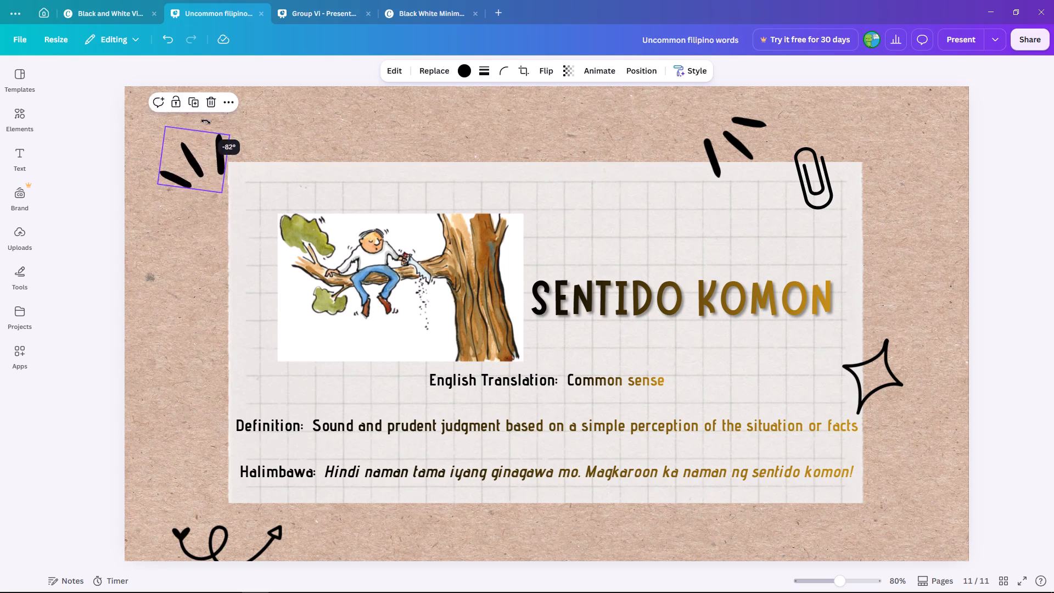
{"action": "left_click_drag", "start_coordinate": [206, 121], "coordinate": [186, 123]}
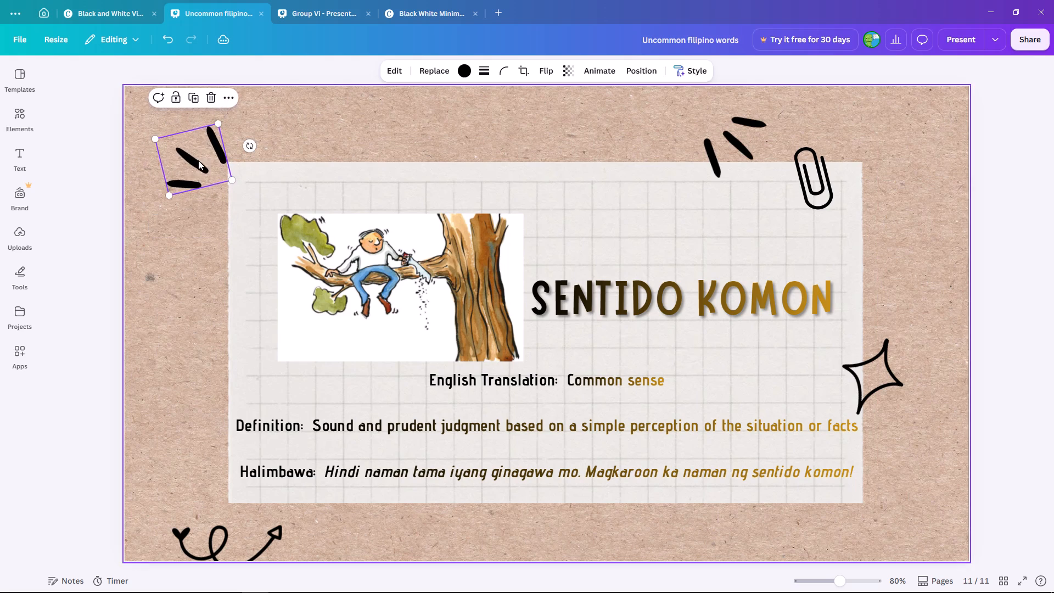
{"action": "left_click_drag", "start_coordinate": [194, 159], "coordinate": [201, 144]}
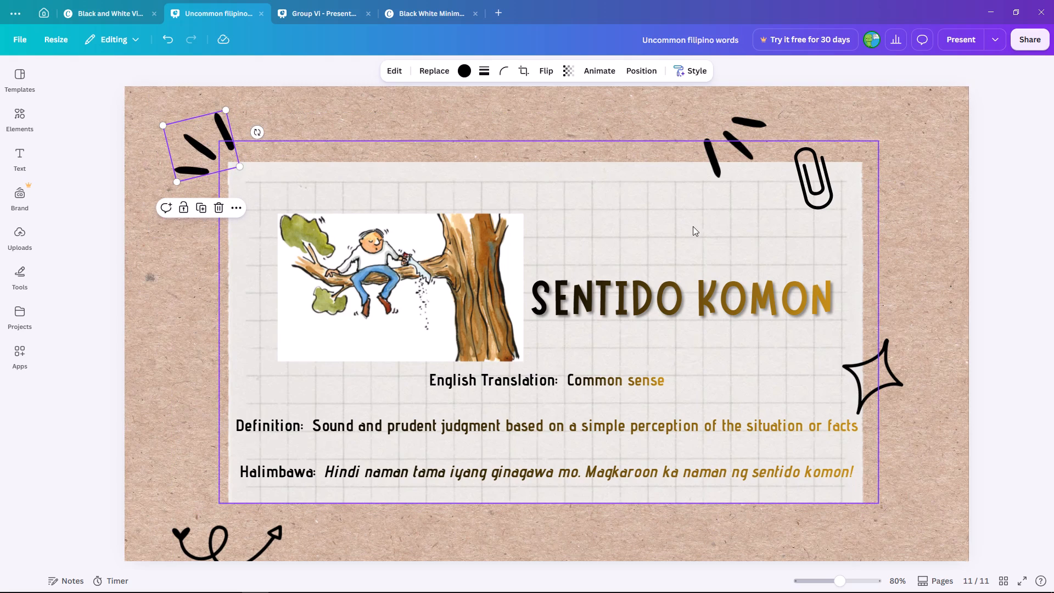
Rotate the burst marks beside the paperclip on the Sentido Komon slide so they fan up and to the right.
{"action": "left_click", "coordinate": [733, 141]}
{"action": "left_click_drag", "start_coordinate": [675, 158], "coordinate": [797, 206]}
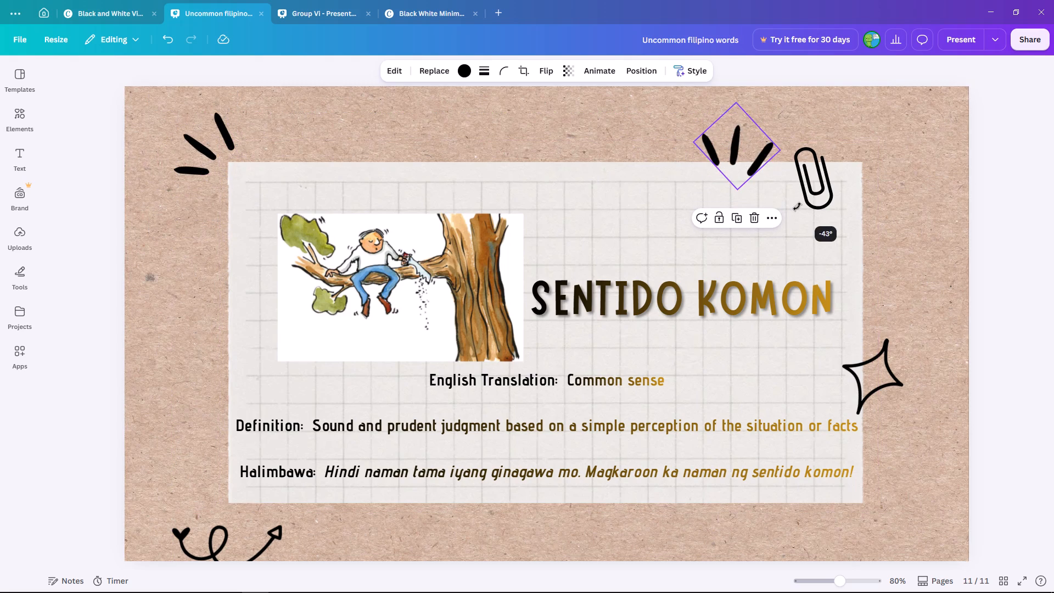
{"action": "left_click_drag", "start_coordinate": [797, 206], "coordinate": [770, 198]}
Move the paperclip to the grid paper's upper-right corner on the Sentido Komon slide and rotate it to about 64°.
{"action": "left_click_drag", "start_coordinate": [820, 180], "coordinate": [807, 183]}
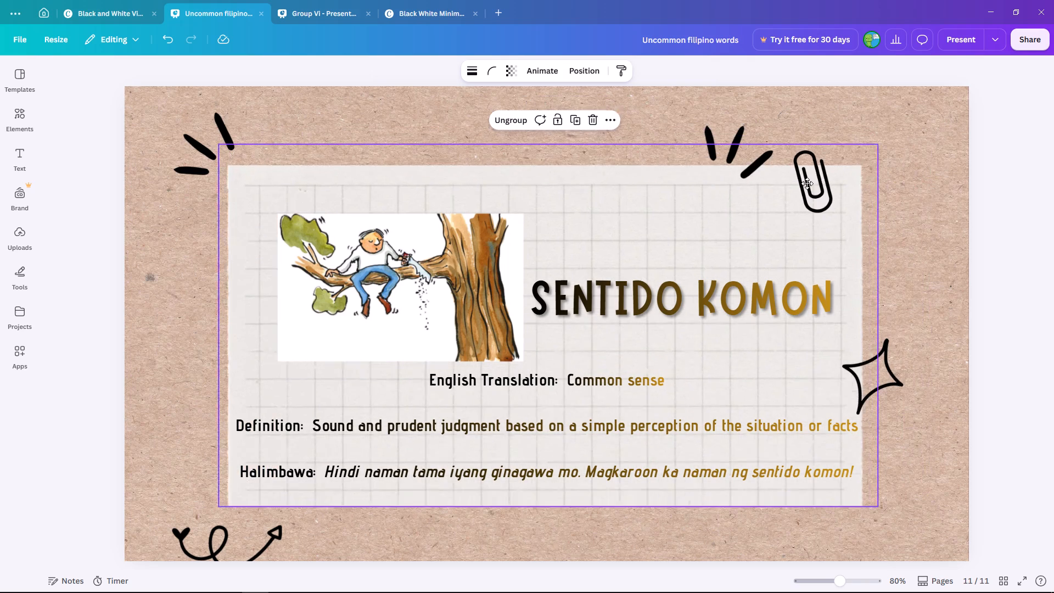
{"action": "left_click_drag", "start_coordinate": [807, 183], "coordinate": [811, 179]}
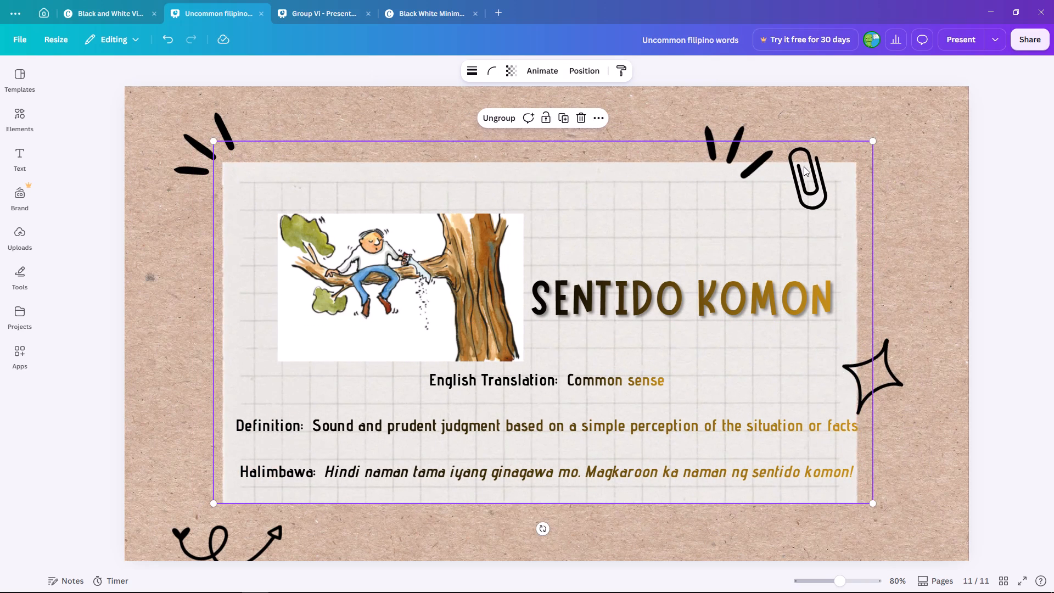
{"action": "left_click", "coordinate": [804, 154]}
{"action": "left_click_drag", "start_coordinate": [800, 148], "coordinate": [849, 137]}
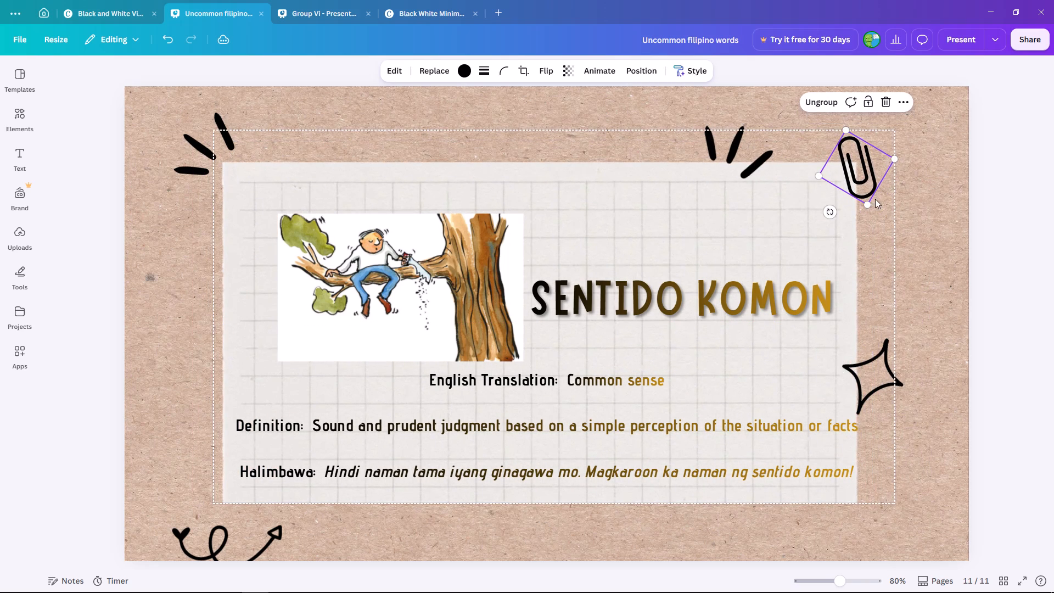
{"action": "left_click_drag", "start_coordinate": [872, 200], "coordinate": [873, 208]}
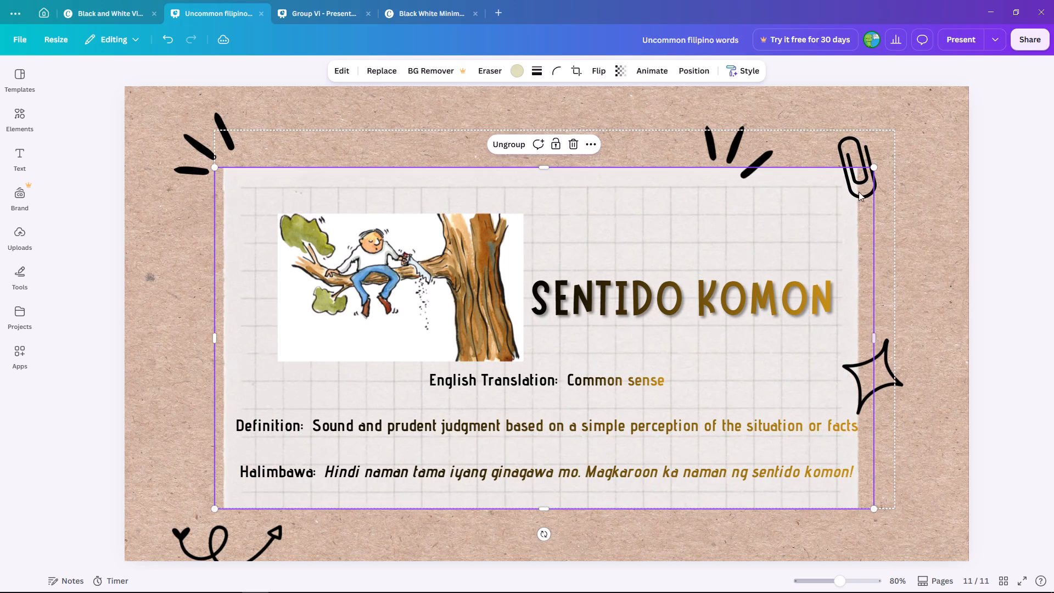
{"action": "left_click", "coordinate": [860, 147]}
{"action": "left_click_drag", "start_coordinate": [895, 155], "coordinate": [896, 171]}
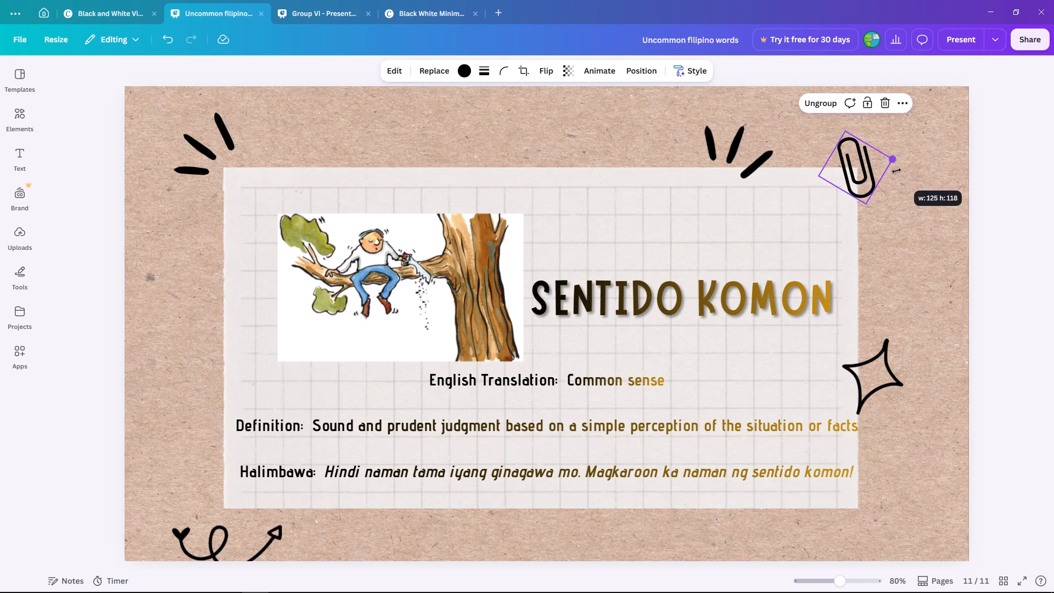
{"action": "left_click_drag", "start_coordinate": [896, 171], "coordinate": [894, 171]}
{"action": "left_click_drag", "start_coordinate": [826, 210], "coordinate": [797, 193]}
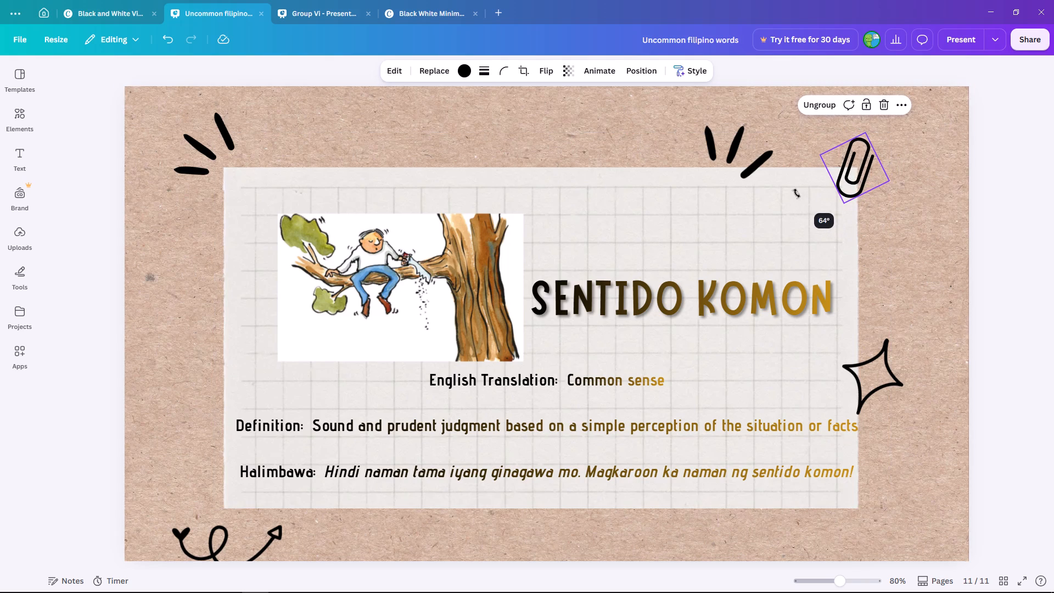
{"action": "left_click_drag", "start_coordinate": [797, 193], "coordinate": [799, 194]}
Move the four-pointed star down to the grid paper's lower-right corner.
{"action": "left_click", "coordinate": [876, 356]}
{"action": "left_click_drag", "start_coordinate": [865, 367], "coordinate": [877, 491]}
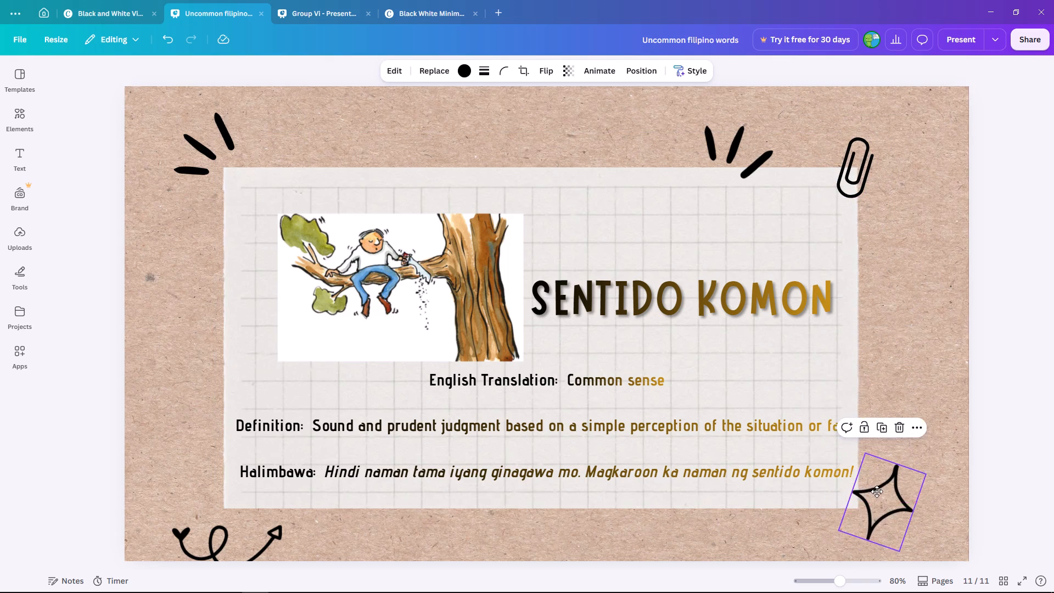
{"action": "left_click_drag", "start_coordinate": [877, 491], "coordinate": [866, 454]}
Place one set of burst marks at each upper corner of the tree picture on the Sentido Komon slide.
{"action": "left_click", "coordinate": [725, 137]}
{"action": "left_click_drag", "start_coordinate": [726, 137], "coordinate": [526, 201]}
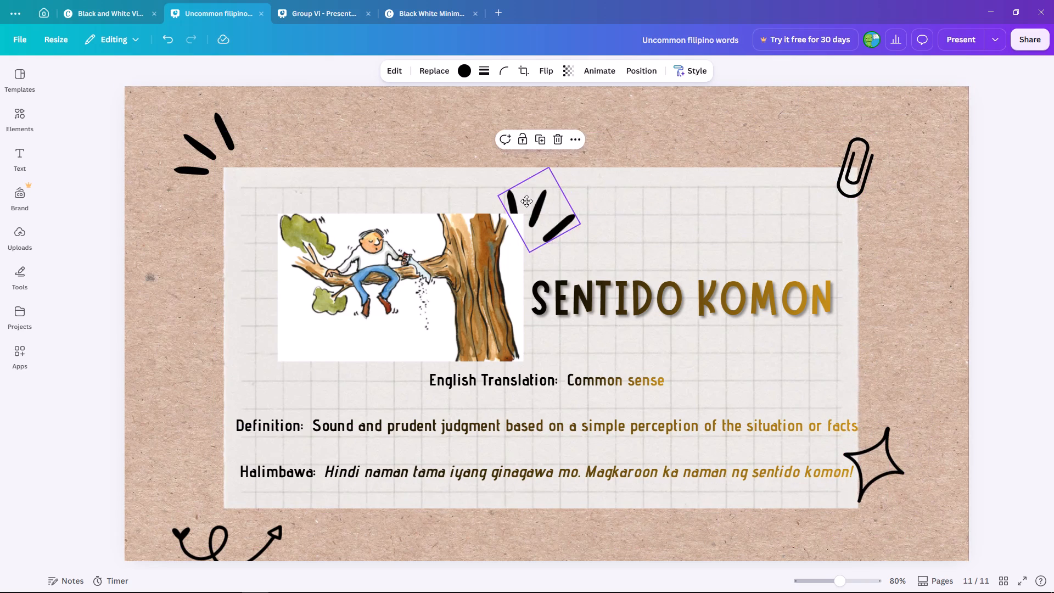
{"action": "left_click_drag", "start_coordinate": [526, 201], "coordinate": [553, 184]}
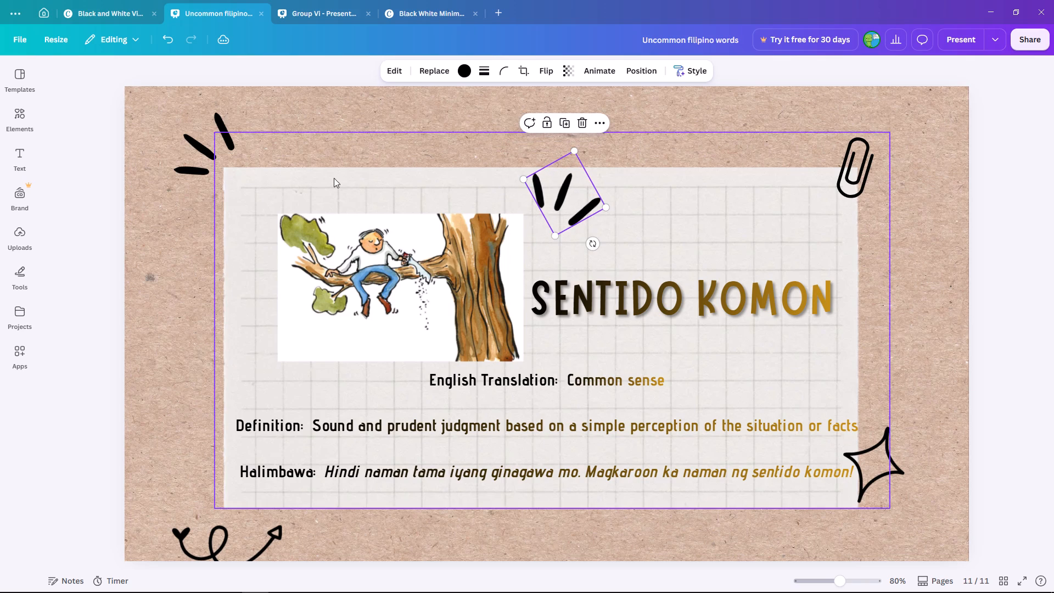
{"action": "left_click", "coordinate": [198, 125]}
{"action": "left_click_drag", "start_coordinate": [205, 128], "coordinate": [248, 183]}
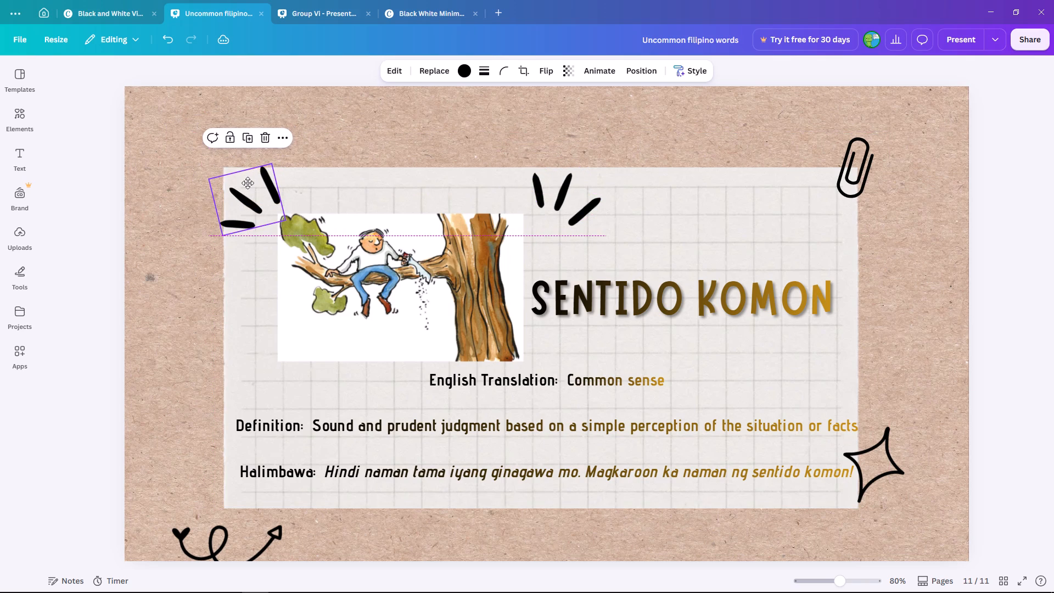
{"action": "left_click_drag", "start_coordinate": [248, 183], "coordinate": [253, 183]}
{"action": "left_click", "coordinate": [545, 189]}
{"action": "left_click_drag", "start_coordinate": [545, 189], "coordinate": [532, 189]}
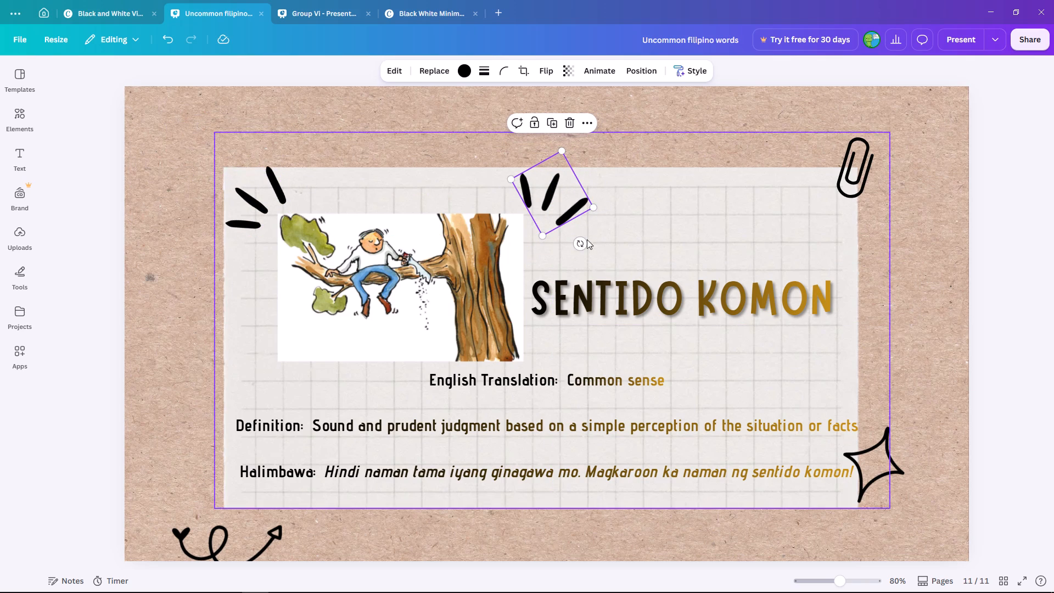
Rotate and nudge both sets of burst marks so they fan outward from the tree picture's upper corners.
{"action": "left_click_drag", "start_coordinate": [582, 242], "coordinate": [560, 248]}
{"action": "left_click_drag", "start_coordinate": [543, 185], "coordinate": [540, 189]}
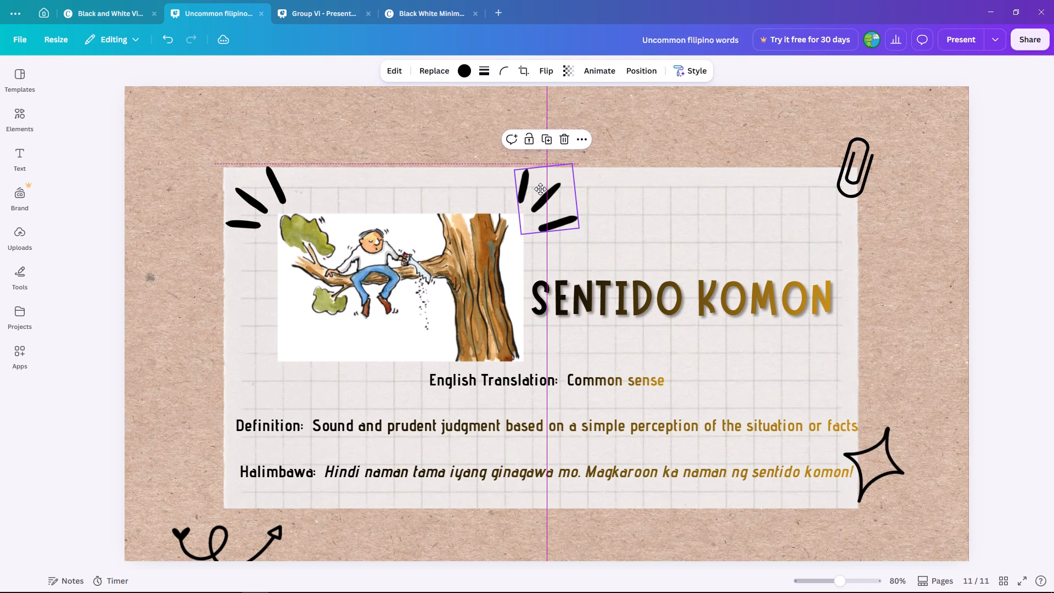
{"action": "left_click_drag", "start_coordinate": [540, 189], "coordinate": [537, 192]}
{"action": "left_click", "coordinate": [254, 193]}
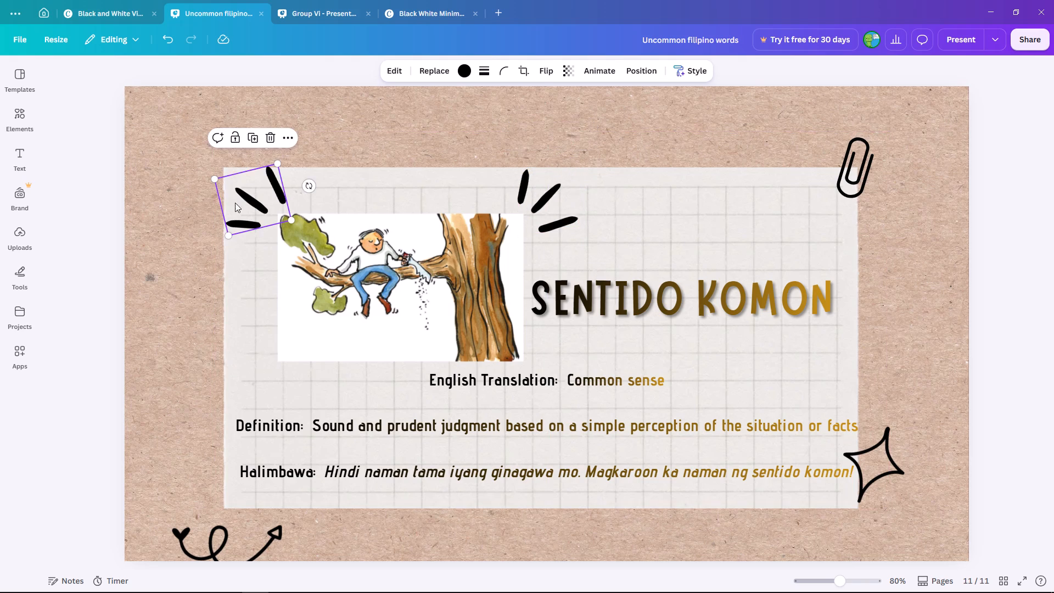
{"action": "left_click_drag", "start_coordinate": [310, 186], "coordinate": [311, 177]}
{"action": "left_click_drag", "start_coordinate": [256, 194], "coordinate": [259, 199]}
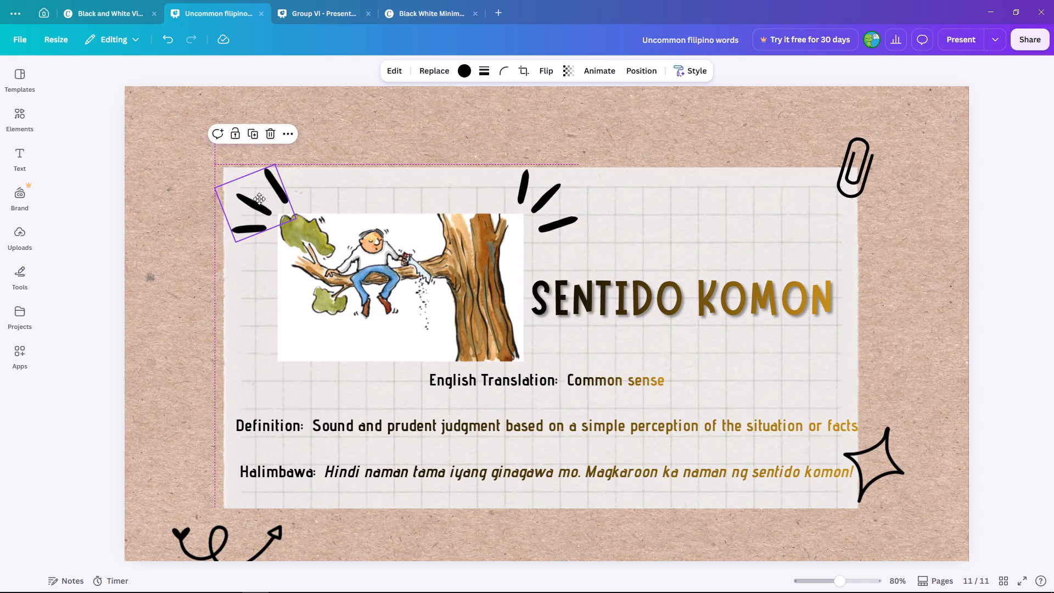
{"action": "left_click_drag", "start_coordinate": [259, 199], "coordinate": [260, 199]}
{"action": "double_click", "coordinate": [394, 272]}
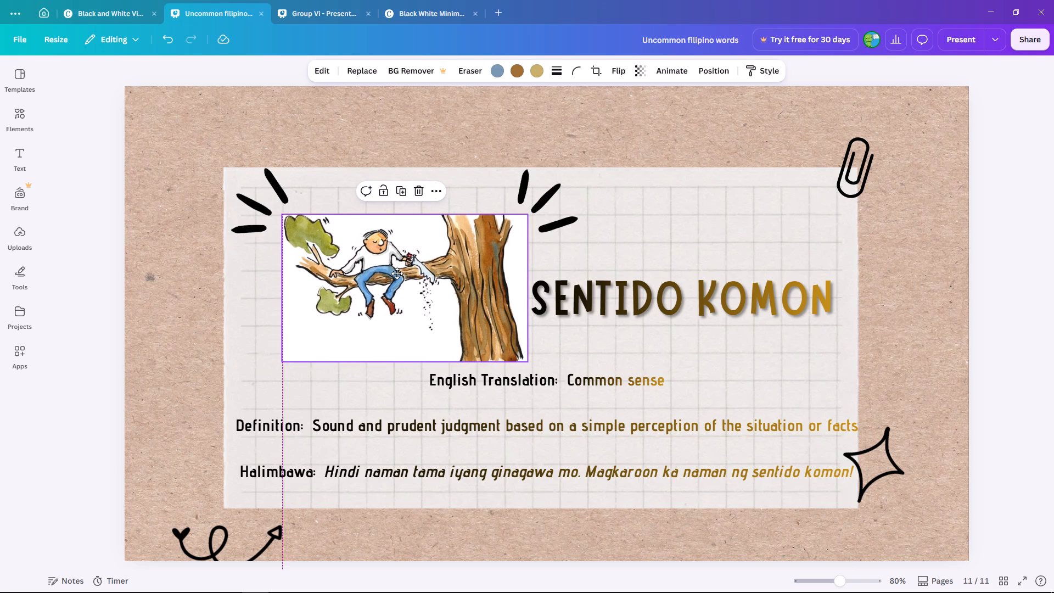
{"action": "left_click", "coordinate": [649, 113]}
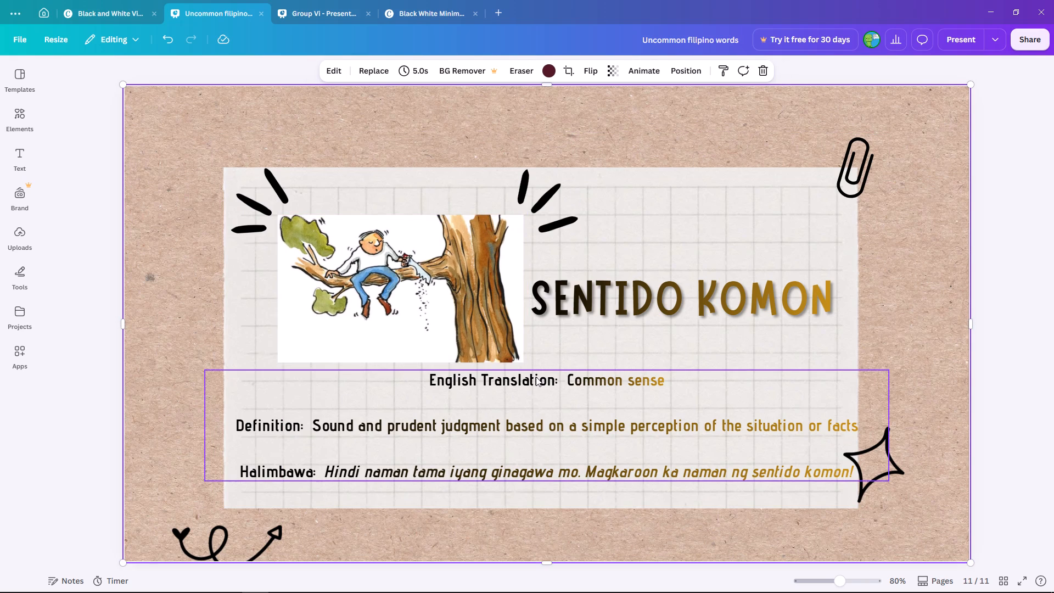
Apply the blue-to-purple gradient to the "English Translation:" label on the Sentido Komon slide.
{"action": "left_click", "coordinate": [536, 377]}
{"action": "double_click", "coordinate": [561, 378]}
{"action": "left_click_drag", "start_coordinate": [559, 378], "coordinate": [559, 378]}
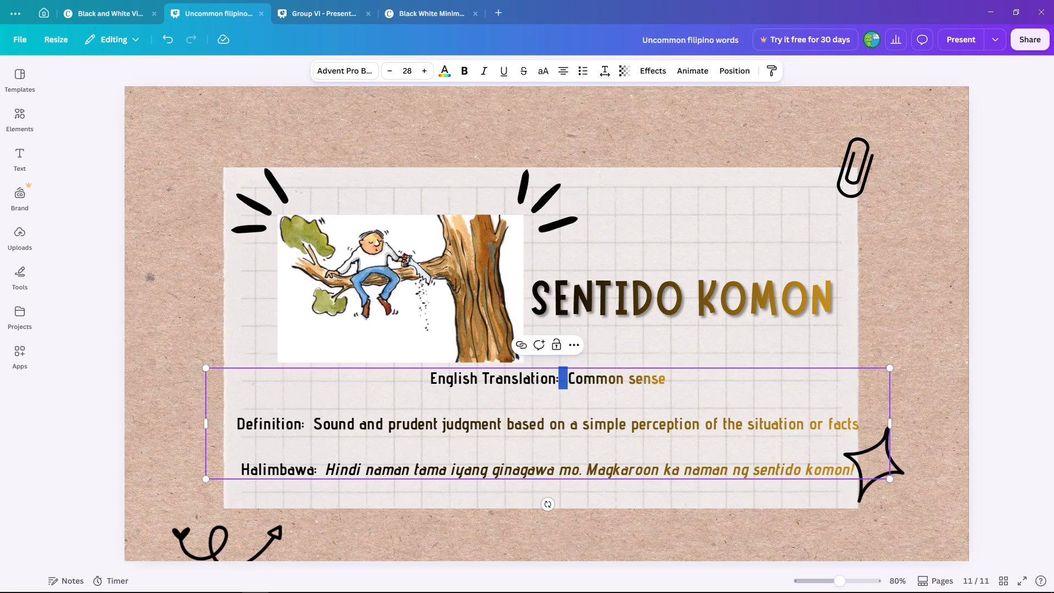
{"action": "left_click_drag", "start_coordinate": [559, 378], "coordinate": [414, 395]}
{"action": "left_click", "coordinate": [556, 379]}
{"action": "left_click_drag", "start_coordinate": [560, 380], "coordinate": [539, 381]}
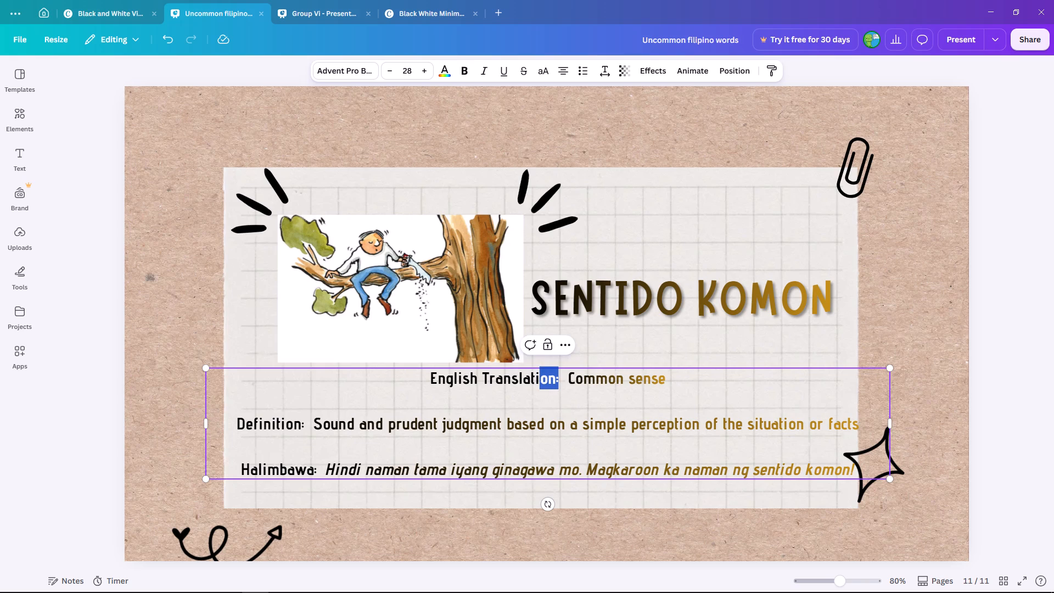
{"action": "left_click_drag", "start_coordinate": [539, 381], "coordinate": [409, 384]}
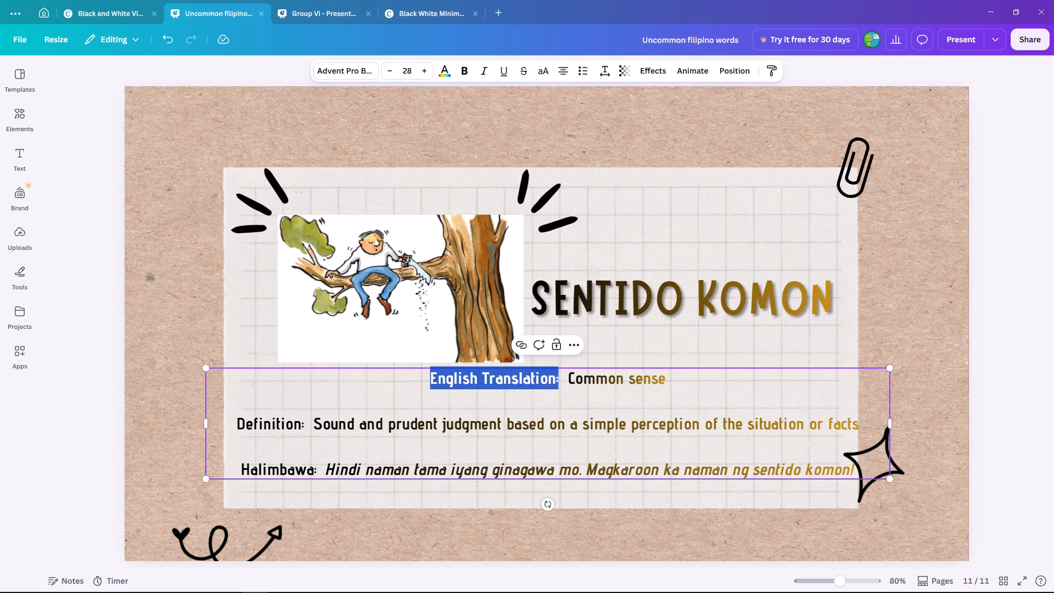
{"action": "left_click", "coordinate": [440, 68]}
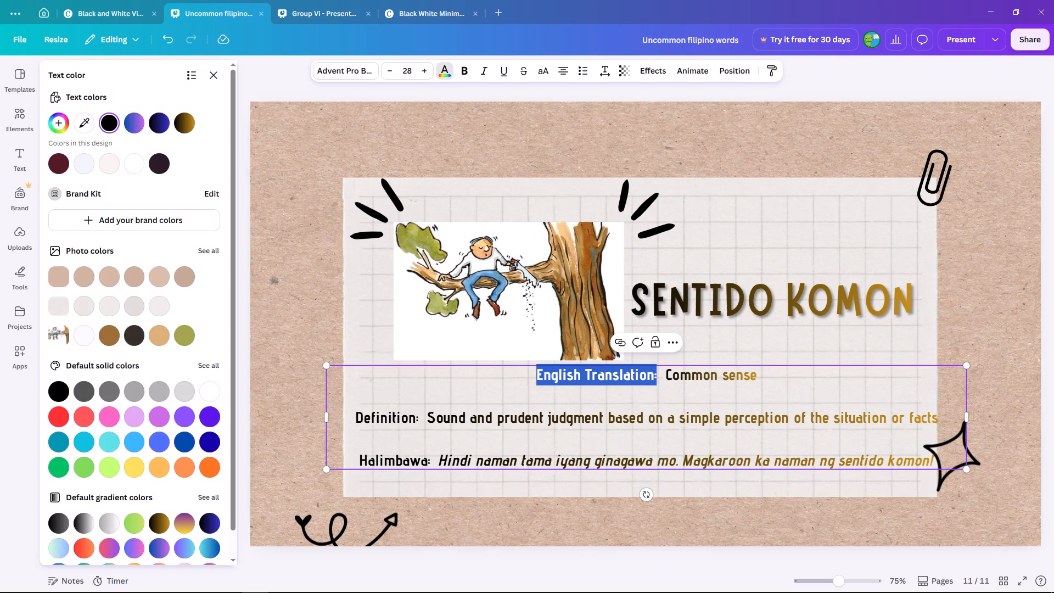
{"action": "left_click", "coordinate": [153, 549]}
Apply the same blue-to-purple gradient to the "Definition:" and "Halimbawa:" labels on the Sentido Komon slide.
{"action": "left_click_drag", "start_coordinate": [418, 421], "coordinate": [351, 423]}
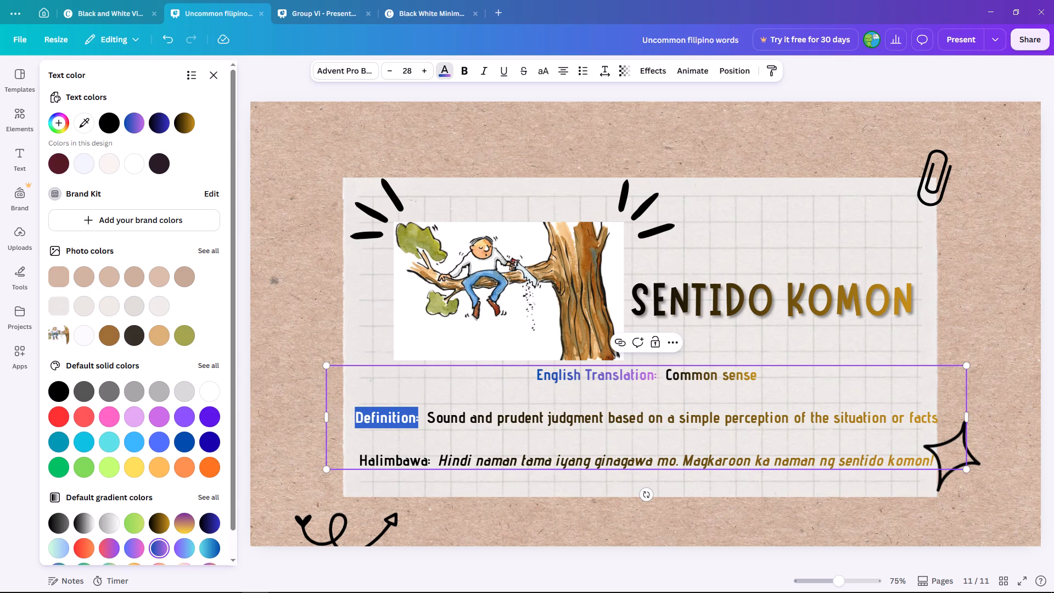
{"action": "left_click_drag", "start_coordinate": [351, 423], "coordinate": [346, 425]}
{"action": "left_click", "coordinate": [154, 550]}
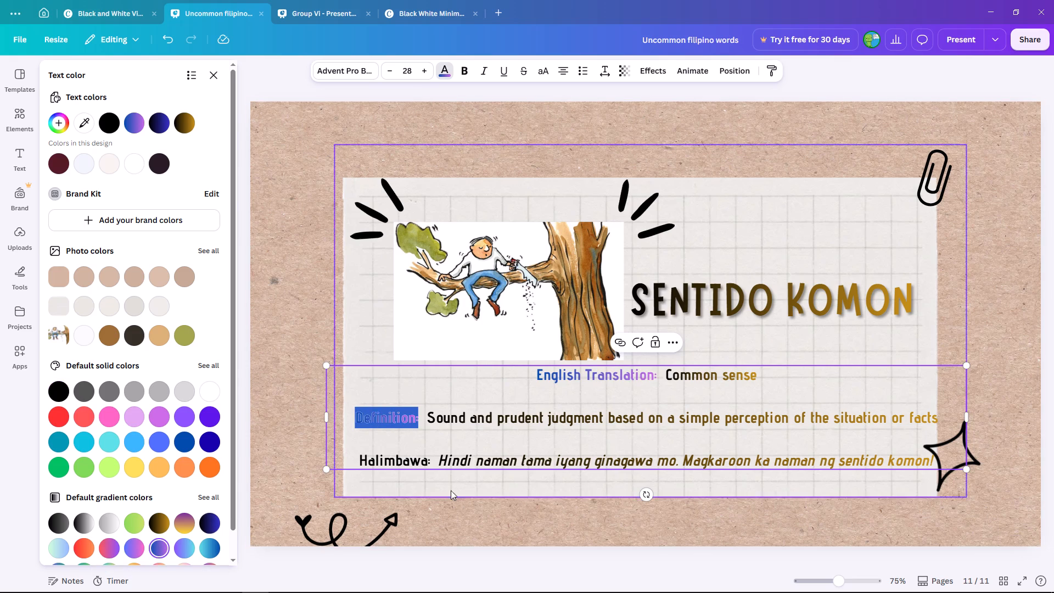
{"action": "left_click_drag", "start_coordinate": [429, 463], "coordinate": [321, 479]}
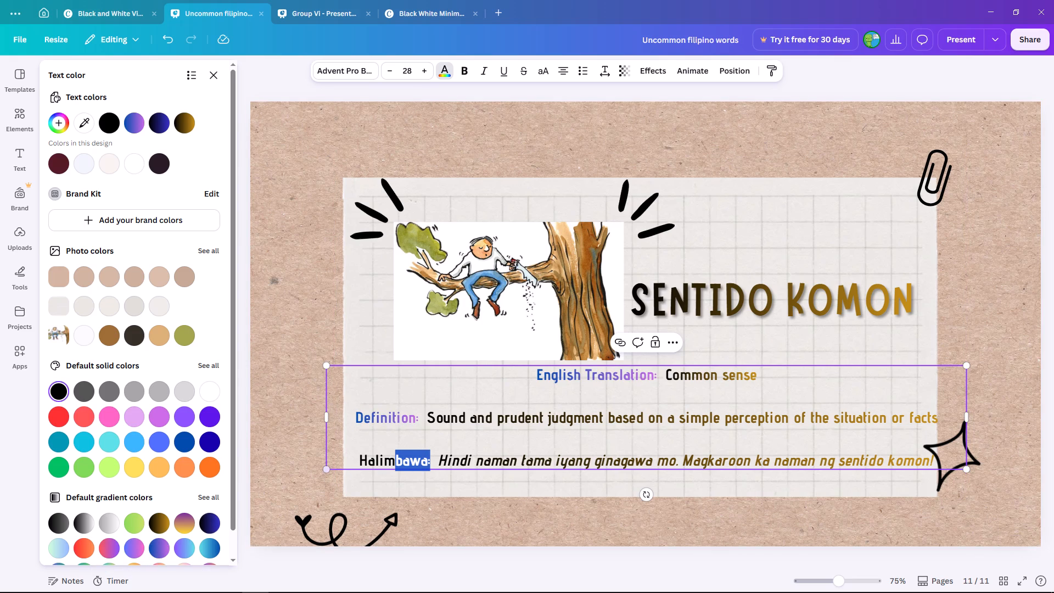
{"action": "left_click", "coordinate": [421, 463]}
{"action": "left_click_drag", "start_coordinate": [433, 459], "coordinate": [321, 469]}
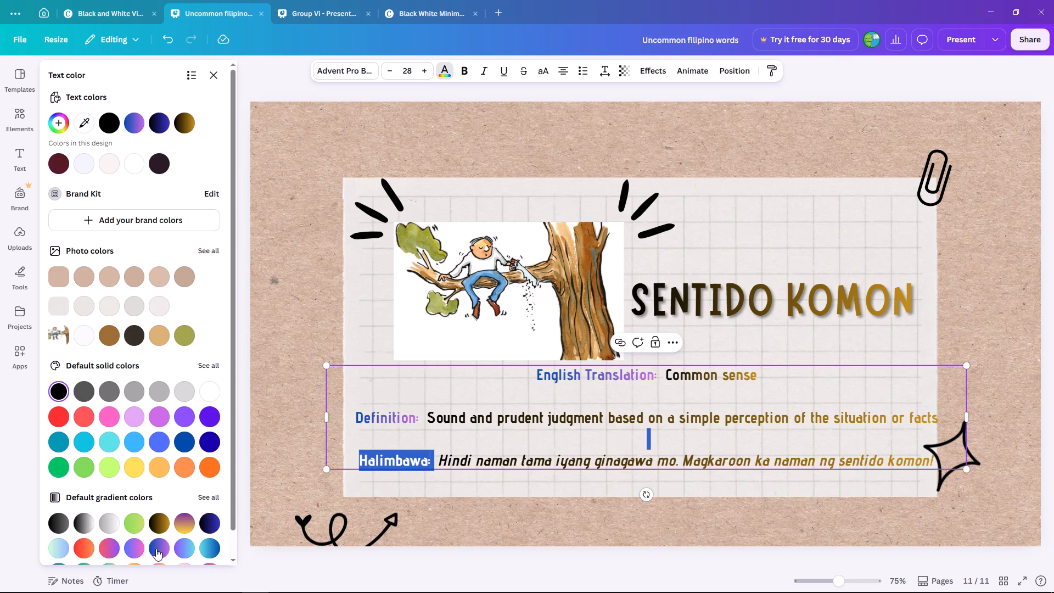
{"action": "left_click", "coordinate": [160, 547]}
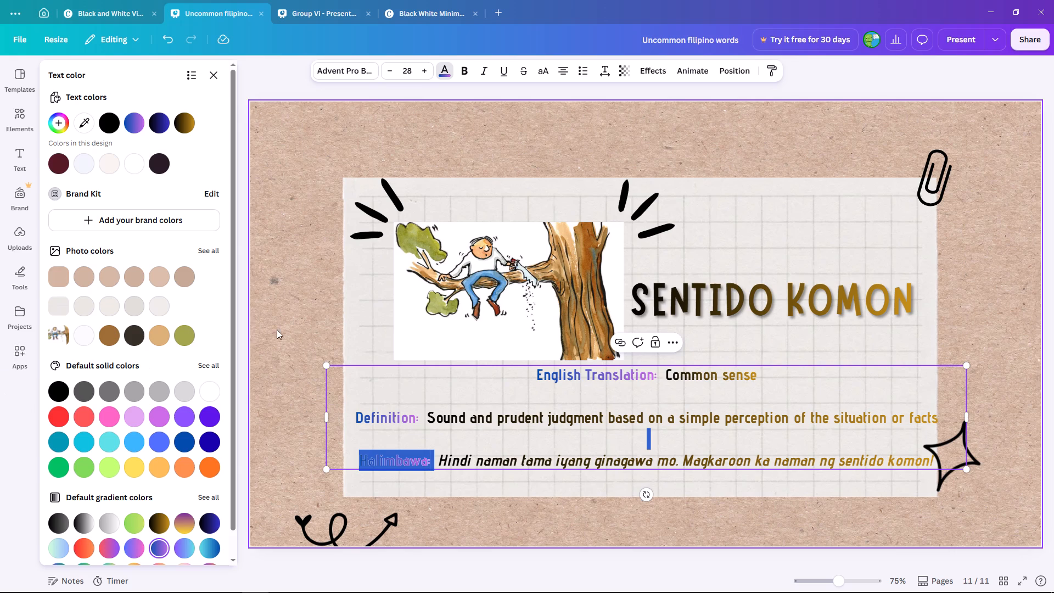
{"action": "left_click", "coordinate": [287, 296]}
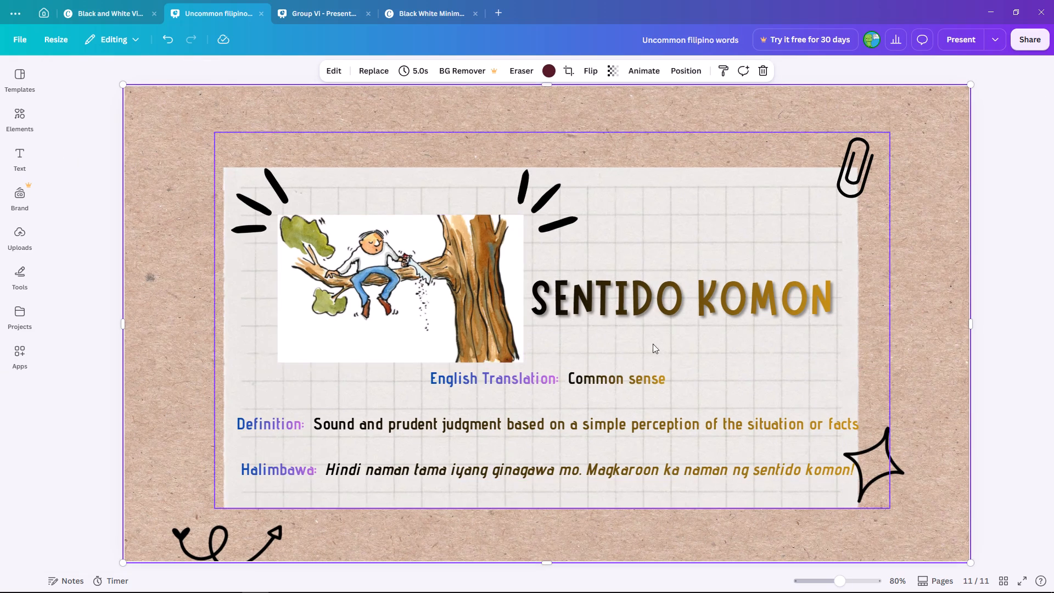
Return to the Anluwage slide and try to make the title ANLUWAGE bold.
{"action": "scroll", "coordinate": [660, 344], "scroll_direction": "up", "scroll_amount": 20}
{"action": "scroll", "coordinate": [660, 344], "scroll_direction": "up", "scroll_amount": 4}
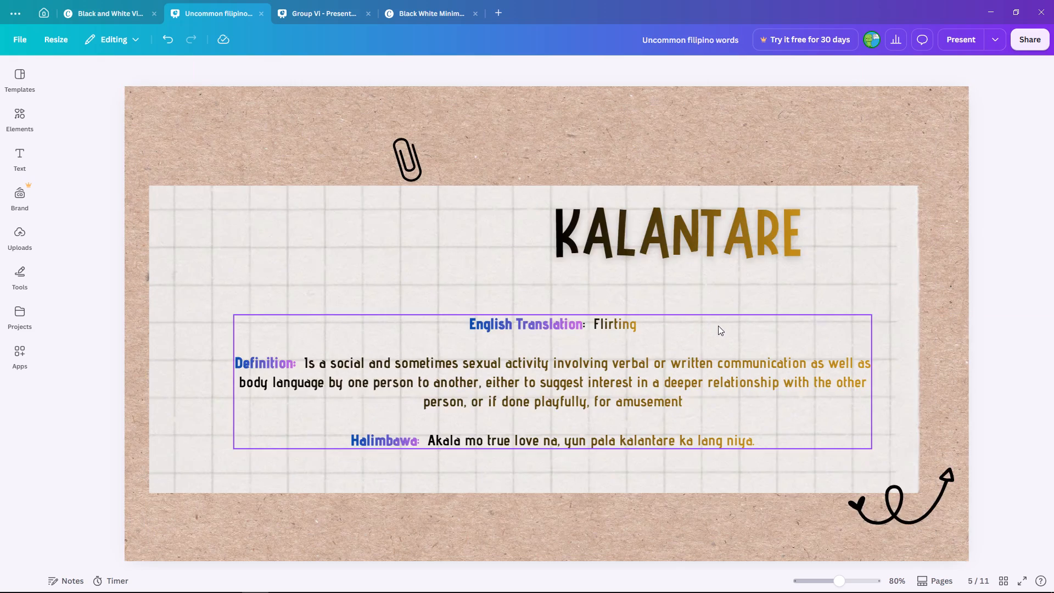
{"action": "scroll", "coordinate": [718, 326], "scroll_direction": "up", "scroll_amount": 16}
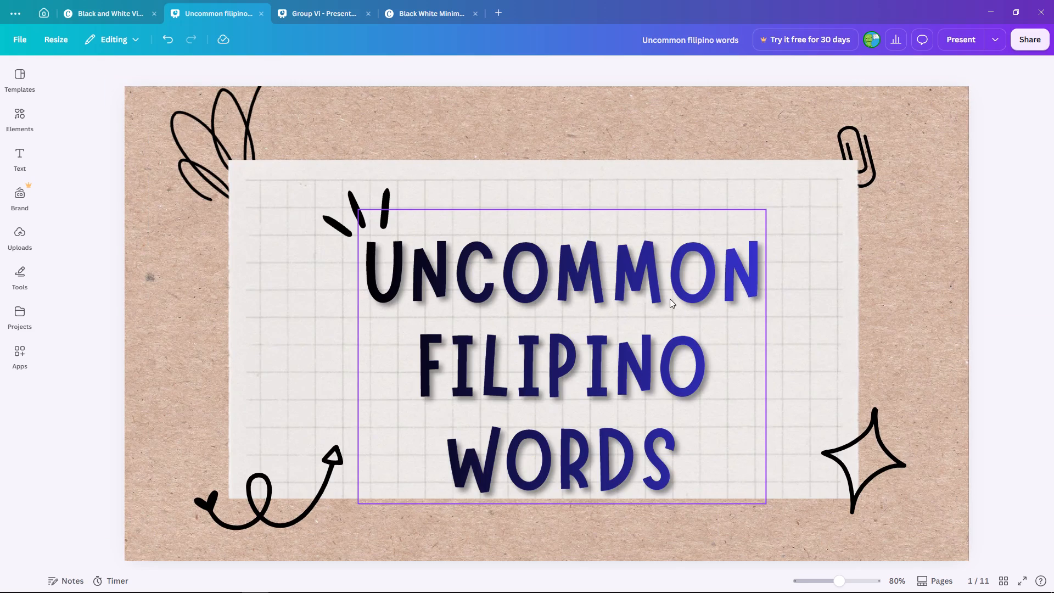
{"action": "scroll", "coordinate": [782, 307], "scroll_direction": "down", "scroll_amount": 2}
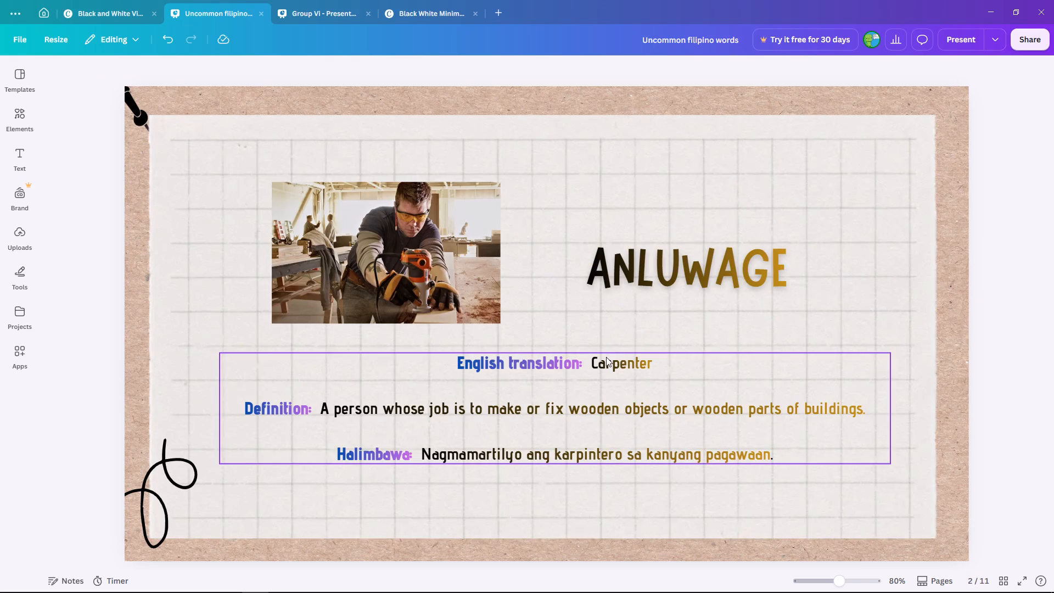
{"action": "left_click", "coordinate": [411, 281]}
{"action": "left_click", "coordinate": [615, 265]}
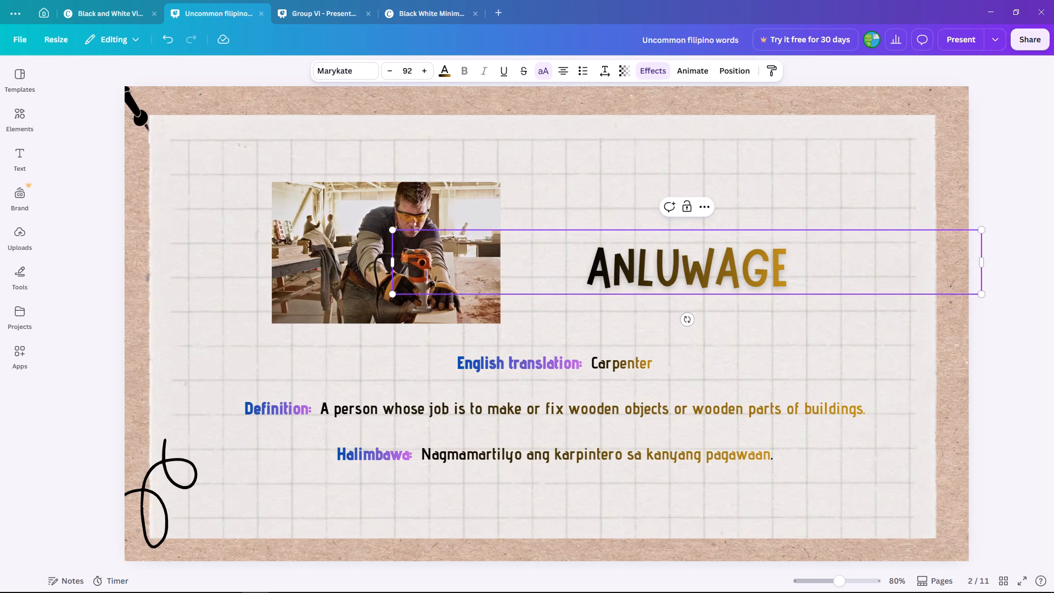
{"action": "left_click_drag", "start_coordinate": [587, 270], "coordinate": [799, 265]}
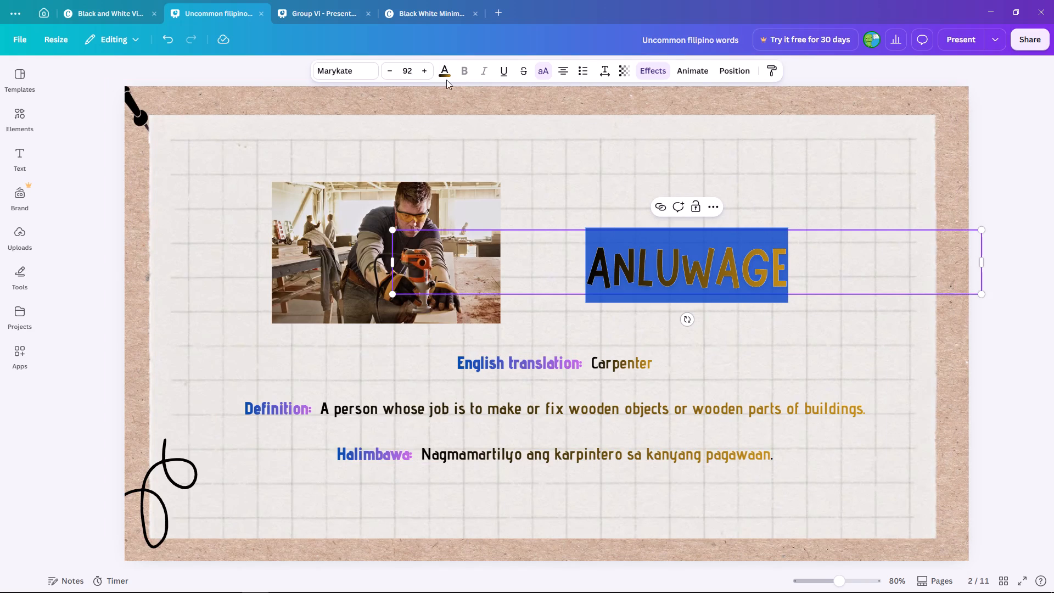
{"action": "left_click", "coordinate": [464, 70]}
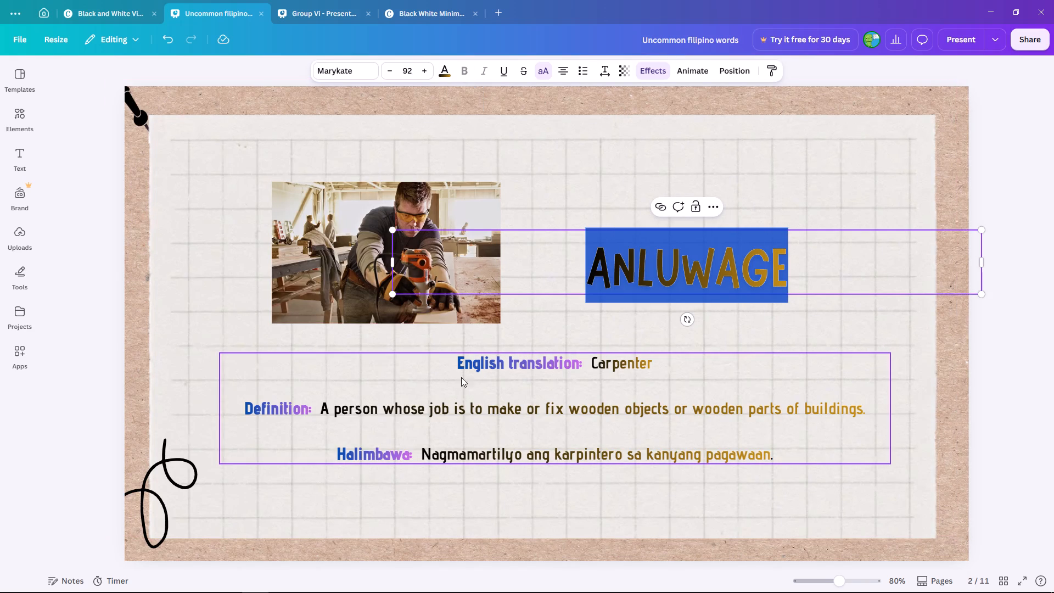
Nudge the description text block on the Anluwage slide slightly to the right.
{"action": "left_click", "coordinate": [461, 363]}
{"action": "left_click_drag", "start_coordinate": [458, 362], "coordinate": [475, 358]}
{"action": "left_click", "coordinate": [604, 354]}
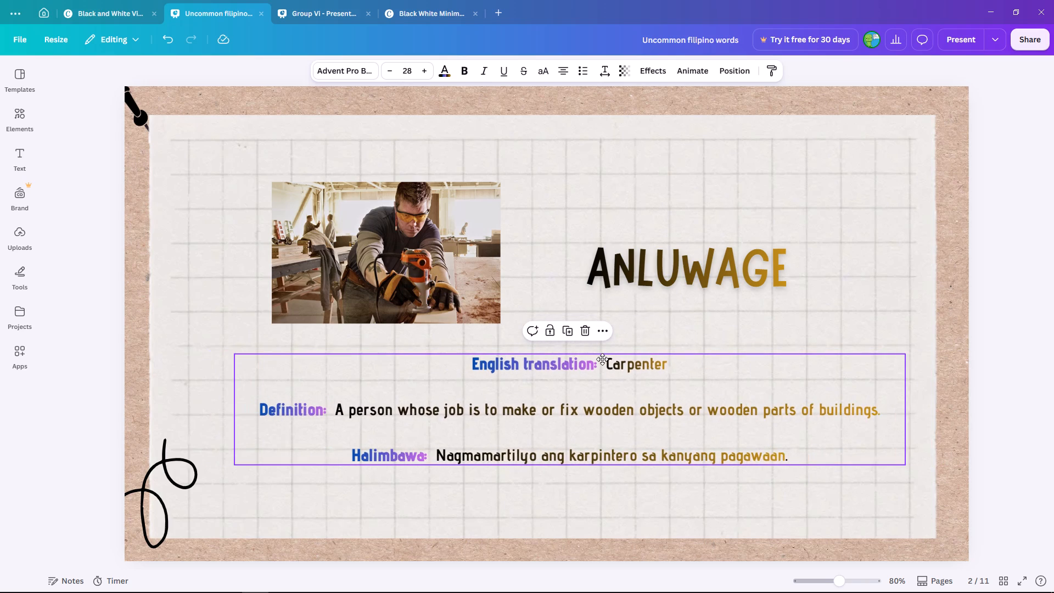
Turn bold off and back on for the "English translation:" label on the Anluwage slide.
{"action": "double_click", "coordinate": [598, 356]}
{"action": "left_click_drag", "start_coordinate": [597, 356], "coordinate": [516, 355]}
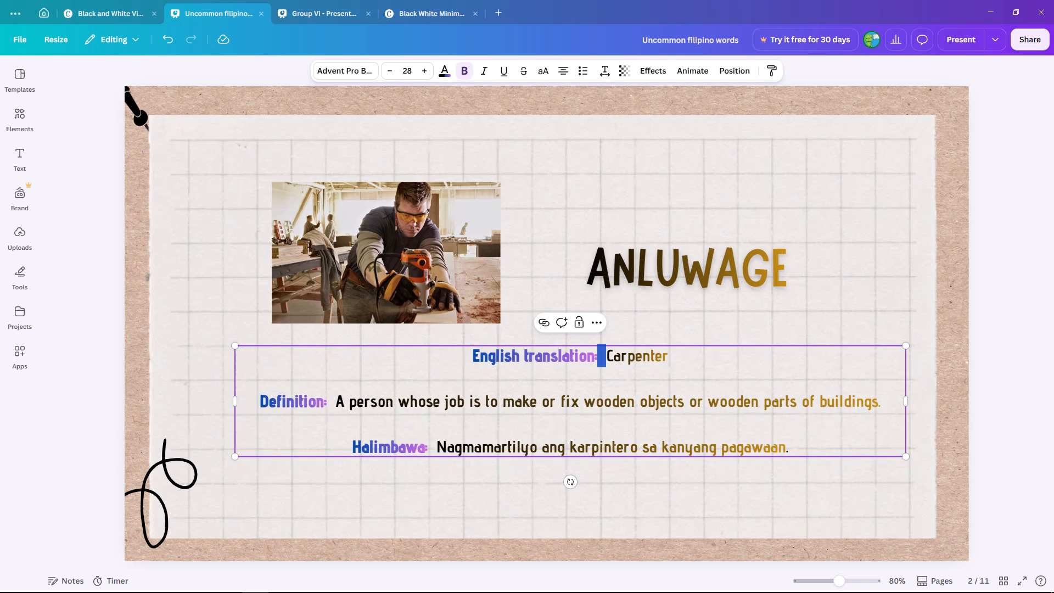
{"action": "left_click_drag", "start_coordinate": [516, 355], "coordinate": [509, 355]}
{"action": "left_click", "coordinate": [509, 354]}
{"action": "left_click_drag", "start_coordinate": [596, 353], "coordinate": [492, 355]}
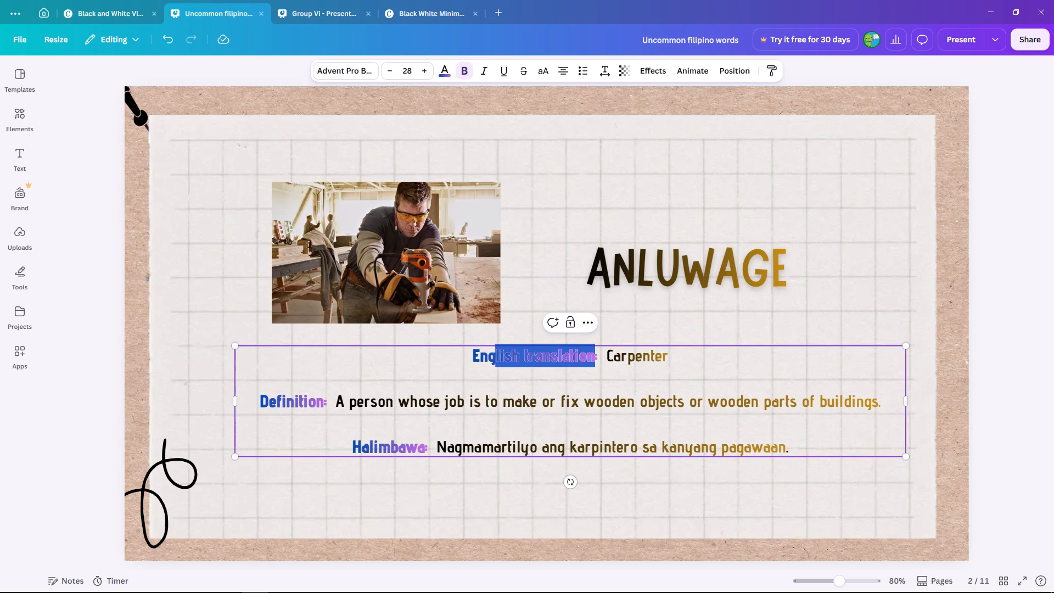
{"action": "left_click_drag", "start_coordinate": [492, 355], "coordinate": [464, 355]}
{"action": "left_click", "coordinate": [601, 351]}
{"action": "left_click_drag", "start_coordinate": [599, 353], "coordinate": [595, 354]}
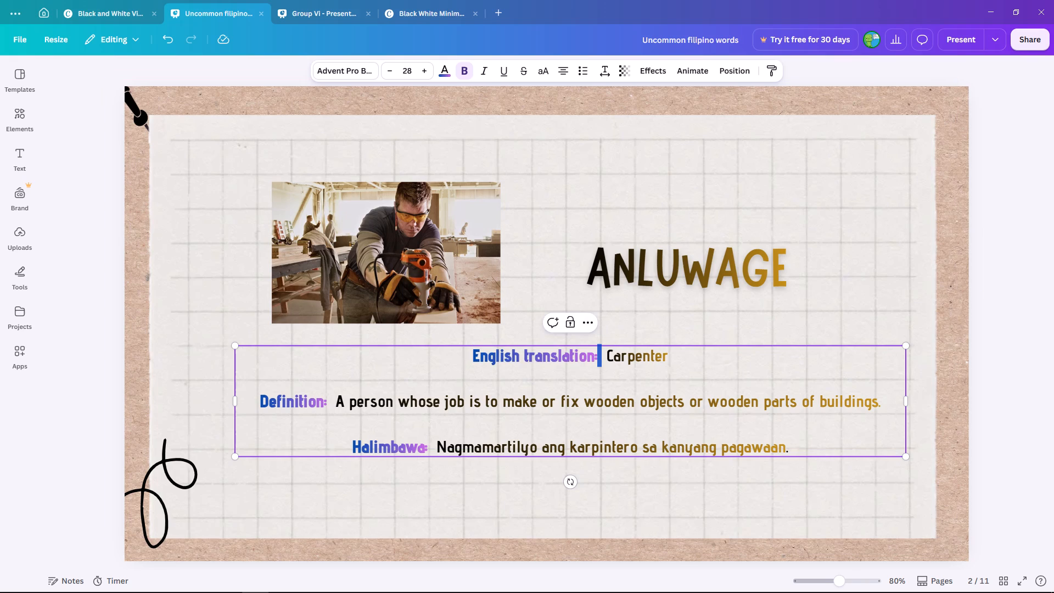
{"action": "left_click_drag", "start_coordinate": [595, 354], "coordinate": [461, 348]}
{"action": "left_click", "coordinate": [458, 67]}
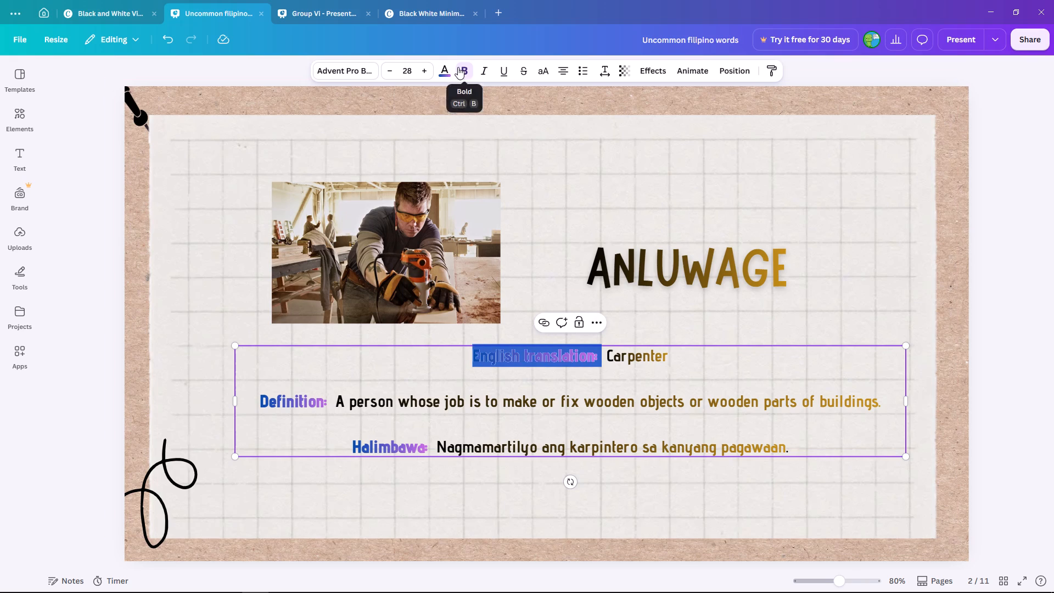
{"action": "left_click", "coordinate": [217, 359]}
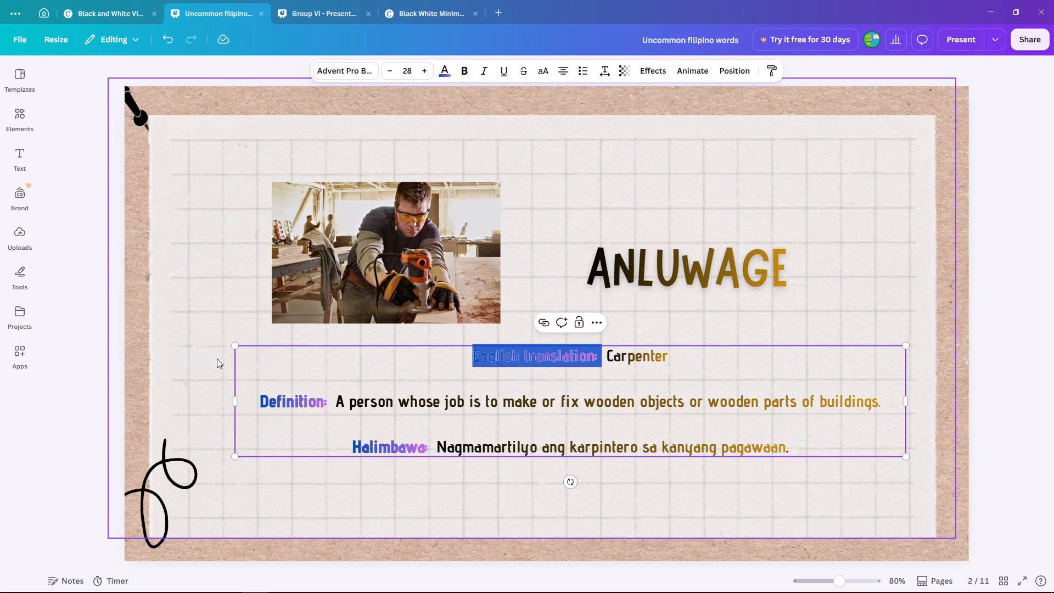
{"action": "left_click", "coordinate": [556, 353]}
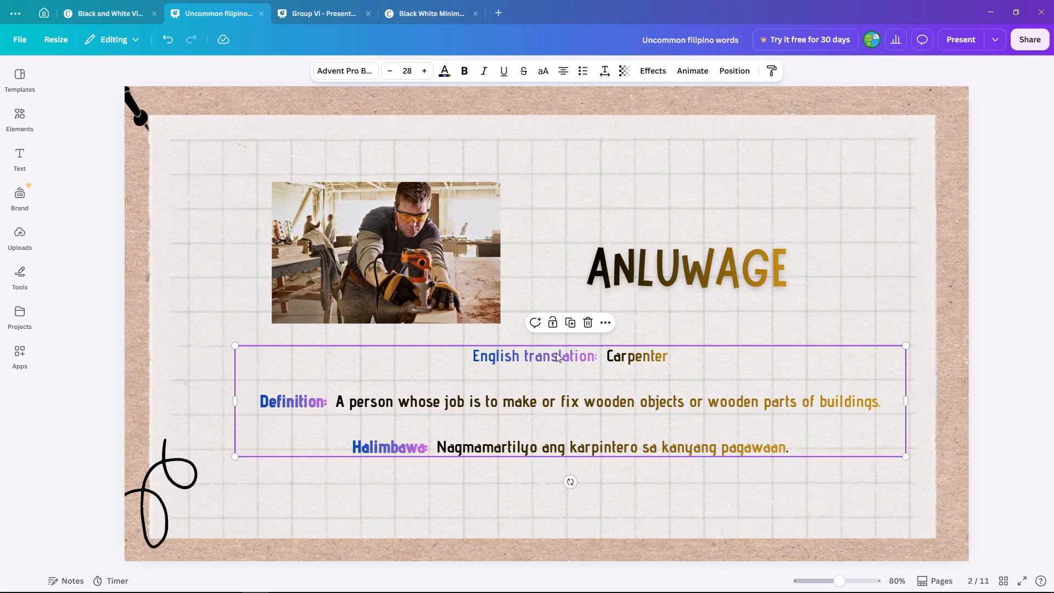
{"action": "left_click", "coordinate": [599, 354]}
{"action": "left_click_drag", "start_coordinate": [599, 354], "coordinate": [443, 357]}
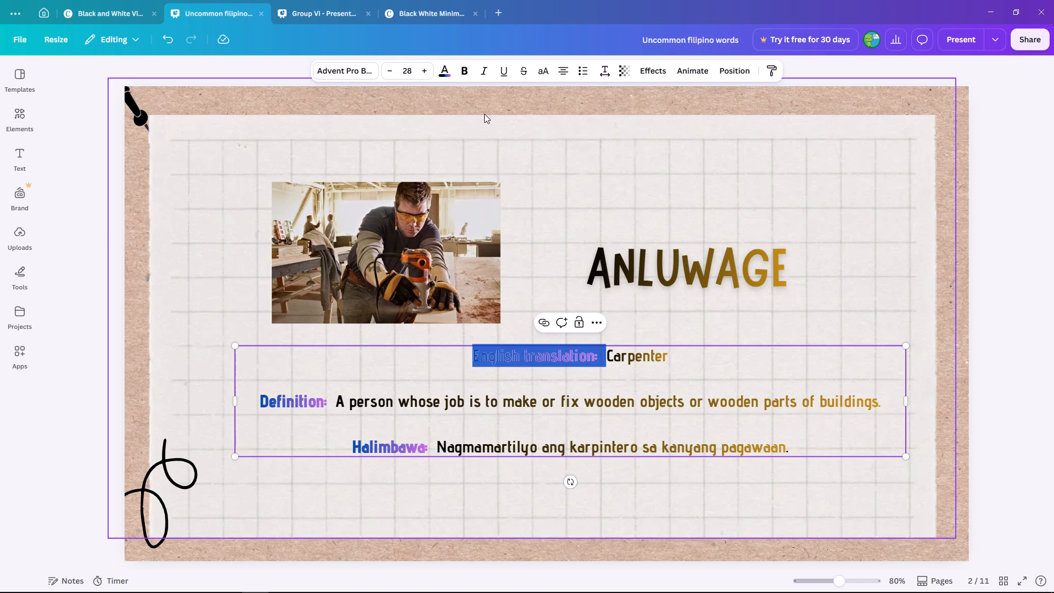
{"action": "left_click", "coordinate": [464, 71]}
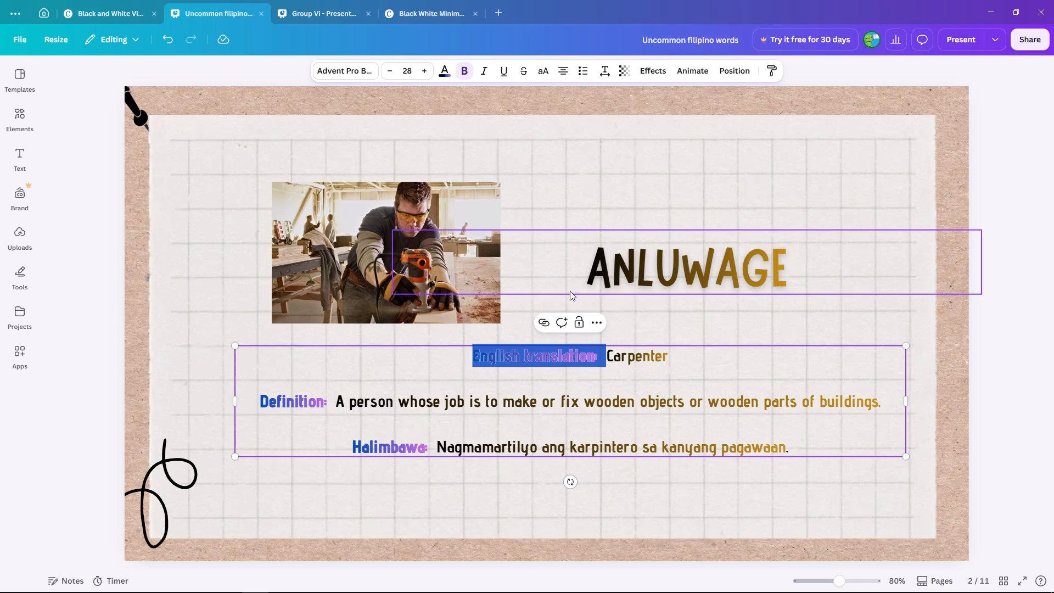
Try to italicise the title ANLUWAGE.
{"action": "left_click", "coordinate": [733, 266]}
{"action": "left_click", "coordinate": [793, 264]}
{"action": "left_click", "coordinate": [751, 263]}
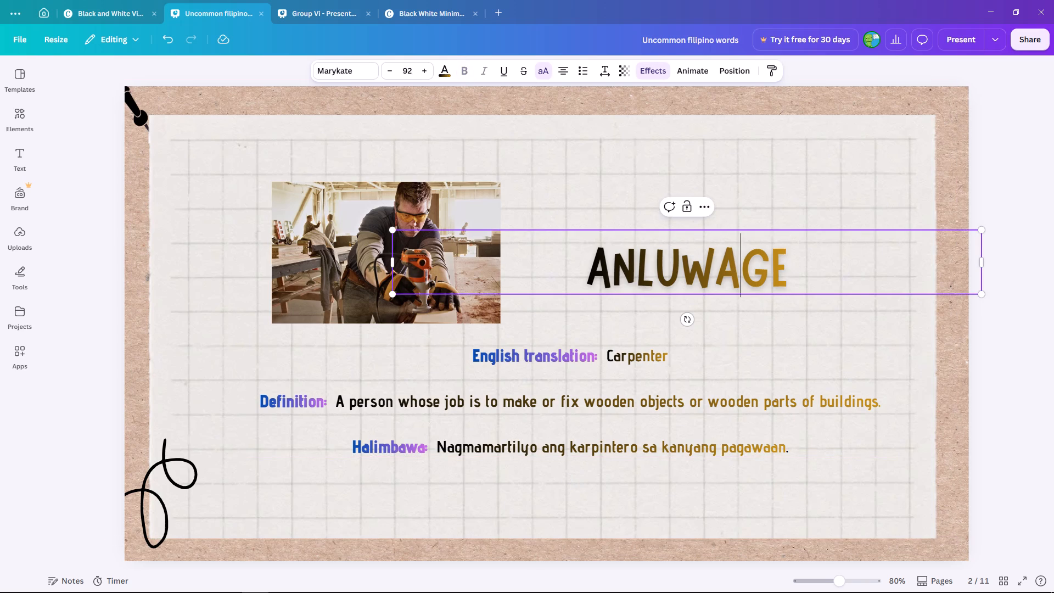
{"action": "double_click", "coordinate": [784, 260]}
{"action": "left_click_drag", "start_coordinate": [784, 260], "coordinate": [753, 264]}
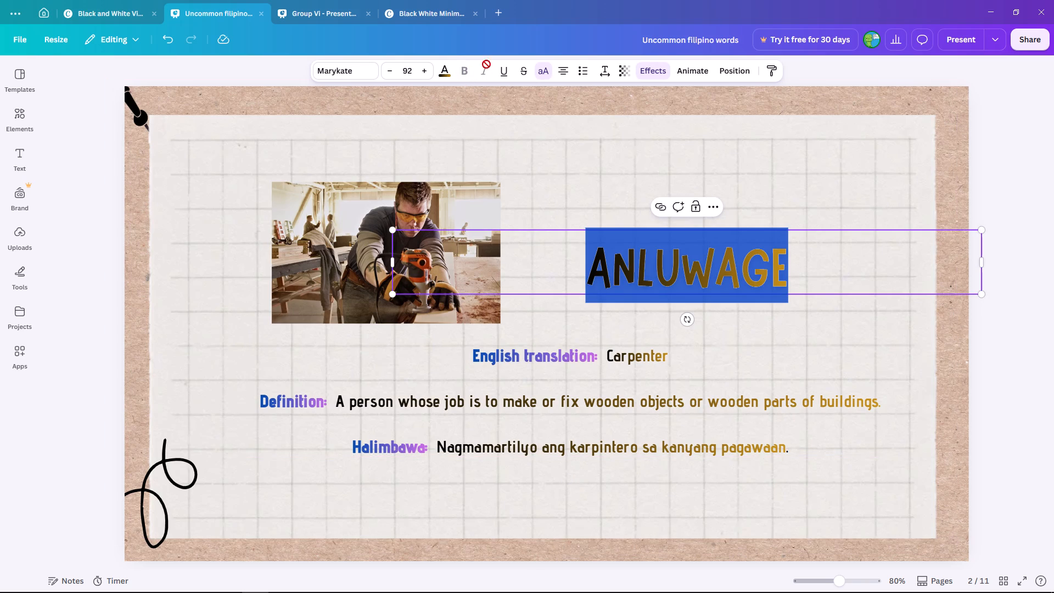
Italicise the "English translation:" label on the Anluwage slide.
{"action": "left_click", "coordinate": [580, 362]}
{"action": "double_click", "coordinate": [581, 356]}
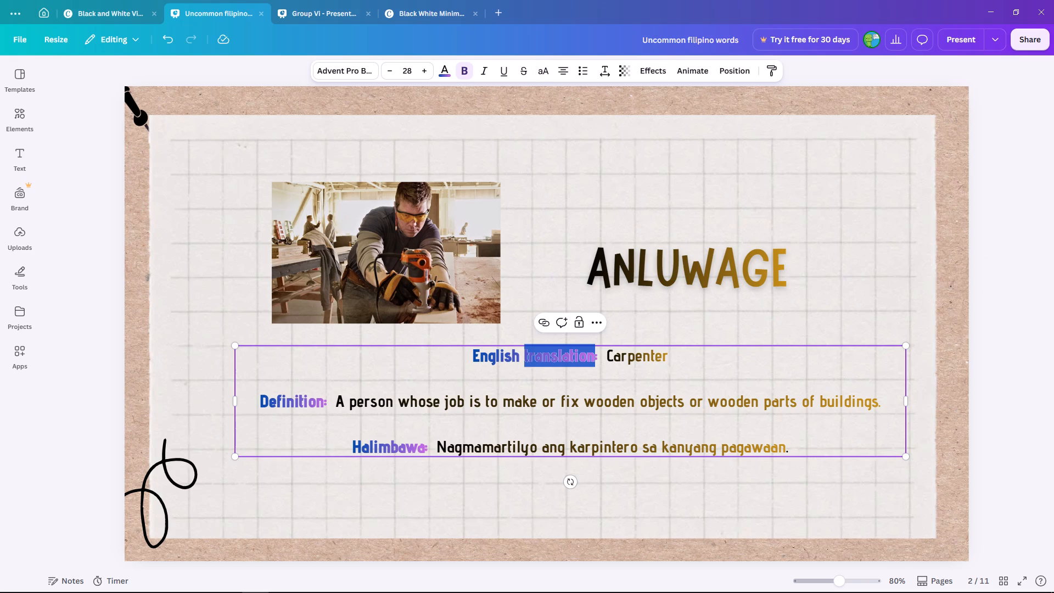
{"action": "left_click", "coordinate": [592, 354]}
{"action": "left_click", "coordinate": [597, 354]}
{"action": "left_click_drag", "start_coordinate": [597, 354], "coordinate": [459, 359]}
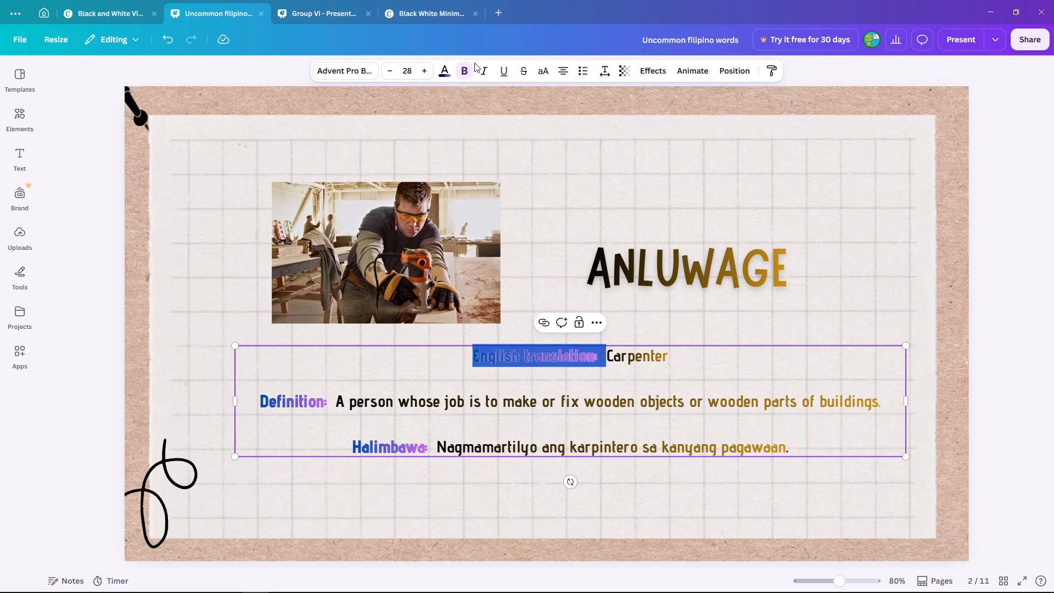
{"action": "left_click", "coordinate": [484, 65]}
{"action": "left_click", "coordinate": [436, 366]}
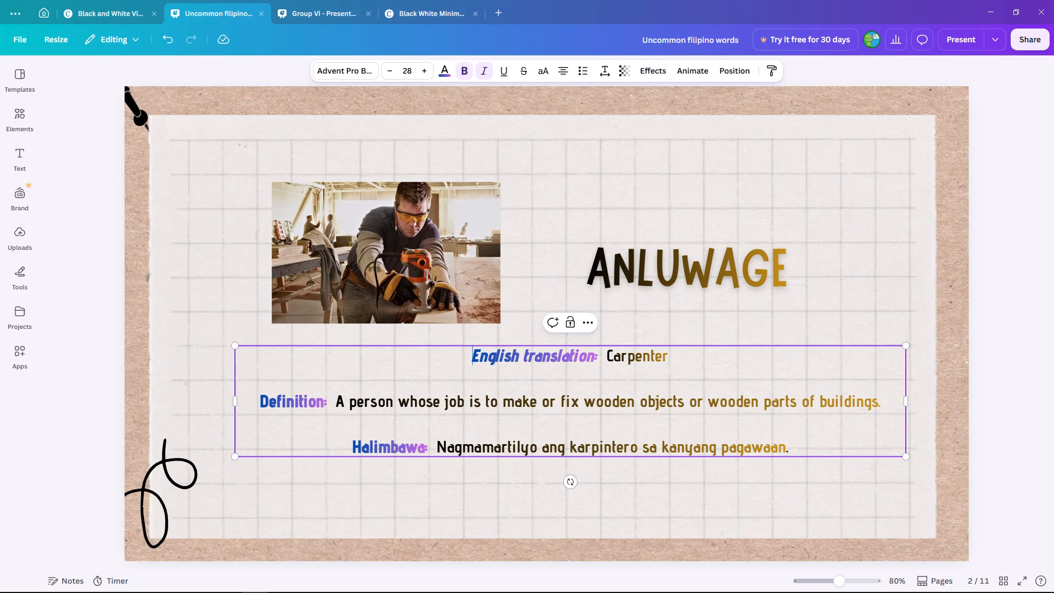
Italicise the "Definition:" and "Halimbawa:" labels on the Anluwage slide.
{"action": "left_click", "coordinate": [325, 406]}
{"action": "left_click_drag", "start_coordinate": [329, 401], "coordinate": [262, 399]}
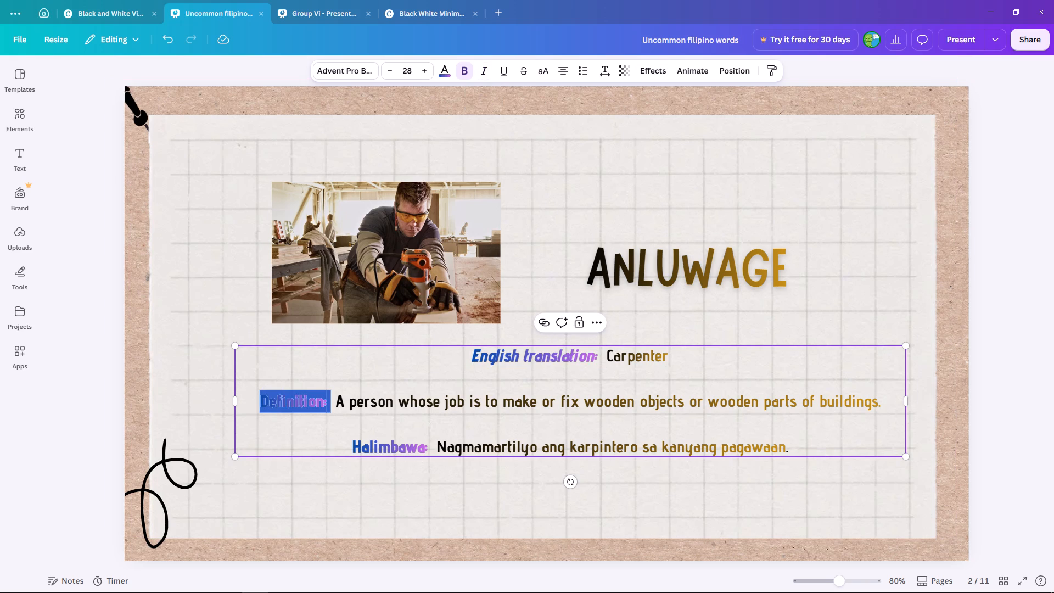
{"action": "left_click_drag", "start_coordinate": [262, 399], "coordinate": [252, 393]}
{"action": "left_click", "coordinate": [485, 70]}
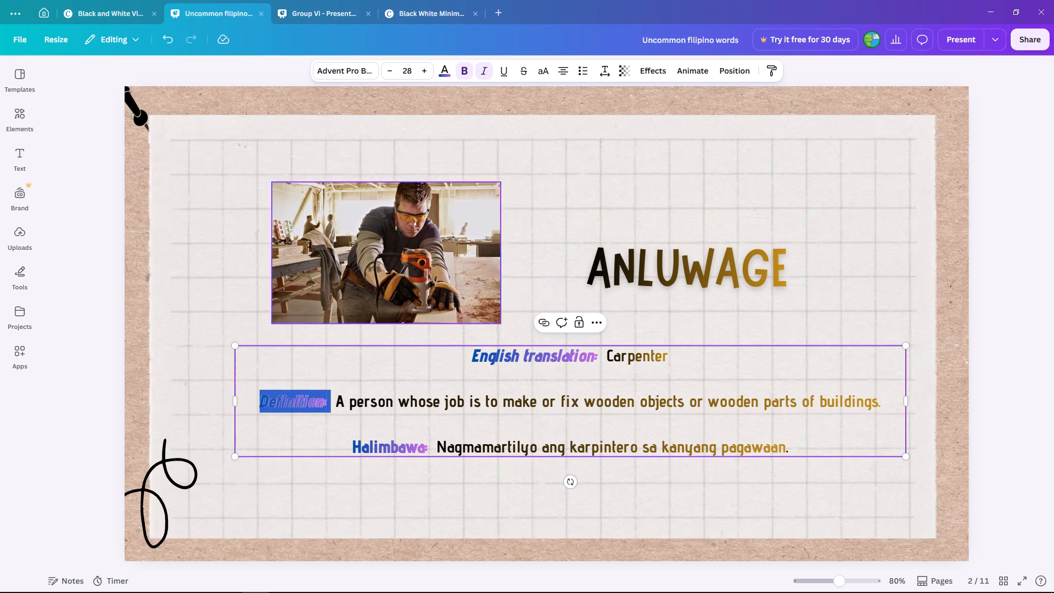
{"action": "left_click", "coordinate": [424, 452]}
{"action": "left_click", "coordinate": [427, 452]}
{"action": "left_click_drag", "start_coordinate": [426, 450], "coordinate": [378, 447]}
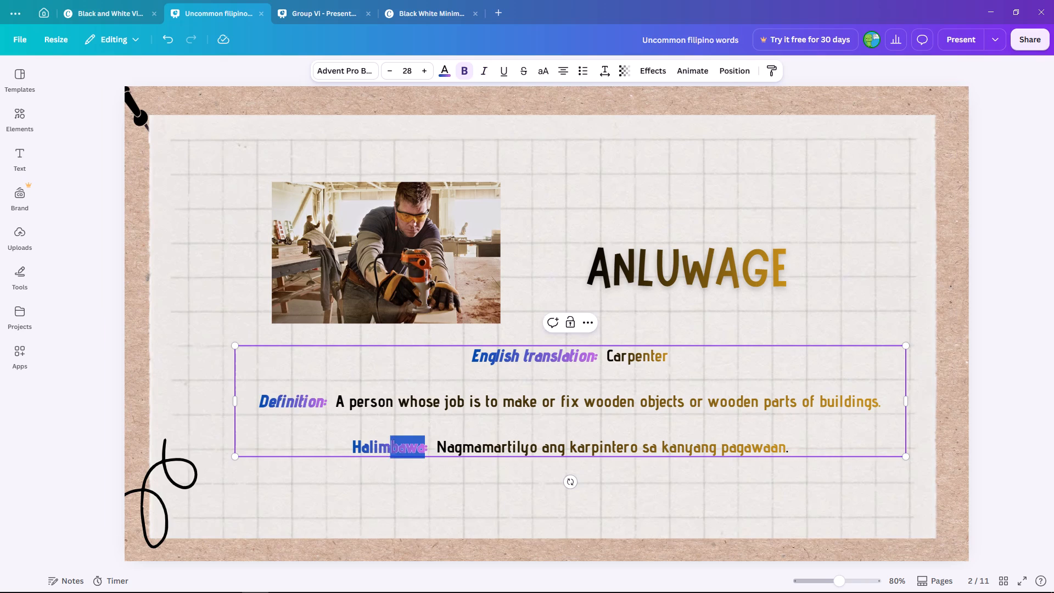
{"action": "left_click_drag", "start_coordinate": [378, 447], "coordinate": [327, 447]}
{"action": "left_click", "coordinate": [485, 70]}
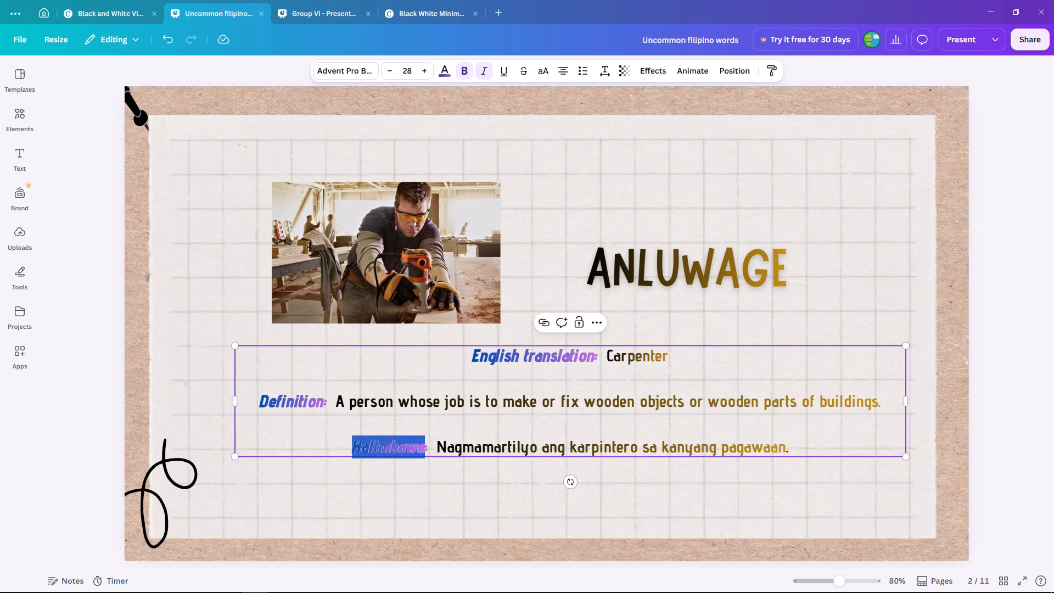
{"action": "left_click", "coordinate": [200, 430]}
Move the Anluwage description text block slightly higher, just below the carpenter picture.
{"action": "left_click_drag", "start_coordinate": [464, 384], "coordinate": [466, 374]}
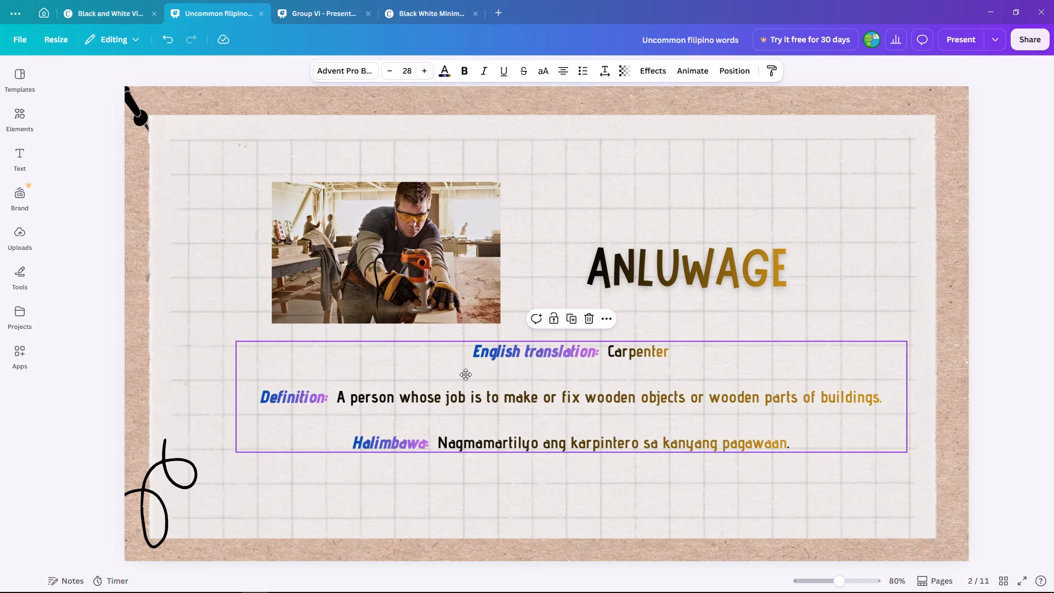
{"action": "left_click_drag", "start_coordinate": [466, 374], "coordinate": [466, 377]}
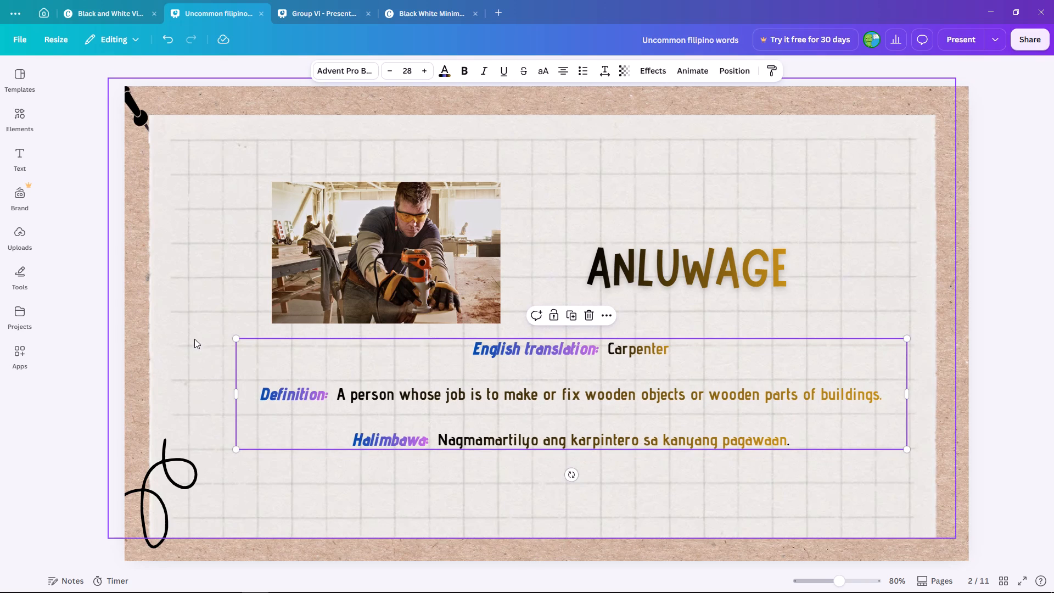
On the Himaton slide, raise the Clue picture and shift the title Himaton down onto the grid paper.
{"action": "scroll", "coordinate": [194, 339], "scroll_direction": "down", "scroll_amount": 2}
{"action": "left_click_drag", "start_coordinate": [340, 259], "coordinate": [341, 234]}
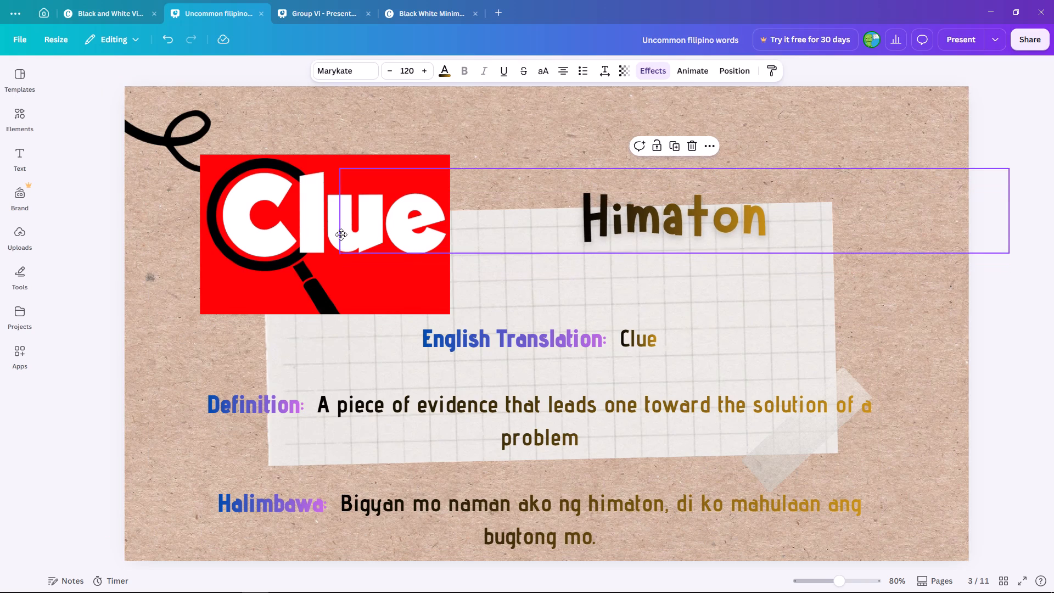
{"action": "left_click_drag", "start_coordinate": [341, 234], "coordinate": [340, 247]}
{"action": "left_click", "coordinate": [239, 249]}
{"action": "left_click_drag", "start_coordinate": [237, 247], "coordinate": [237, 232]}
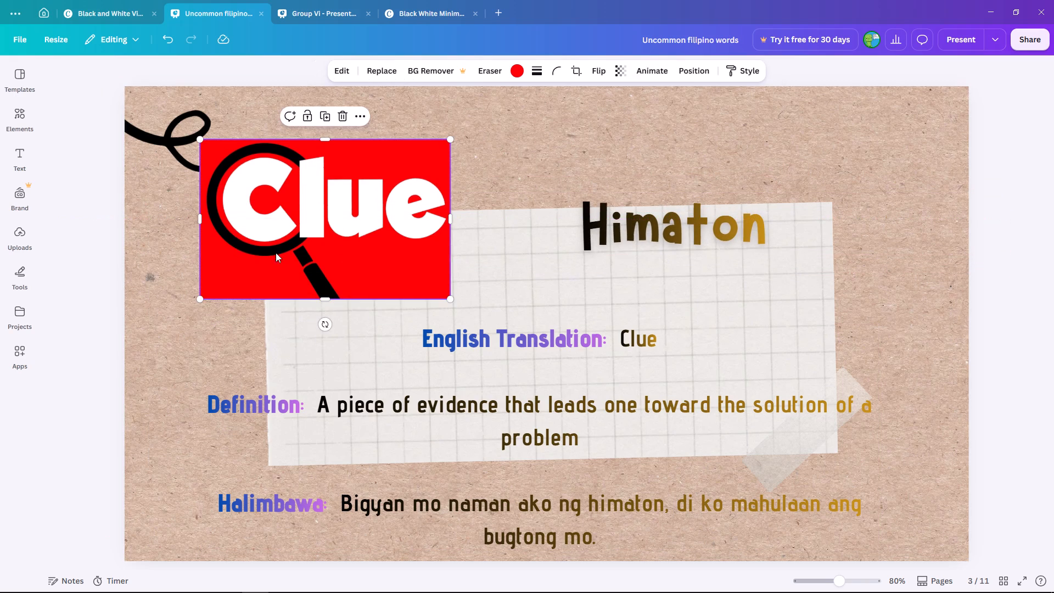
{"action": "left_click", "coordinate": [625, 240]}
{"action": "left_click_drag", "start_coordinate": [626, 239], "coordinate": [616, 254]}
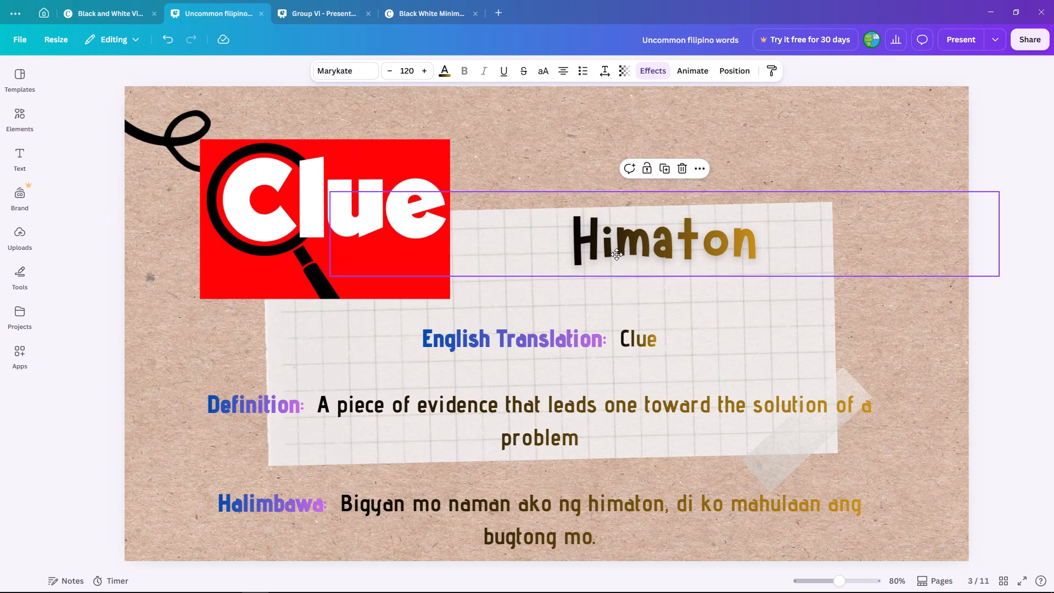
{"action": "left_click_drag", "start_coordinate": [616, 254], "coordinate": [614, 257]}
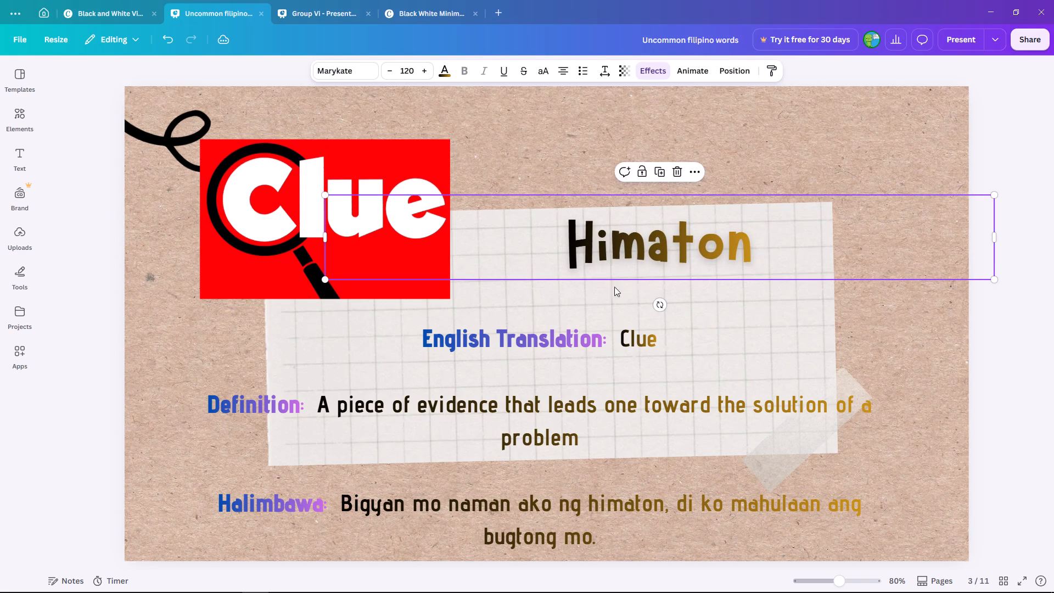
Move the Himaton description text block slightly up and to the right.
{"action": "left_click_drag", "start_coordinate": [612, 342], "coordinate": [629, 332]}
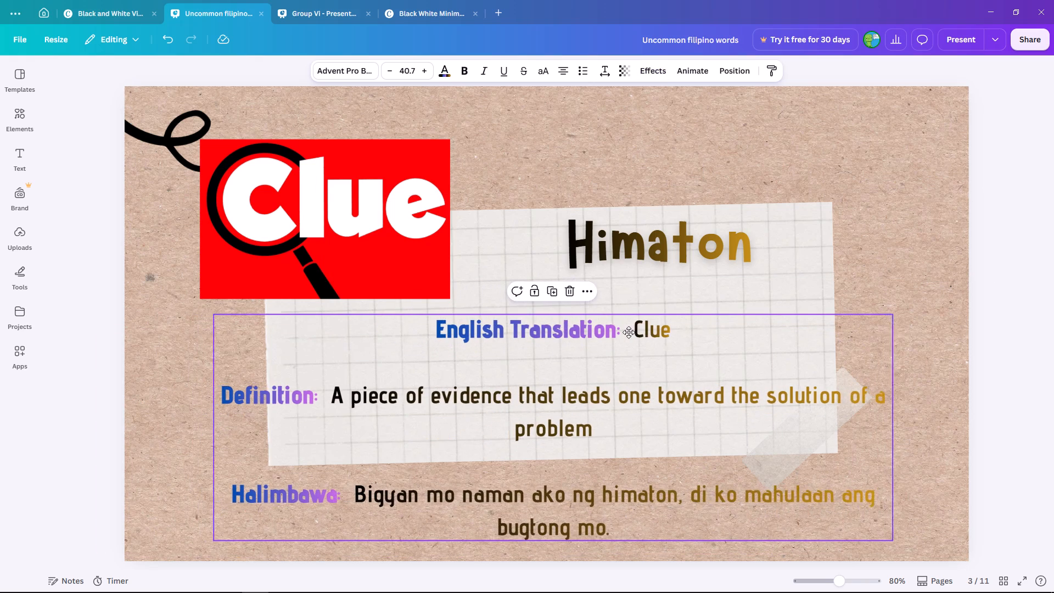
{"action": "left_click_drag", "start_coordinate": [629, 332], "coordinate": [629, 332]}
Italicise the "English Translation:", "Definition:" and "Halimbawa:" labels on the Himaton slide.
{"action": "left_click", "coordinate": [625, 332]}
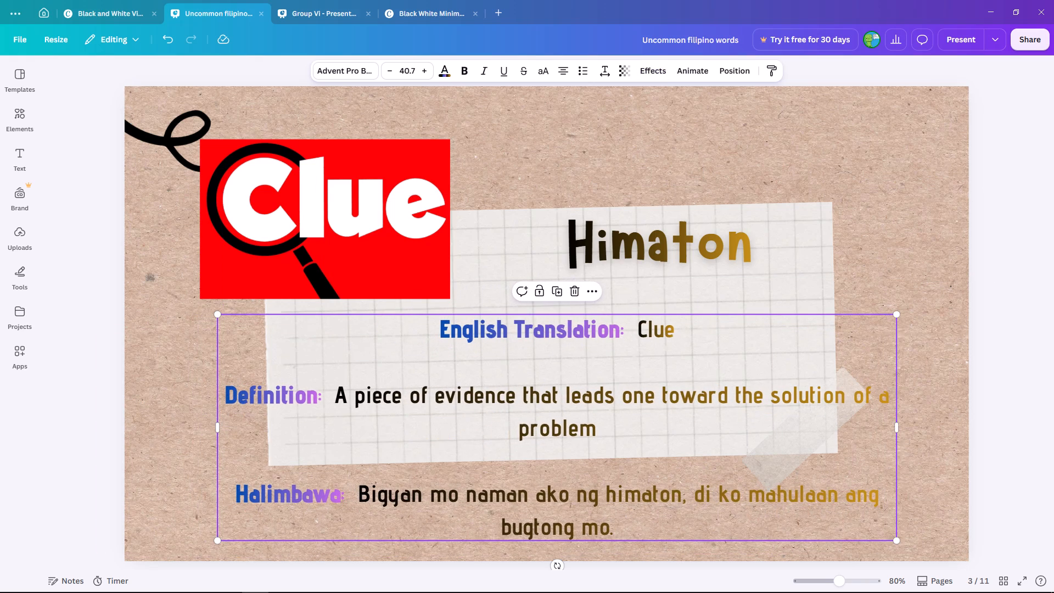
{"action": "left_click", "coordinate": [629, 331]}
{"action": "left_click_drag", "start_coordinate": [629, 331], "coordinate": [441, 329]}
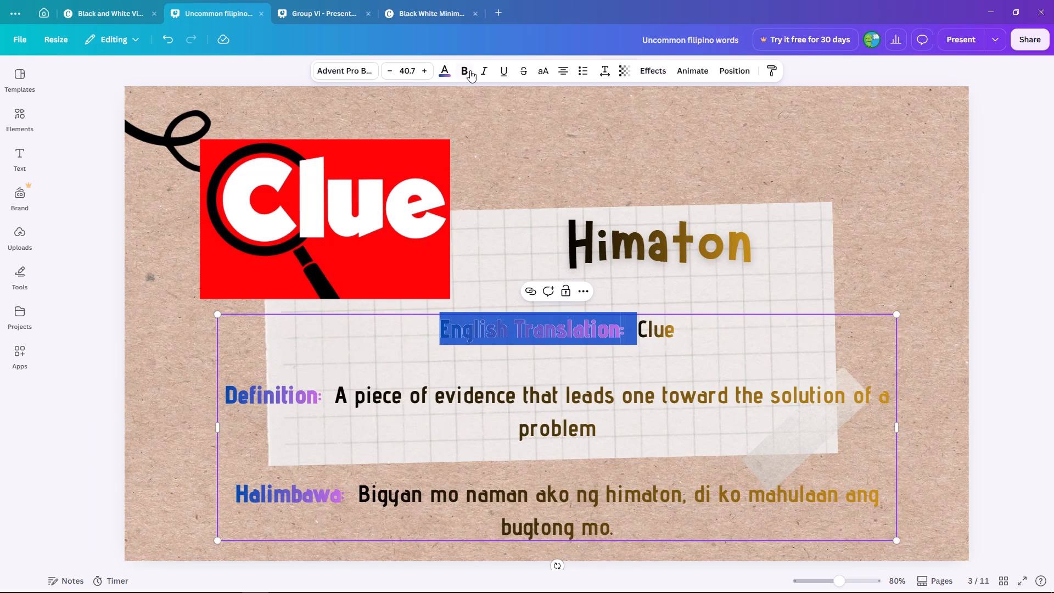
{"action": "left_click", "coordinate": [477, 65]}
{"action": "left_click", "coordinate": [322, 410]}
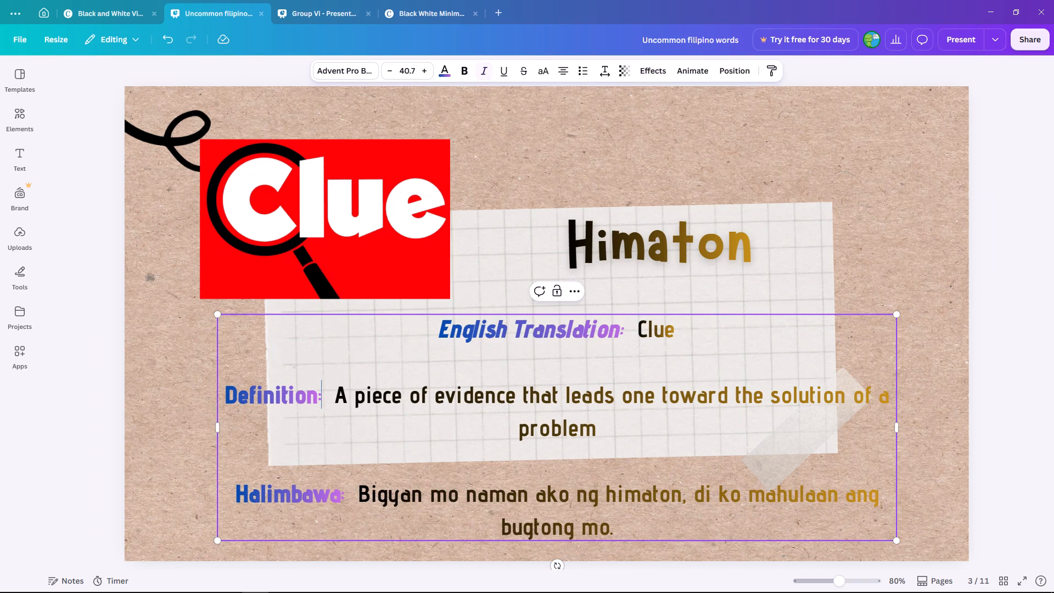
{"action": "left_click_drag", "start_coordinate": [321, 395], "coordinate": [226, 404]}
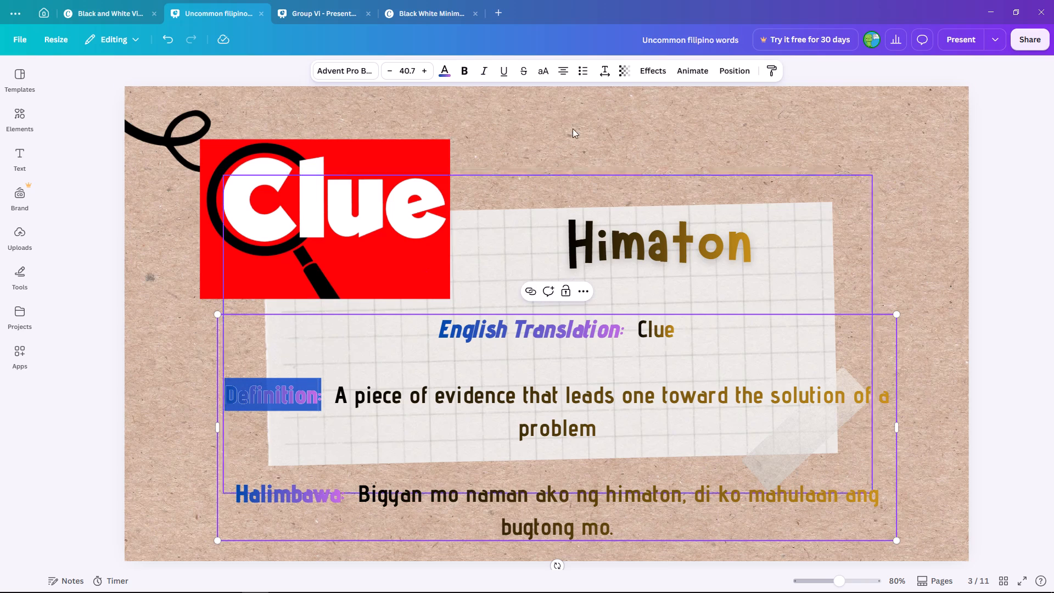
{"action": "left_click", "coordinate": [486, 70]}
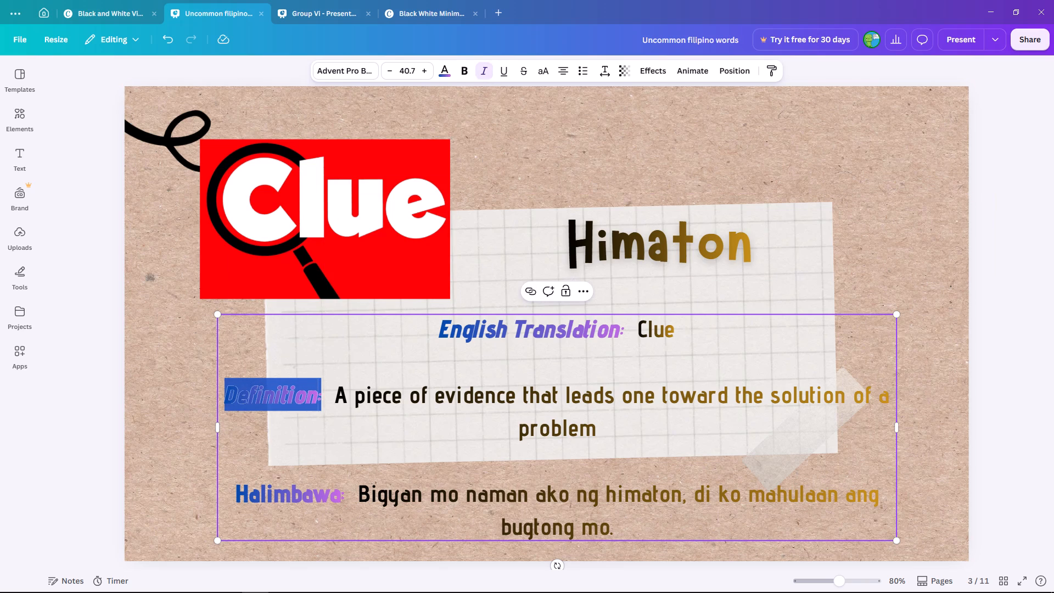
{"action": "left_click", "coordinate": [350, 500]}
{"action": "left_click_drag", "start_coordinate": [344, 500], "coordinate": [225, 502]}
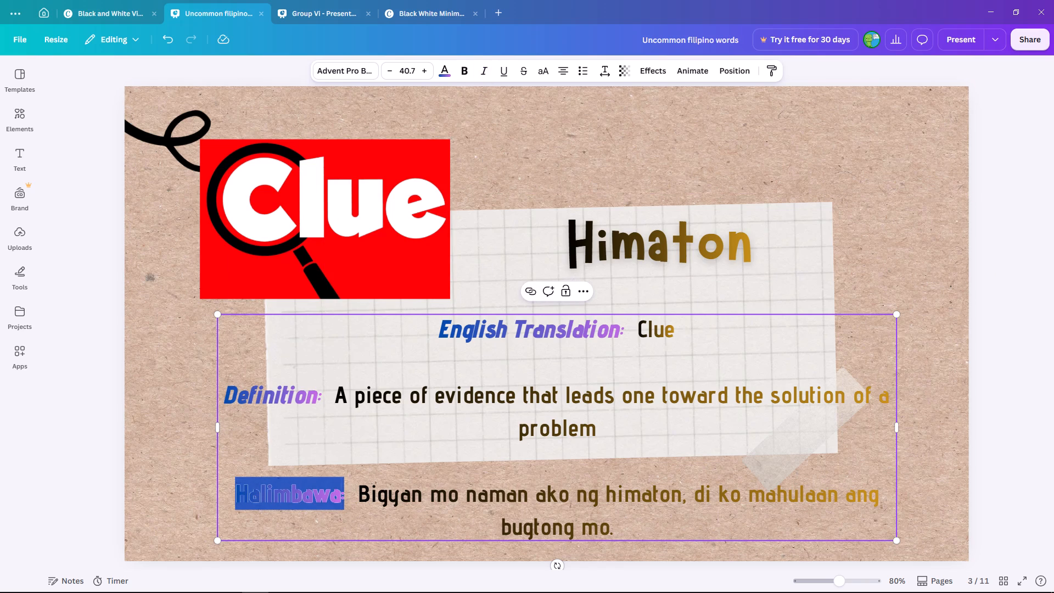
{"action": "left_click", "coordinate": [486, 69]}
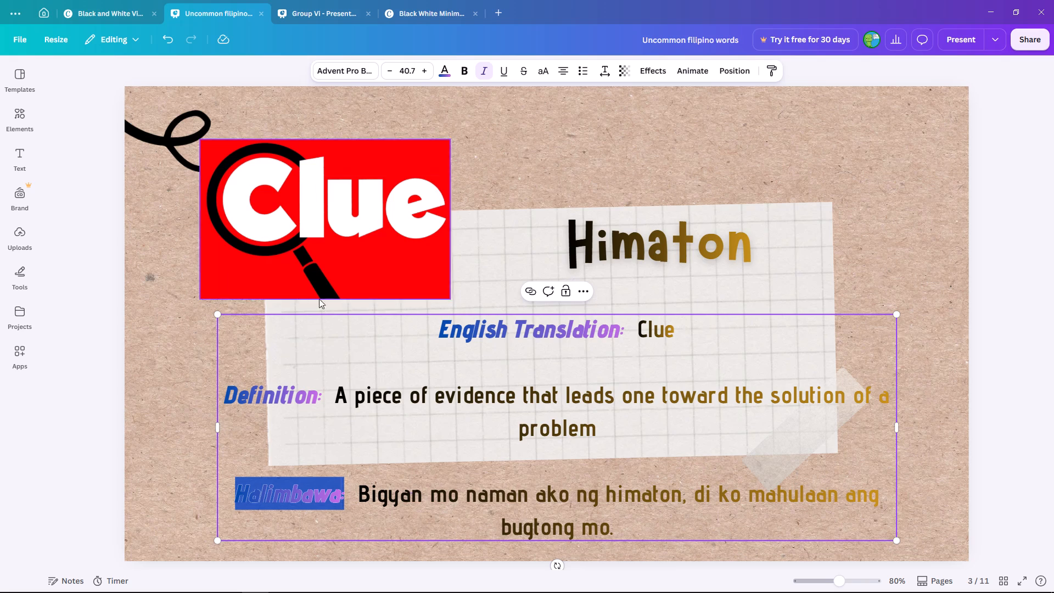
Shrink the Clue picture on the Himaton slide and settle it over the grid paper's upper-left corner, beside the title.
{"action": "left_click", "coordinate": [316, 225]}
{"action": "left_click_drag", "start_coordinate": [449, 299], "coordinate": [417, 287]}
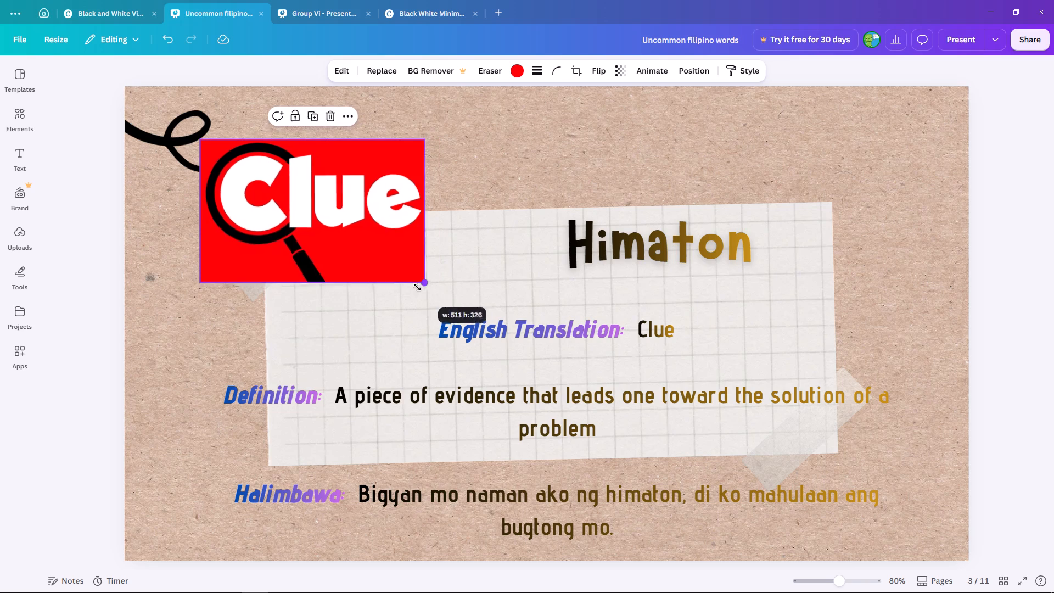
{"action": "left_click_drag", "start_coordinate": [417, 287], "coordinate": [406, 282]}
{"action": "left_click_drag", "start_coordinate": [330, 208], "coordinate": [394, 237]}
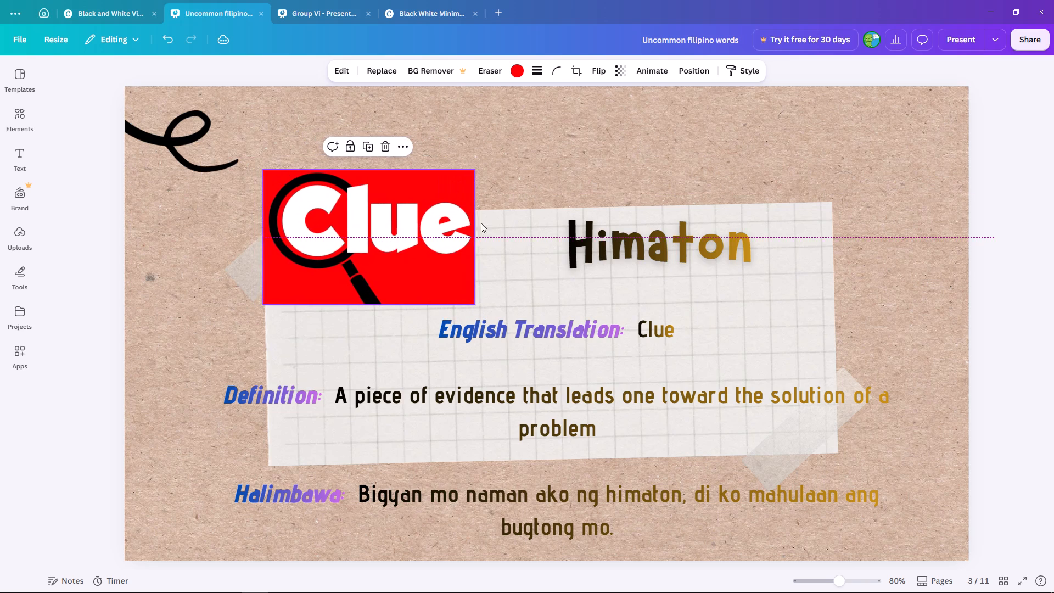
{"action": "left_click", "coordinate": [308, 232]}
{"action": "left_click_drag", "start_coordinate": [302, 227], "coordinate": [294, 219]}
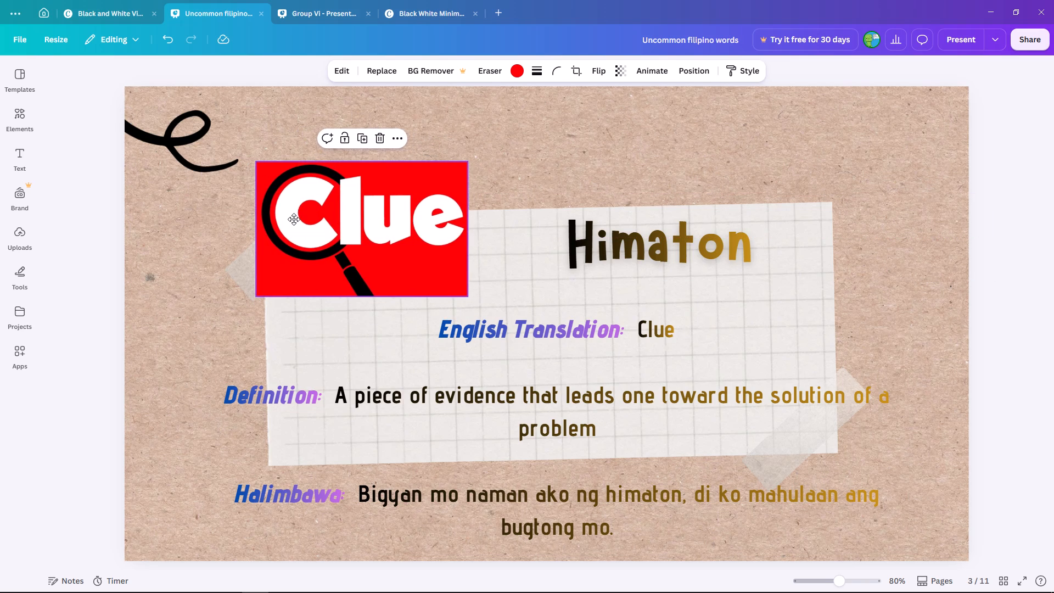
{"action": "left_click_drag", "start_coordinate": [294, 219], "coordinate": [300, 218]}
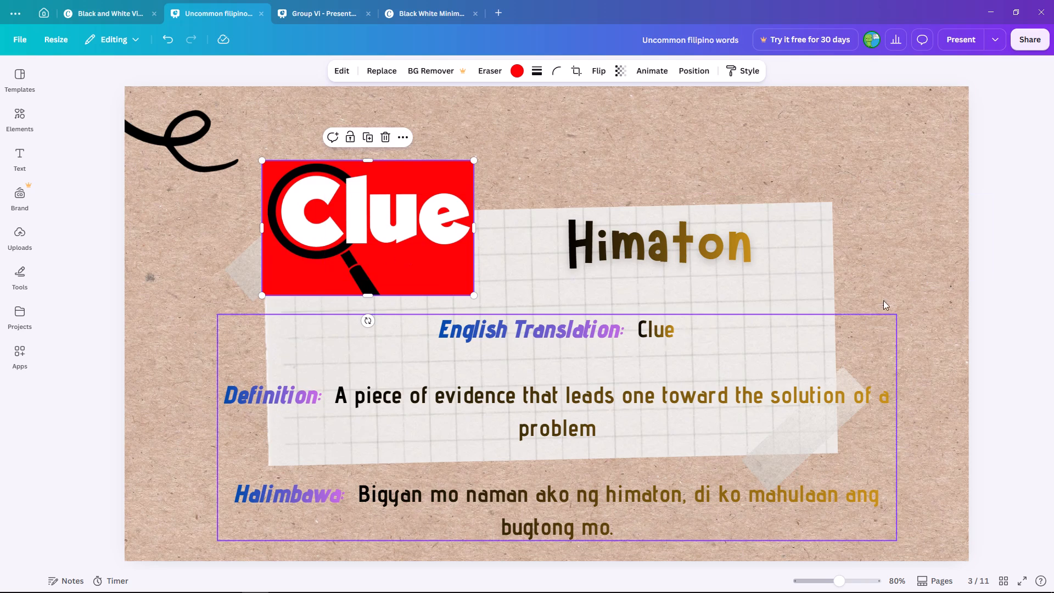
On the Panghiso slide, nudge the title slightly down and the description text block slightly up and to the left.
{"action": "scroll", "coordinate": [894, 336], "scroll_direction": "down", "scroll_amount": 3}
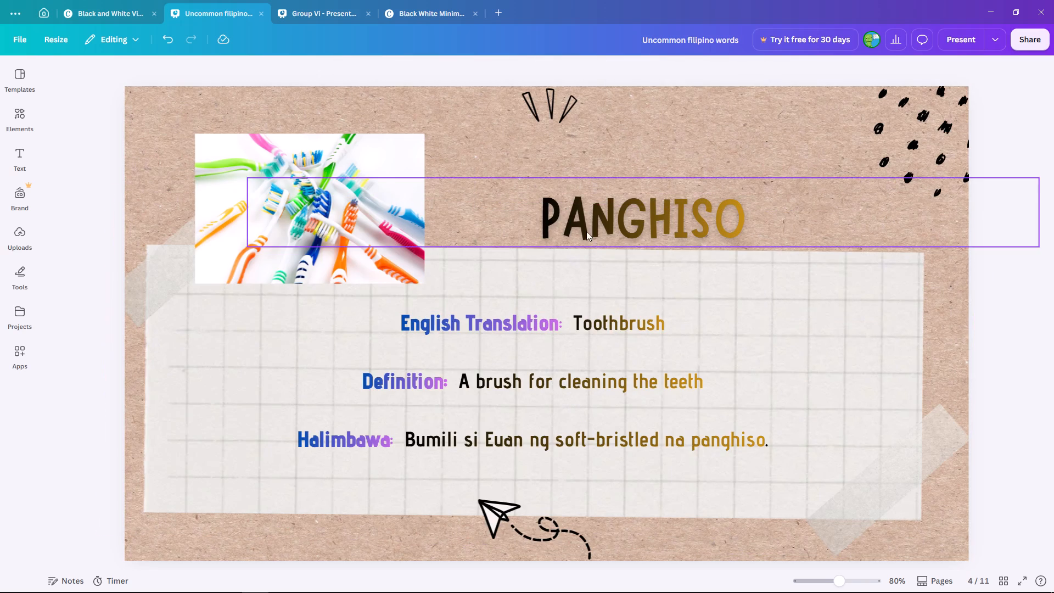
{"action": "left_click", "coordinate": [597, 210]}
{"action": "left_click", "coordinate": [597, 210]}
{"action": "left_click", "coordinate": [725, 288]}
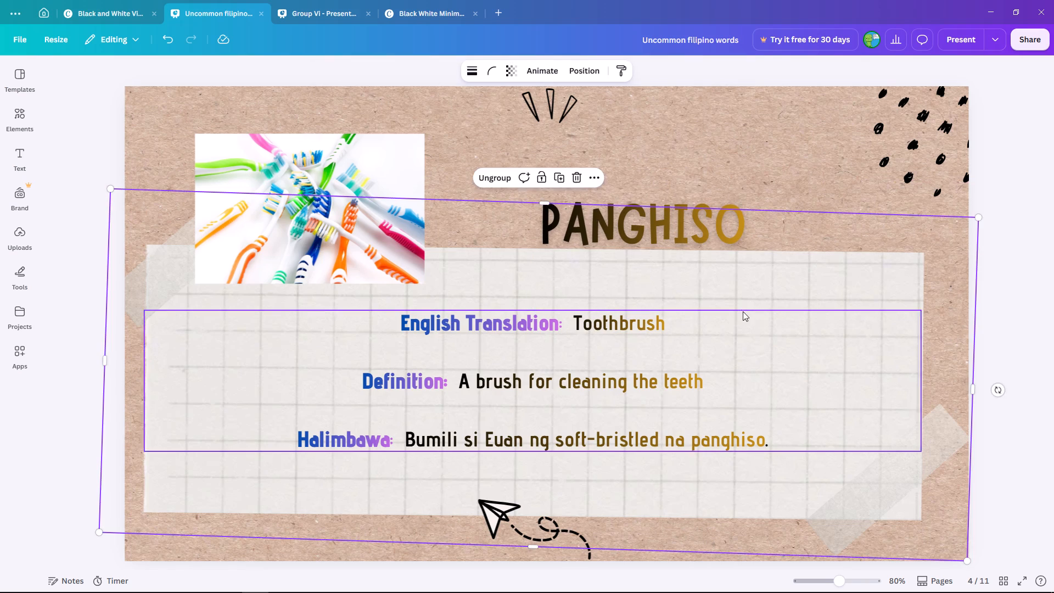
{"action": "left_click_drag", "start_coordinate": [743, 311], "coordinate": [738, 304]}
Enlarge the grouped grid paper on the Panghiso slide upward and to the right so it extends behind the title.
{"action": "left_click", "coordinate": [806, 285]}
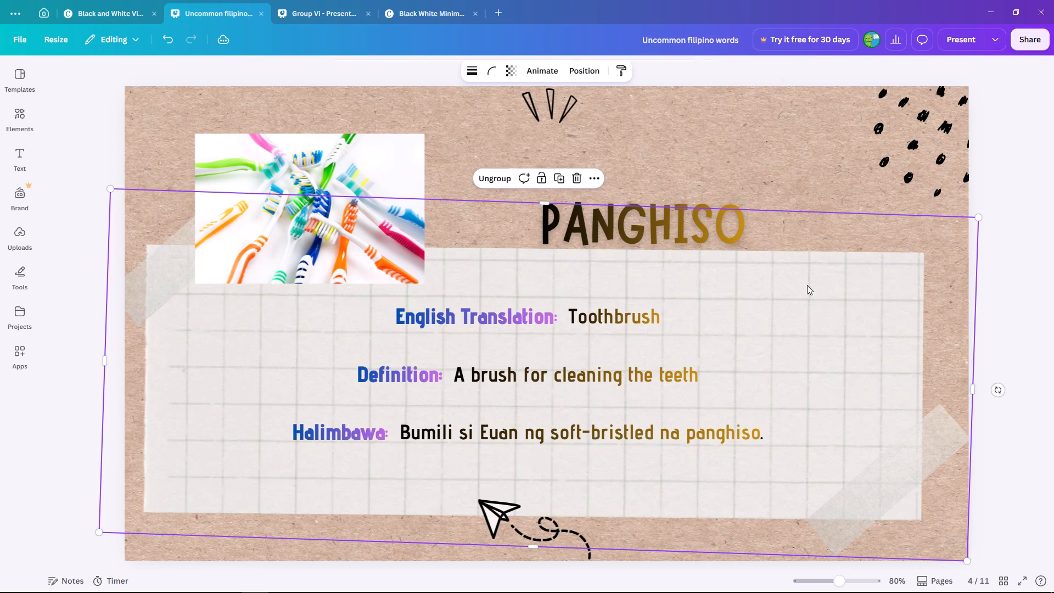
{"action": "left_click_drag", "start_coordinate": [979, 219], "coordinate": [988, 187]}
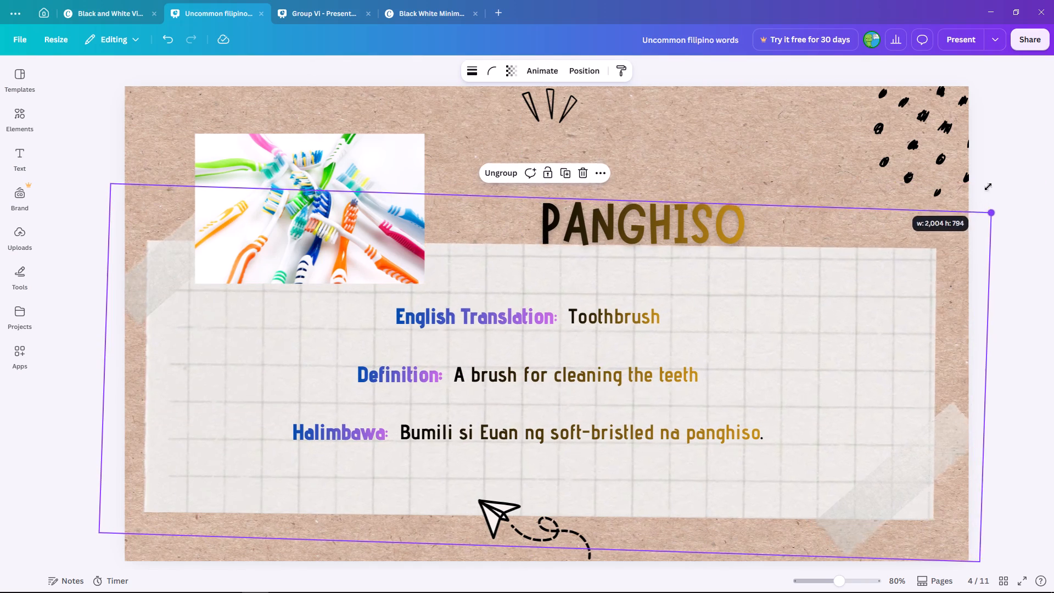
{"action": "left_click_drag", "start_coordinate": [988, 187], "coordinate": [1038, 111]}
Reposition the Panghiso description text block slightly higher on the grid paper, clear of the toothbrush picture.
{"action": "left_click_drag", "start_coordinate": [845, 307], "coordinate": [841, 284]}
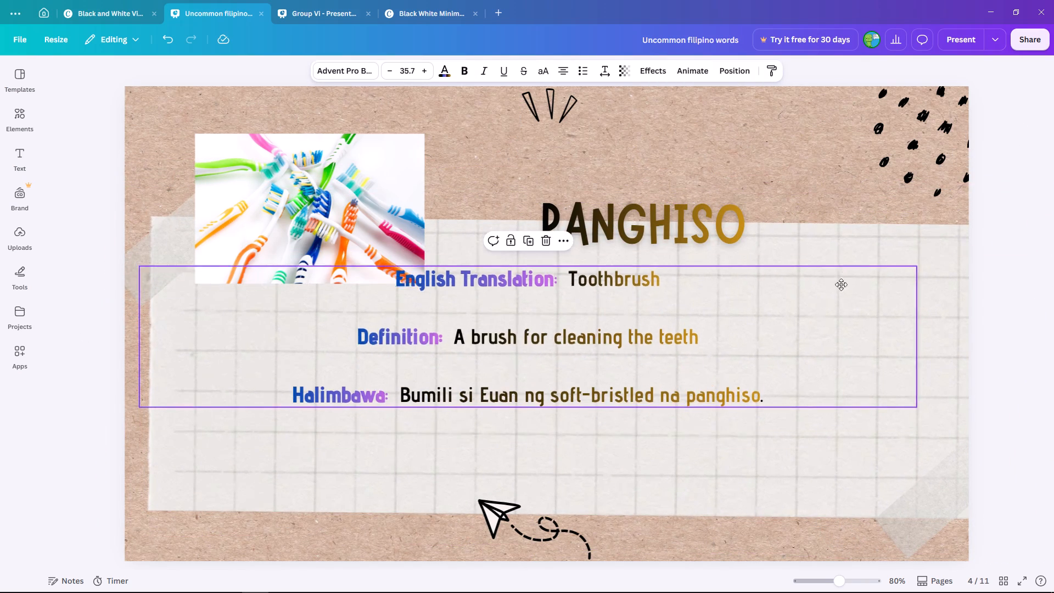
{"action": "left_click_drag", "start_coordinate": [841, 284], "coordinate": [851, 301]}
{"action": "left_click", "coordinate": [882, 250]}
{"action": "left_click", "coordinate": [891, 266]}
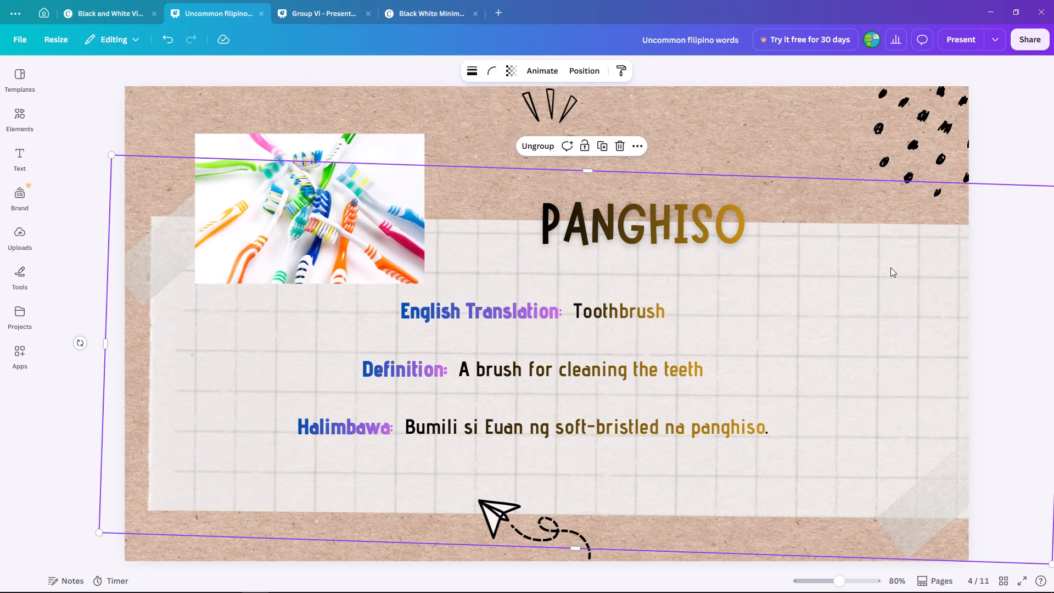
{"action": "left_click", "coordinate": [878, 264]}
{"action": "left_click", "coordinate": [952, 290]}
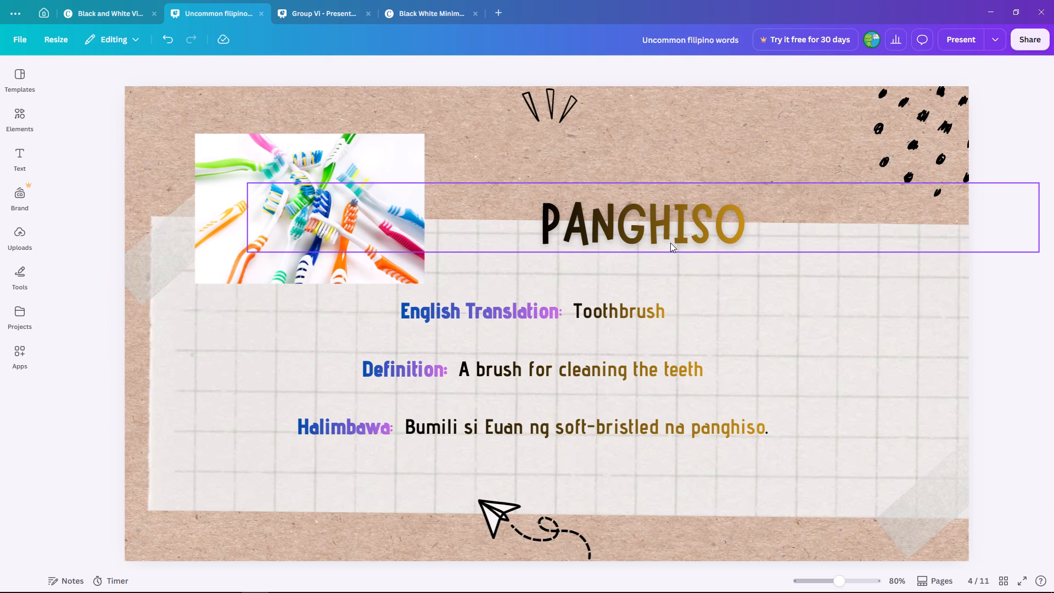
Move the title Panghiso down onto the grid paper, just above the description text.
{"action": "left_click", "coordinate": [646, 228]}
{"action": "left_click_drag", "start_coordinate": [644, 223], "coordinate": [642, 240]}
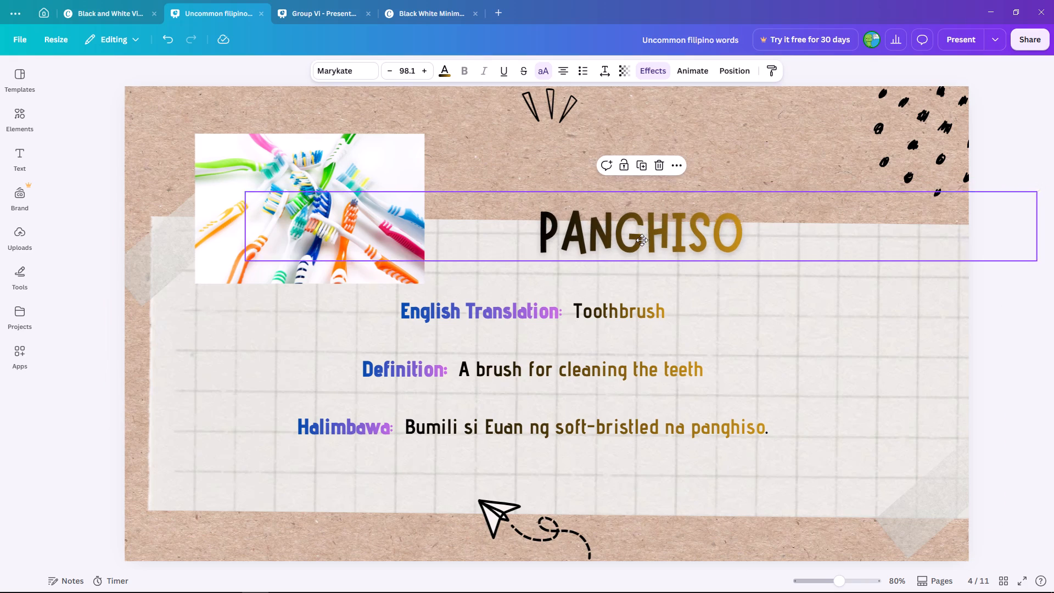
{"action": "left_click_drag", "start_coordinate": [642, 240], "coordinate": [643, 245]}
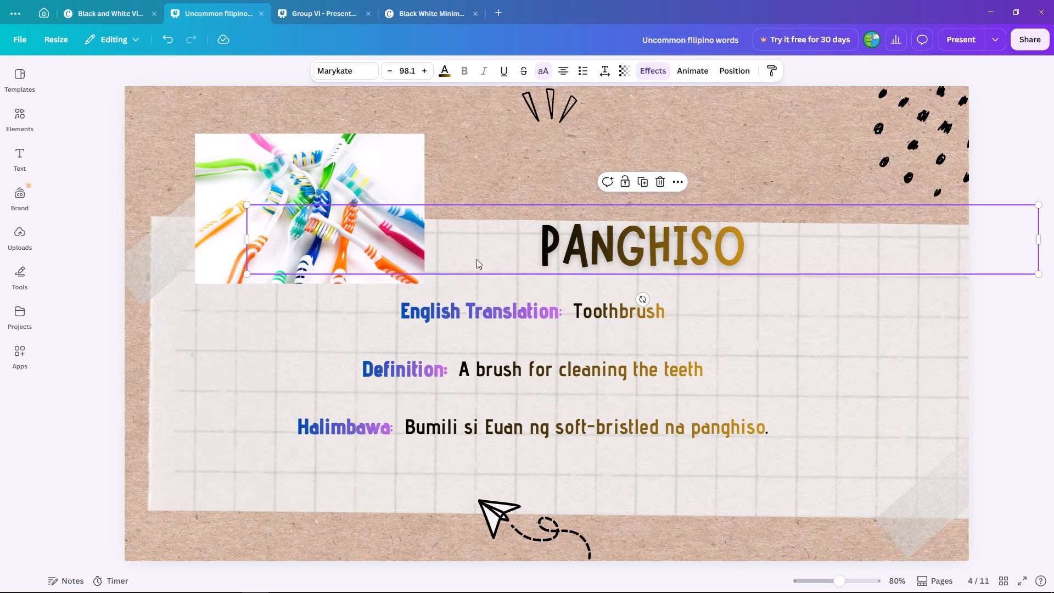
Nudge the Panghiso description block slightly down and to the right, and italicise its "English Translation:" label.
{"action": "left_click", "coordinate": [430, 310]}
{"action": "left_click", "coordinate": [565, 307]}
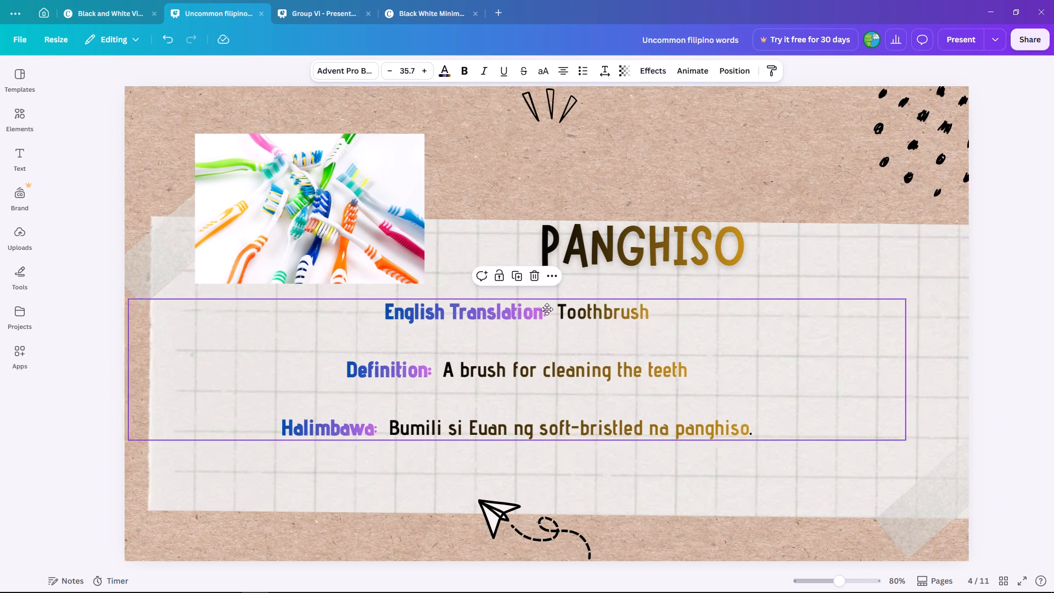
{"action": "double_click", "coordinate": [567, 314]}
{"action": "left_click_drag", "start_coordinate": [567, 314], "coordinate": [552, 314]}
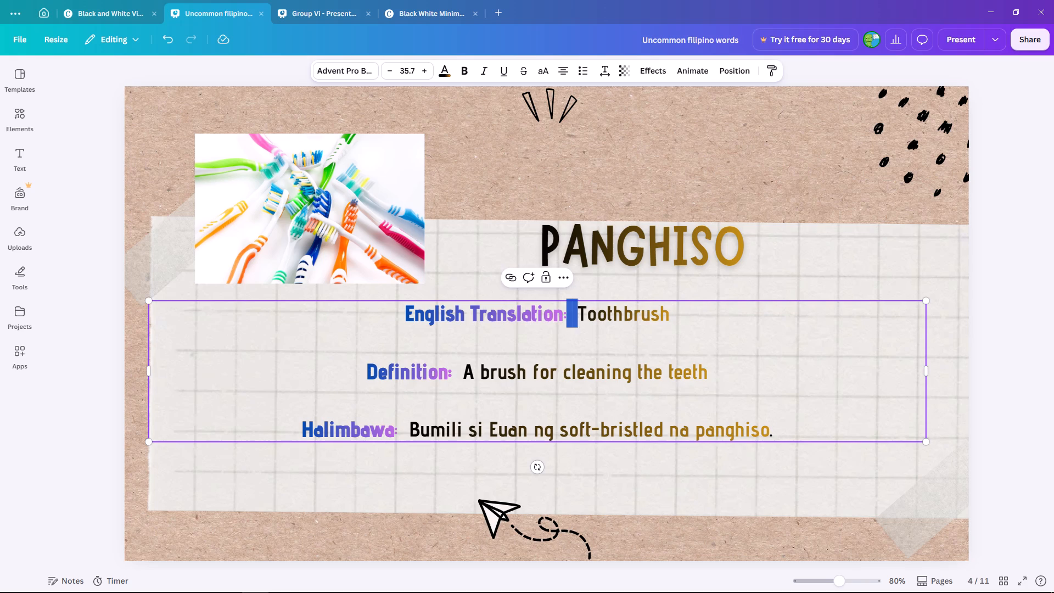
{"action": "left_click_drag", "start_coordinate": [552, 314], "coordinate": [497, 316]}
{"action": "left_click", "coordinate": [514, 314]}
{"action": "left_click", "coordinate": [576, 315]}
{"action": "left_click_drag", "start_coordinate": [569, 314], "coordinate": [402, 318]}
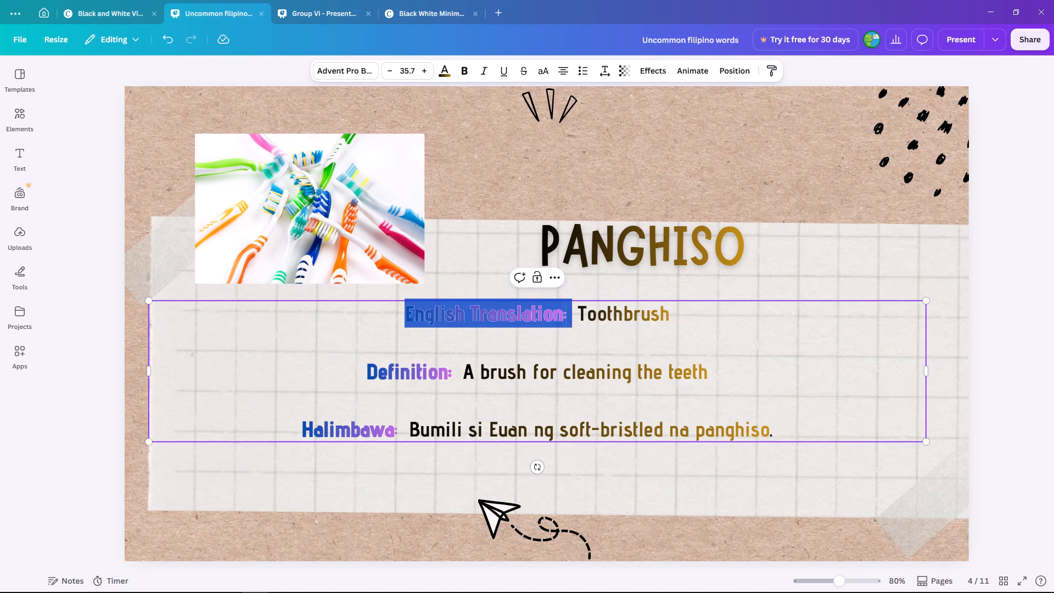
{"action": "left_click_drag", "start_coordinate": [402, 318], "coordinate": [402, 315]}
{"action": "left_click", "coordinate": [479, 70]}
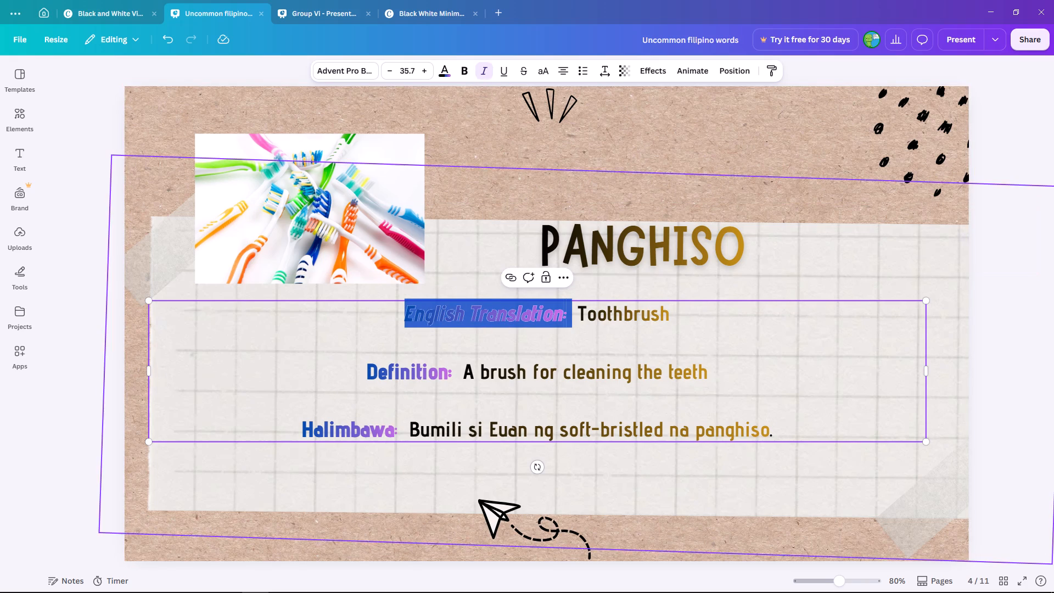
Italicise the "Definition:" and "Halimbawa:" labels in the Panghiso description text.
{"action": "left_click", "coordinate": [447, 373]}
{"action": "left_click", "coordinate": [452, 372]}
{"action": "left_click_drag", "start_coordinate": [448, 372], "coordinate": [339, 379]}
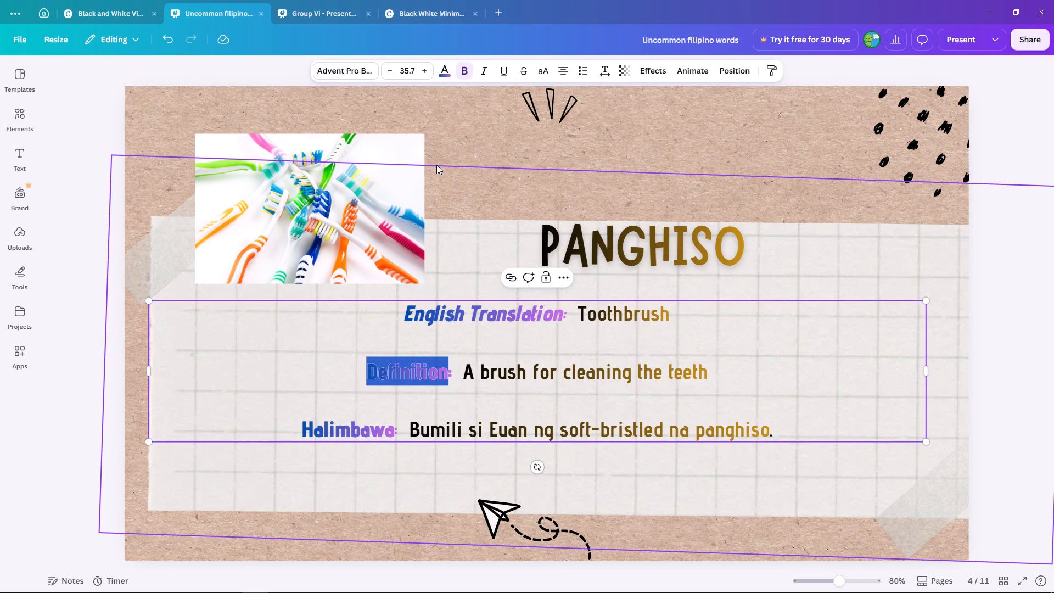
{"action": "left_click", "coordinate": [450, 367]}
{"action": "left_click_drag", "start_coordinate": [450, 370], "coordinate": [351, 374]}
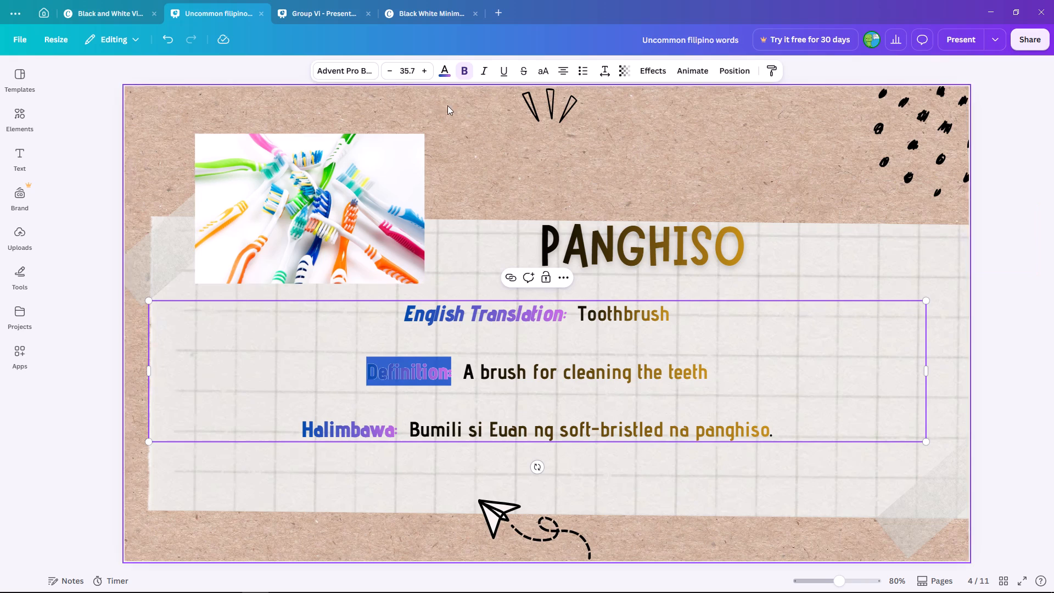
{"action": "left_click", "coordinate": [486, 68]}
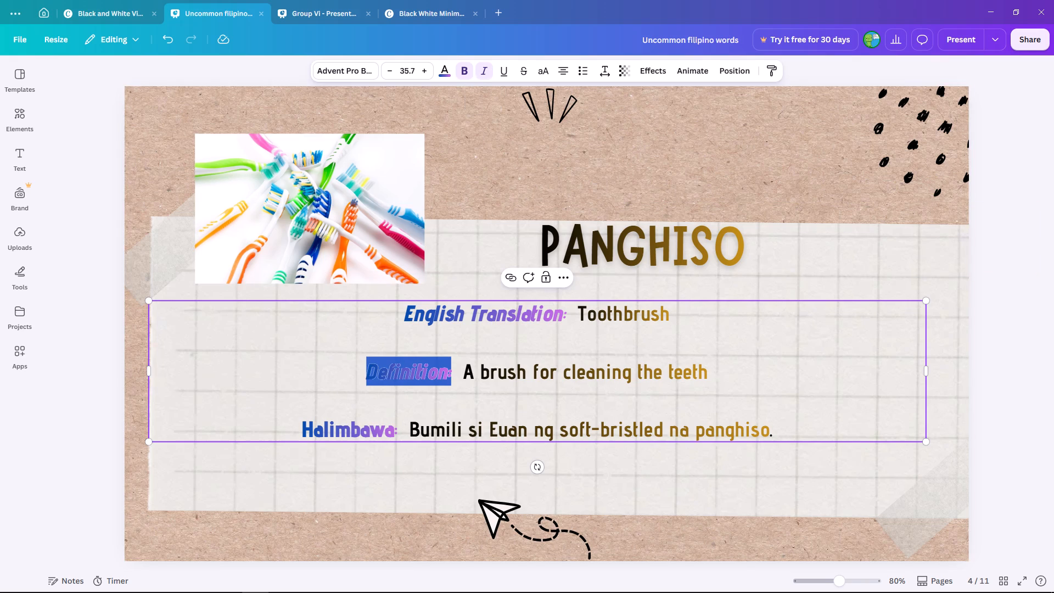
{"action": "left_click", "coordinate": [393, 431]}
{"action": "left_click_drag", "start_coordinate": [399, 429], "coordinate": [293, 432]}
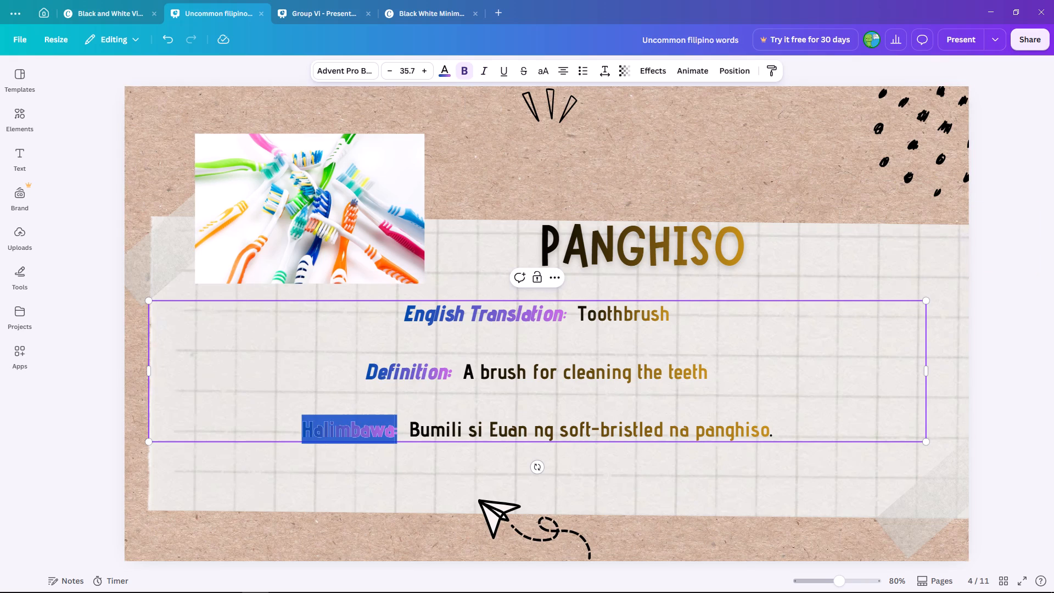
{"action": "left_click", "coordinate": [486, 70]}
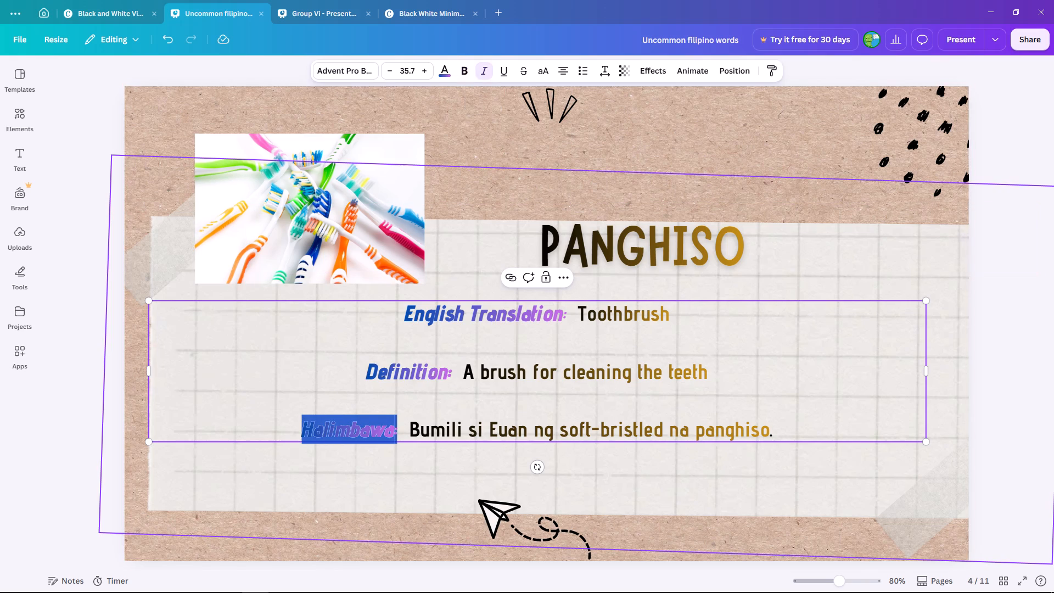
{"action": "left_click", "coordinate": [411, 372]}
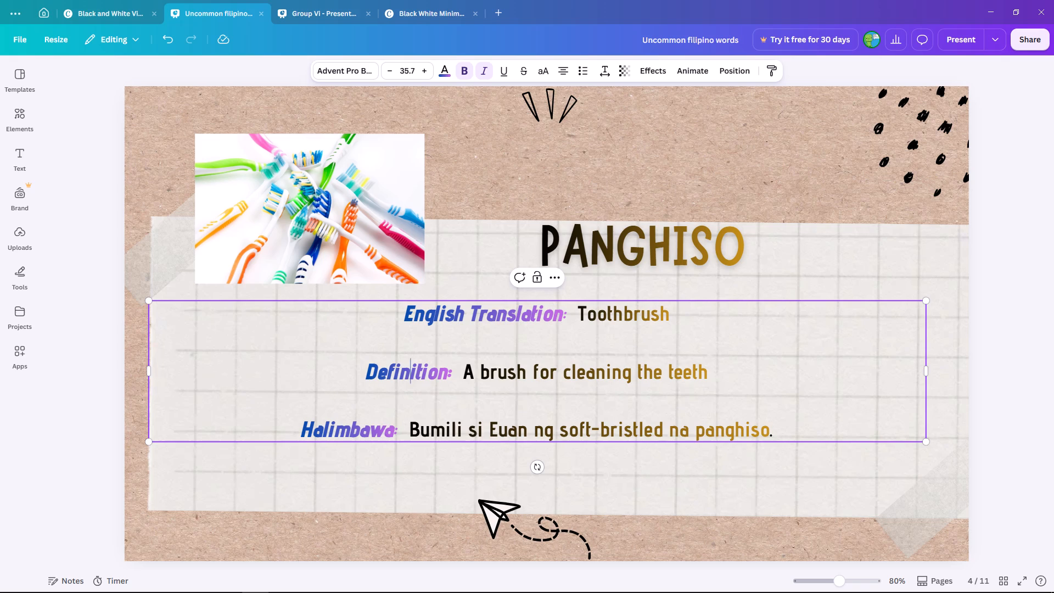
{"action": "left_click", "coordinate": [215, 486]}
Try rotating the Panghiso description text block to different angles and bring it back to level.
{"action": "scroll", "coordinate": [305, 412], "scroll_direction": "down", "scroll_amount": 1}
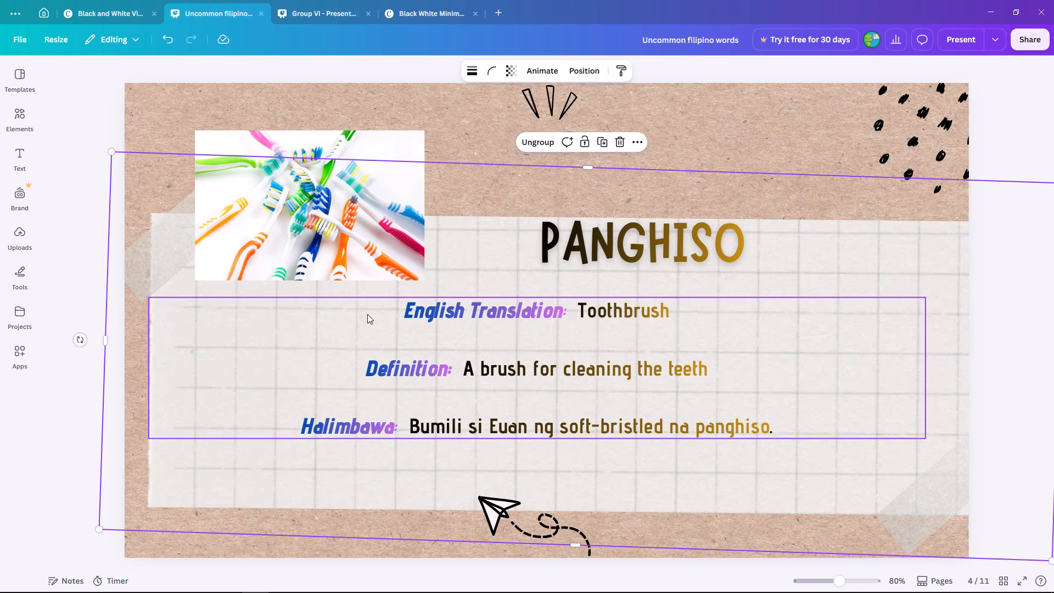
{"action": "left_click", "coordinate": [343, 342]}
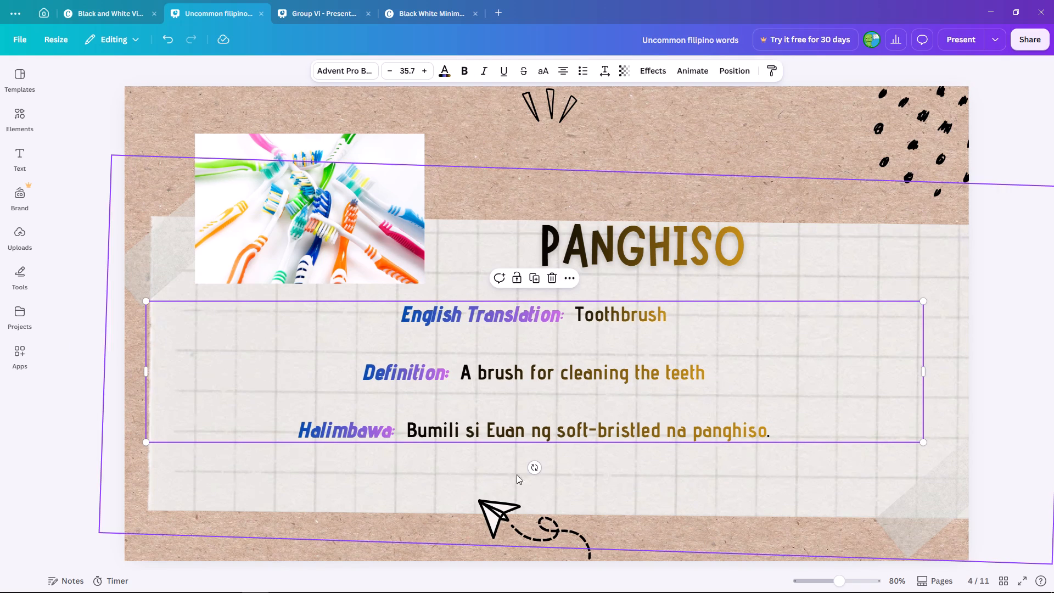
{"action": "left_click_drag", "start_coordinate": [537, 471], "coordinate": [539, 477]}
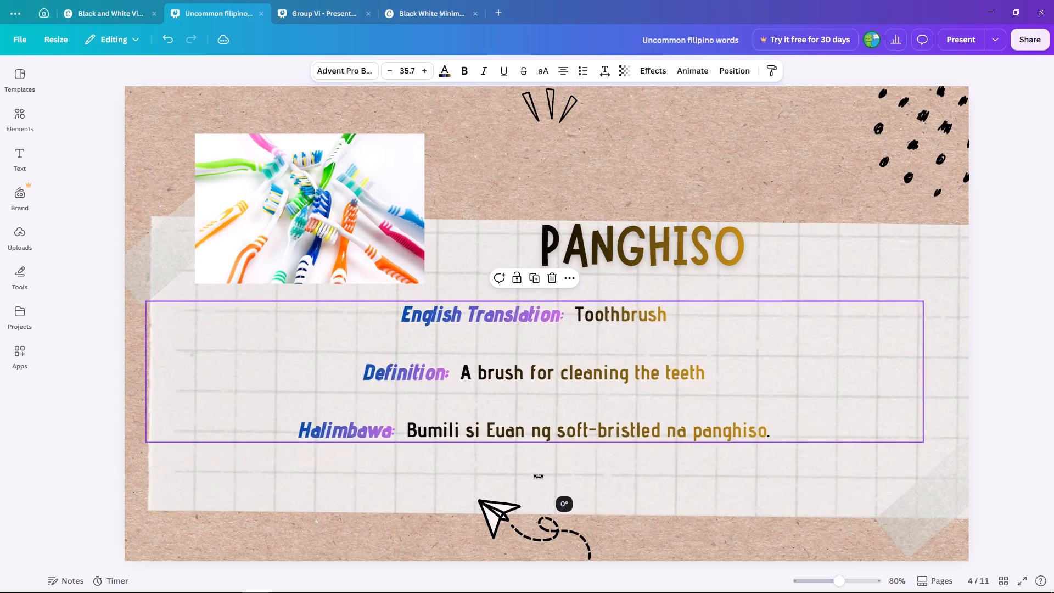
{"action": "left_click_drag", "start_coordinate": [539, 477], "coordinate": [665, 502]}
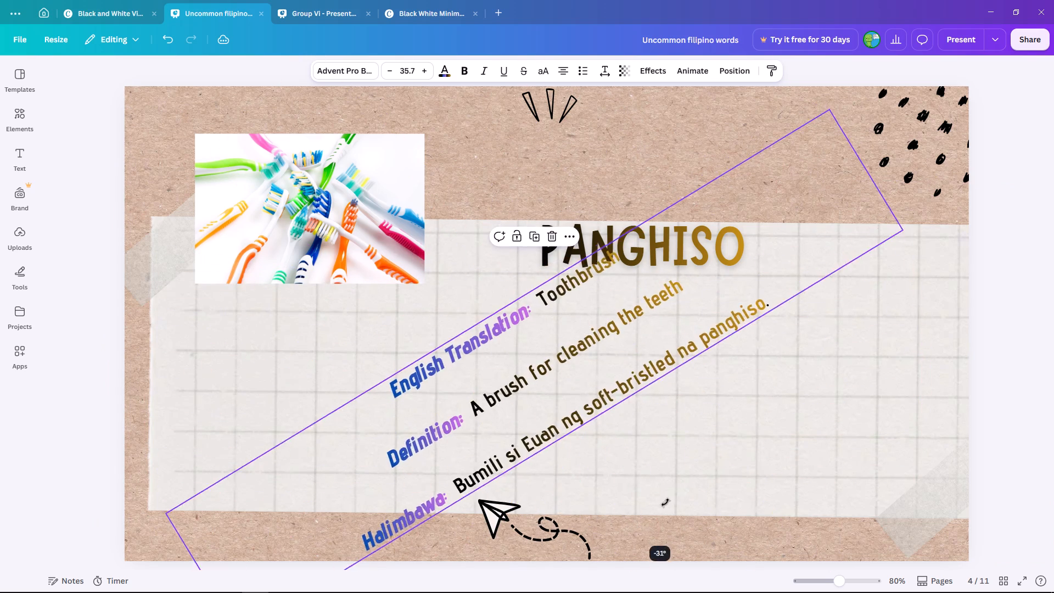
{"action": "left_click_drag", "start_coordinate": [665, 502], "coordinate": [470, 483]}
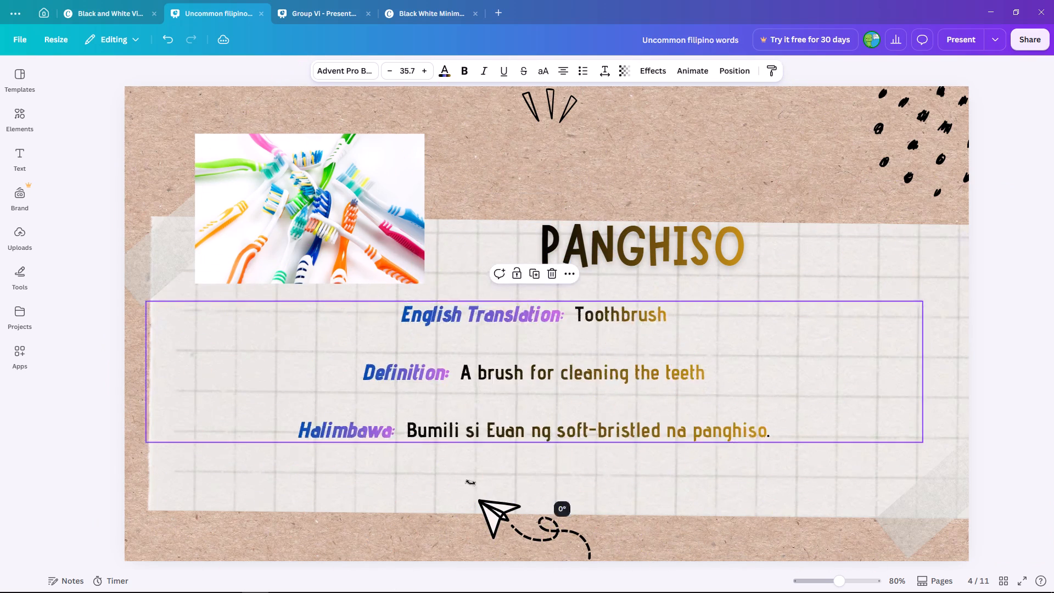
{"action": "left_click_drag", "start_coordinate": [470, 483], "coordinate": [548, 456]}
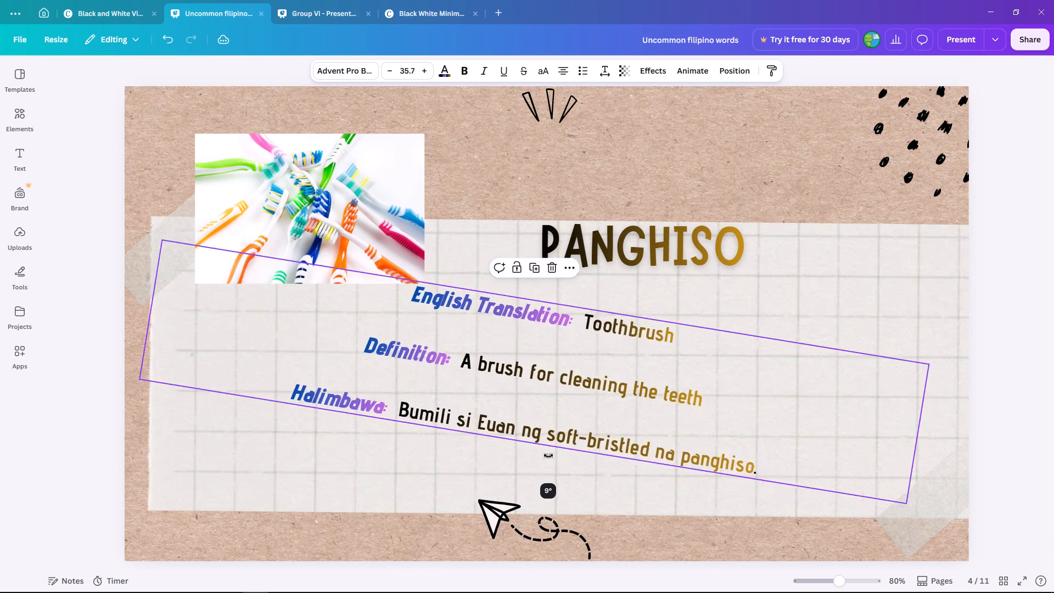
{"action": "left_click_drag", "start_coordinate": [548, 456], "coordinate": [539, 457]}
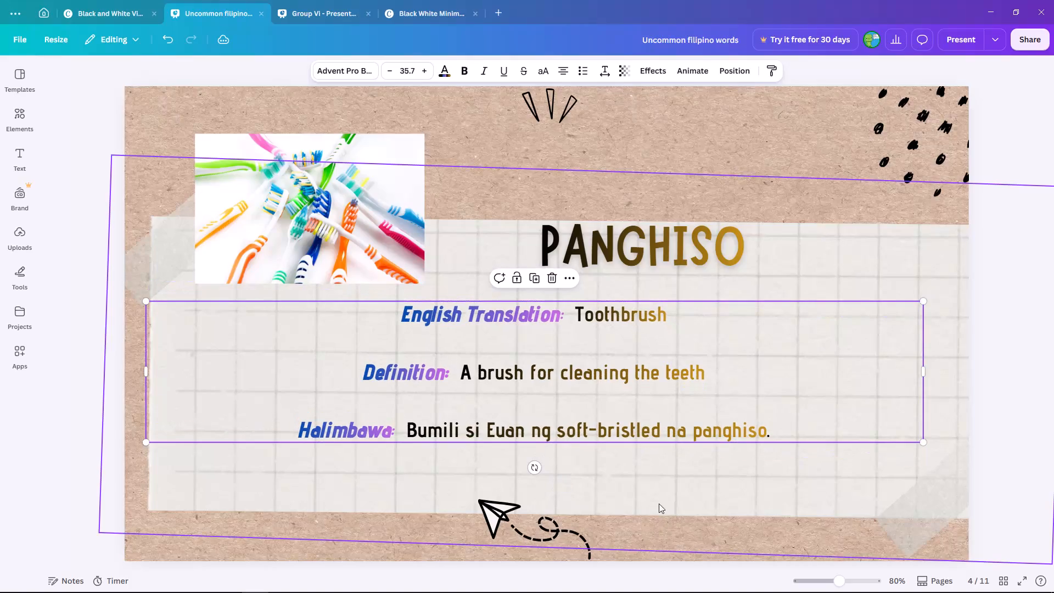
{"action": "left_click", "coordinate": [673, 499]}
Move the Panghiso description text block slightly up and to the right.
{"action": "left_click", "coordinate": [579, 391]}
{"action": "left_click_drag", "start_coordinate": [579, 391], "coordinate": [585, 388]}
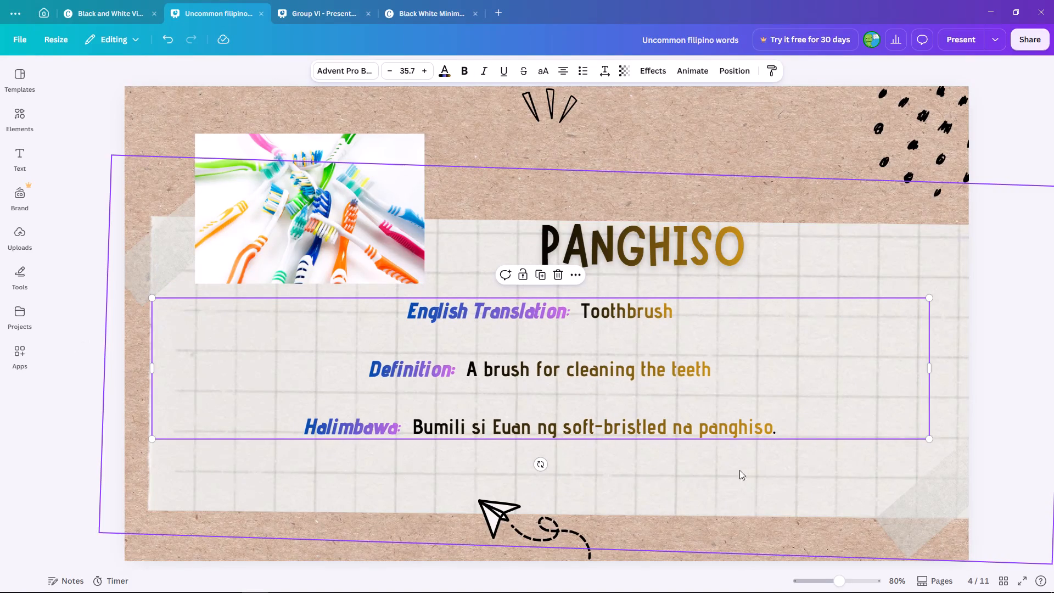
Rotate only the grid paper within its group on the Panghiso slide slightly counter-clockwise.
{"action": "left_click", "coordinate": [766, 499]}
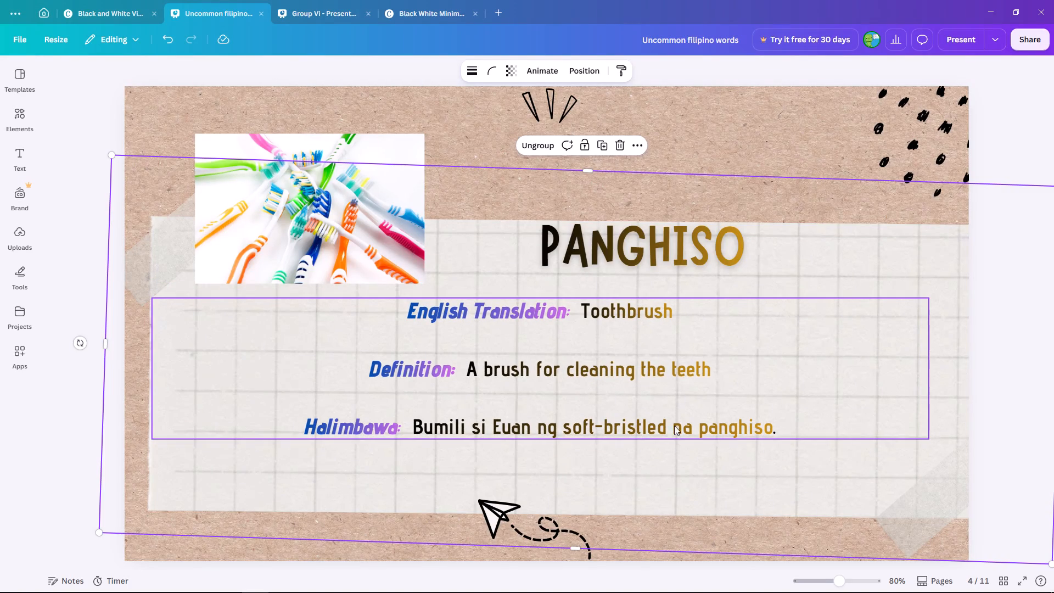
{"action": "left_click", "coordinate": [664, 506]}
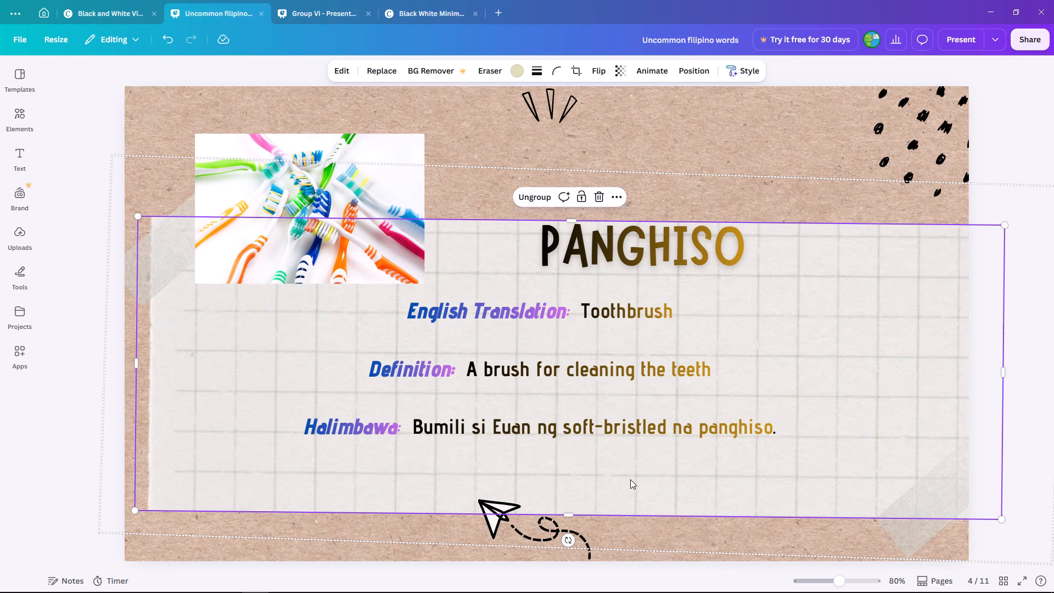
{"action": "left_click_drag", "start_coordinate": [569, 539], "coordinate": [576, 544]}
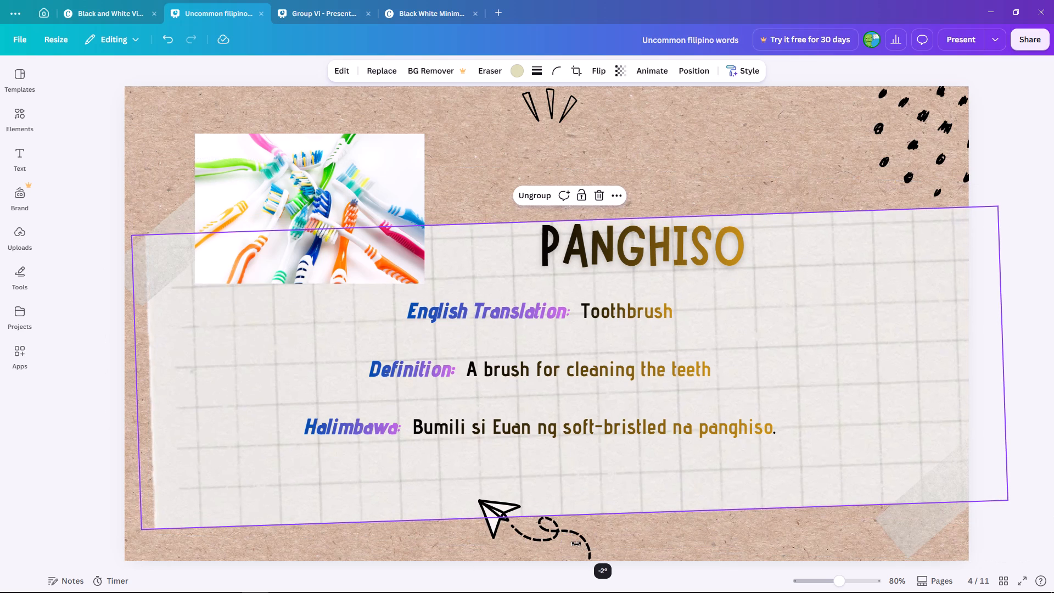
{"action": "left_click_drag", "start_coordinate": [576, 544], "coordinate": [572, 546]}
{"action": "left_click", "coordinate": [739, 557]}
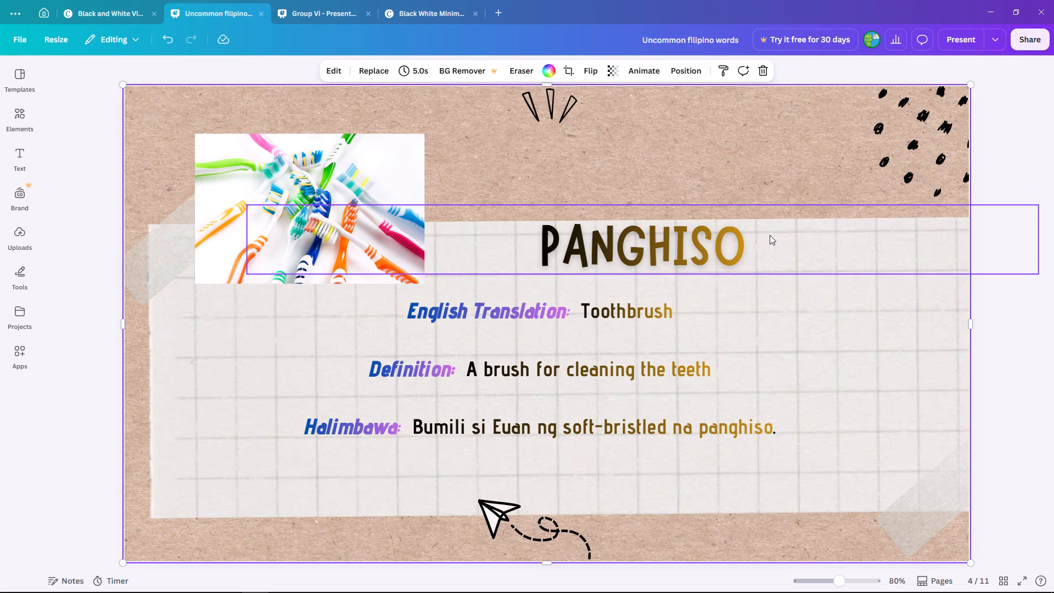
Shrink the classroom photo on the Kalantare slide slightly and move it a little down and to the right.
{"action": "scroll", "coordinate": [810, 330], "scroll_direction": "down", "scroll_amount": 2}
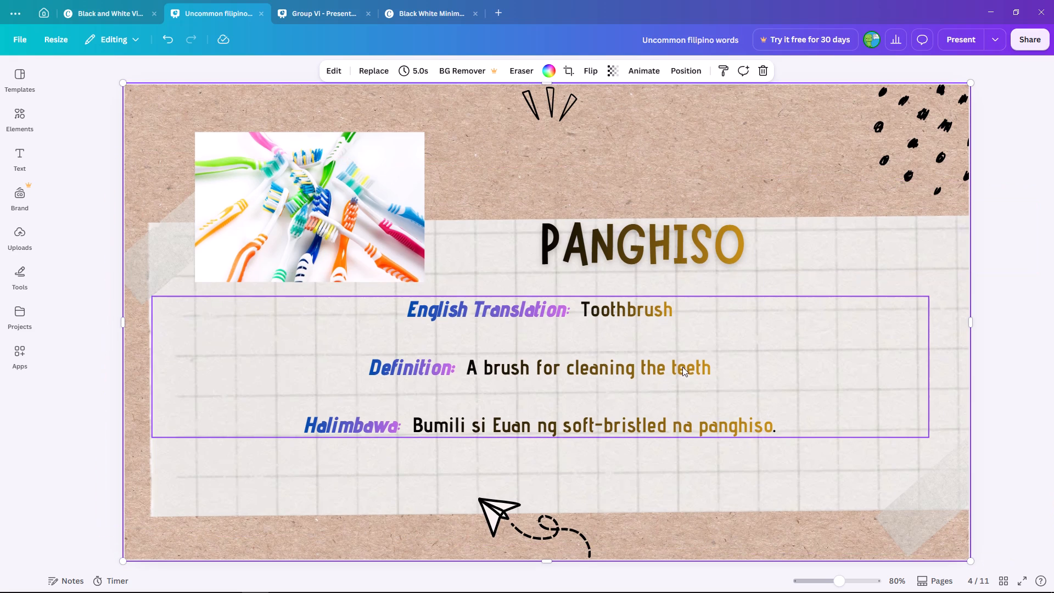
{"action": "scroll", "coordinate": [682, 369], "scroll_direction": "down", "scroll_amount": 3}
{"action": "left_click", "coordinate": [1019, 189]}
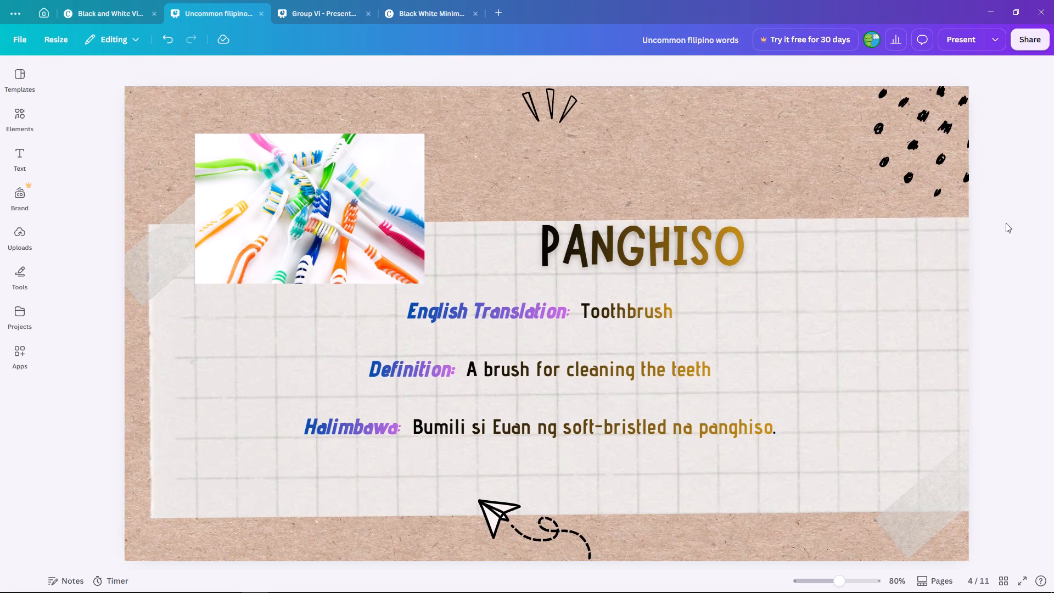
{"action": "scroll", "coordinate": [838, 411], "scroll_direction": "down", "scroll_amount": 2}
{"action": "scroll", "coordinate": [75, 495], "scroll_direction": "down", "scroll_amount": 2}
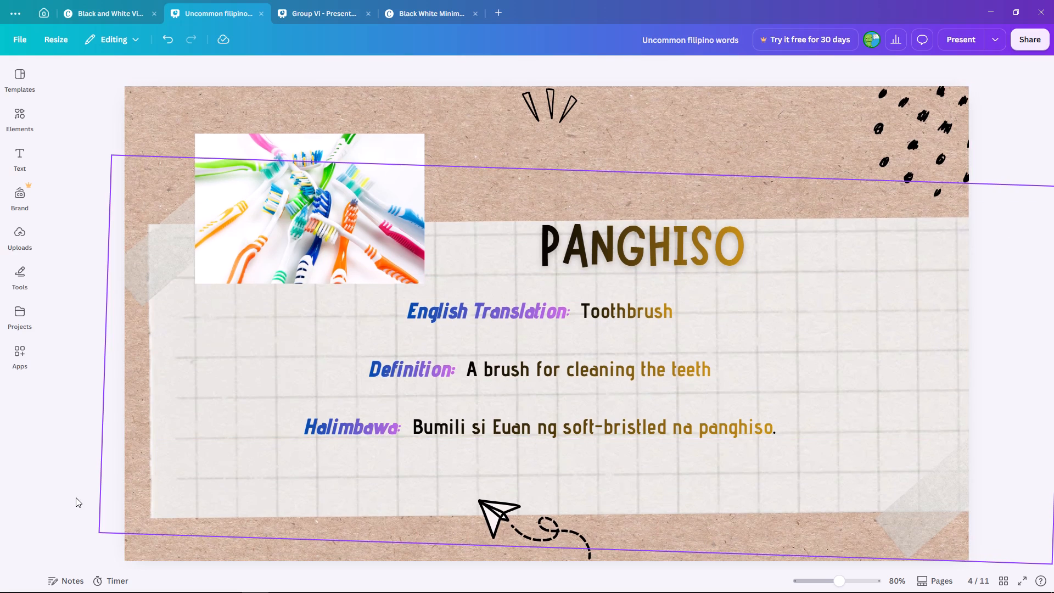
{"action": "scroll", "coordinate": [177, 480], "scroll_direction": "down", "scroll_amount": 2}
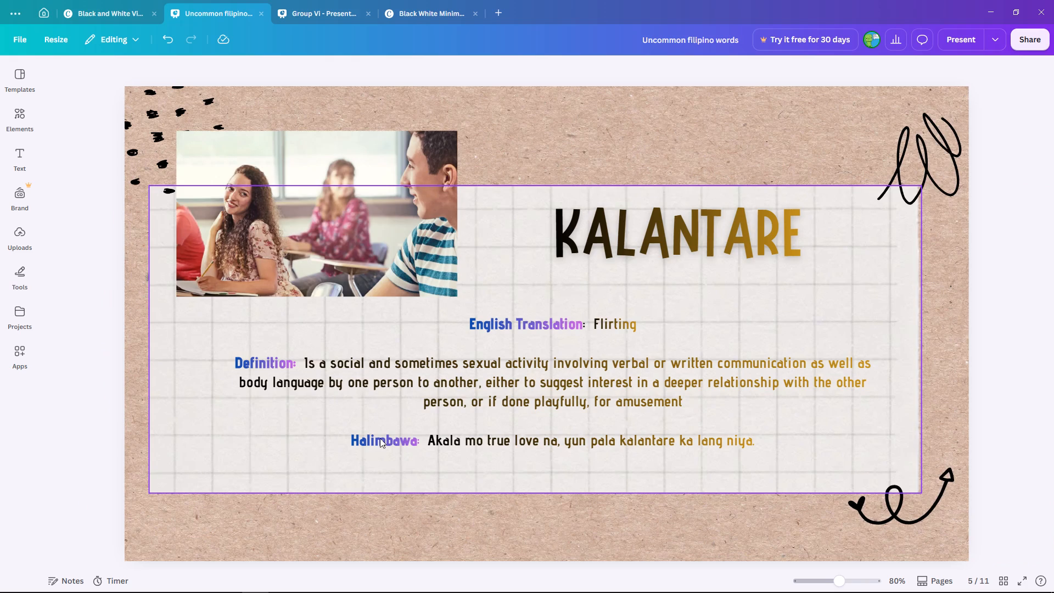
{"action": "left_click", "coordinate": [434, 362]}
{"action": "left_click", "coordinate": [314, 236]}
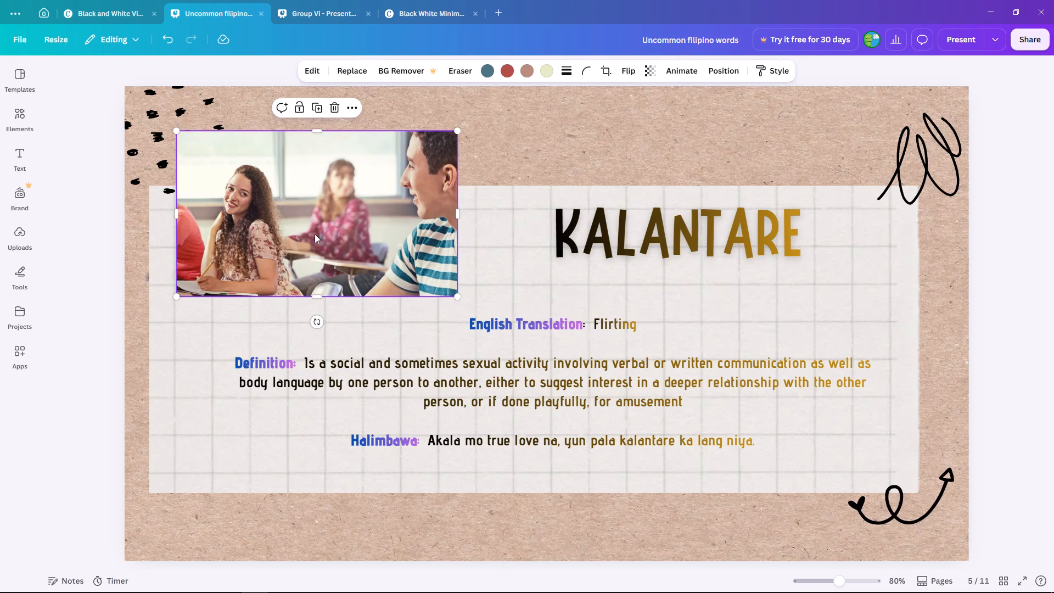
{"action": "left_click_drag", "start_coordinate": [457, 294], "coordinate": [430, 277]}
{"action": "left_click_drag", "start_coordinate": [350, 204], "coordinate": [369, 223]}
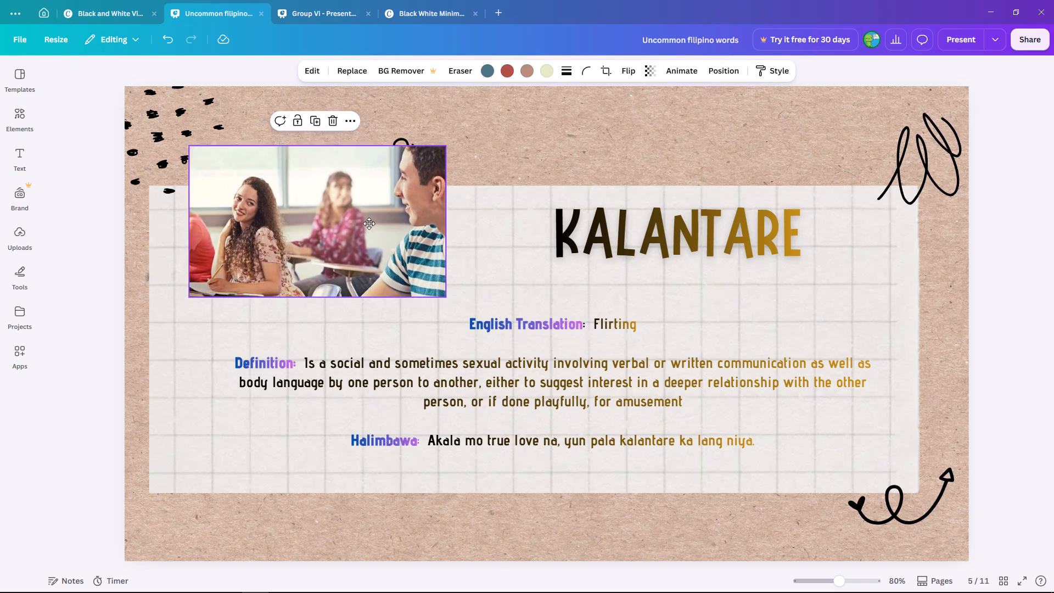
{"action": "left_click_drag", "start_coordinate": [369, 223], "coordinate": [375, 225]}
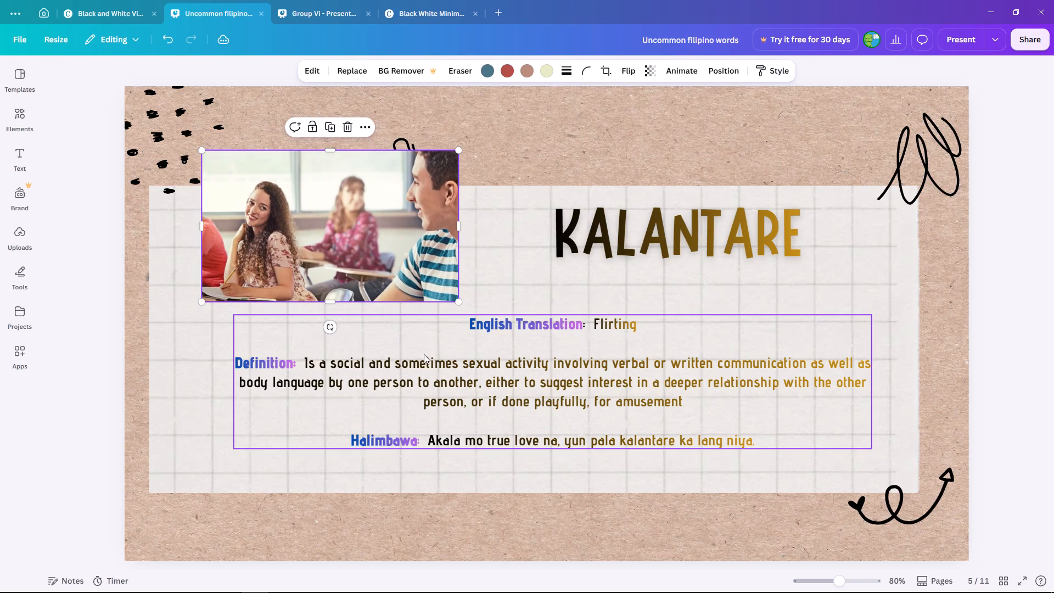
Italicise the "English Translation:", "Definition:" and "Halimbawa:" labels in the Kalantare description text.
{"action": "left_click", "coordinate": [551, 328]}
{"action": "left_click", "coordinate": [584, 323]}
{"action": "left_click_drag", "start_coordinate": [584, 323], "coordinate": [557, 325]}
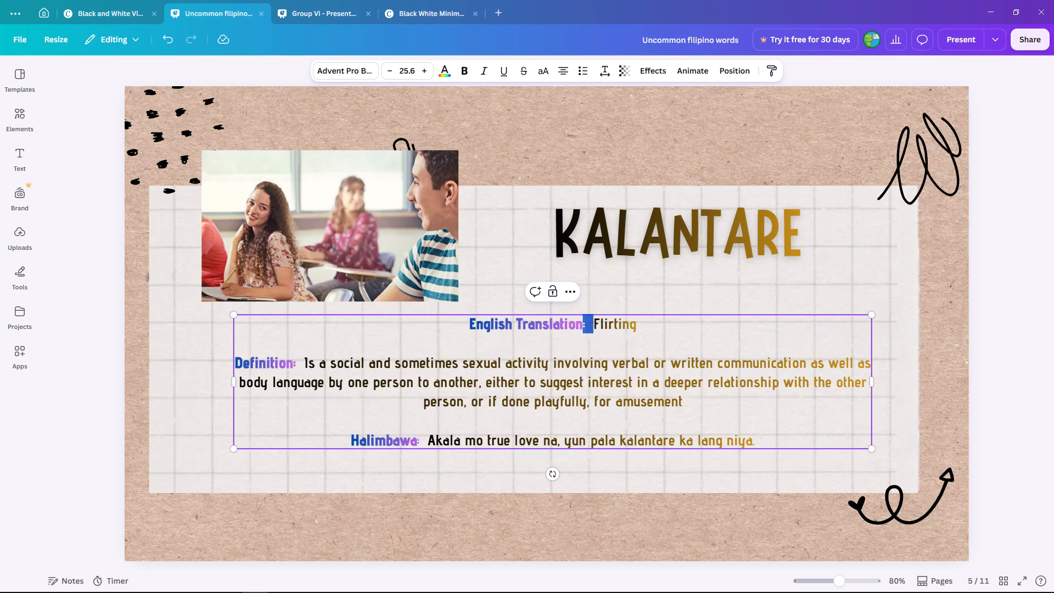
{"action": "left_click_drag", "start_coordinate": [557, 325], "coordinate": [458, 330]}
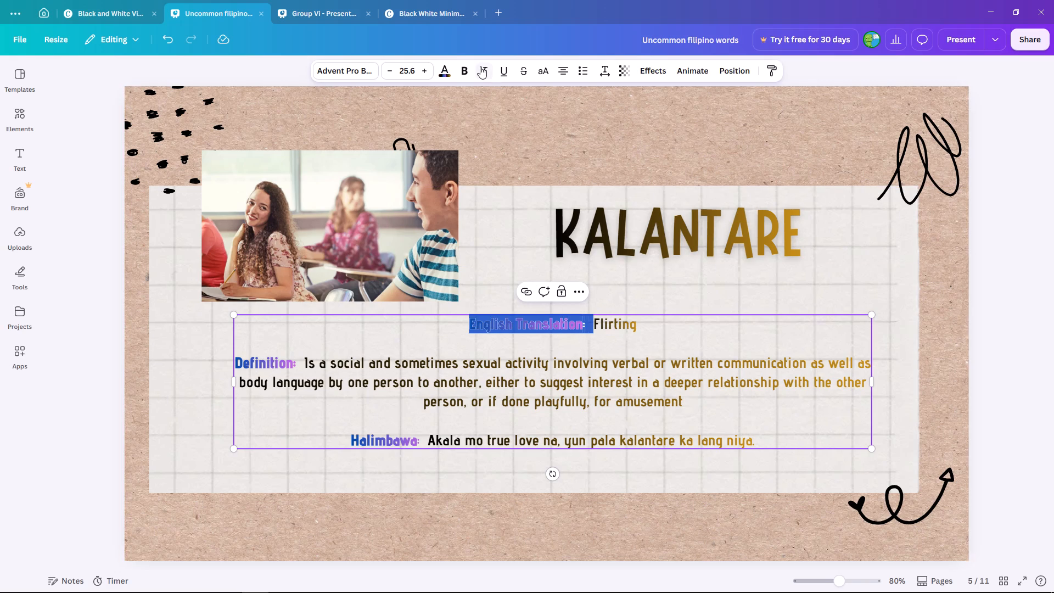
{"action": "left_click", "coordinate": [480, 66]}
{"action": "left_click", "coordinate": [296, 363]}
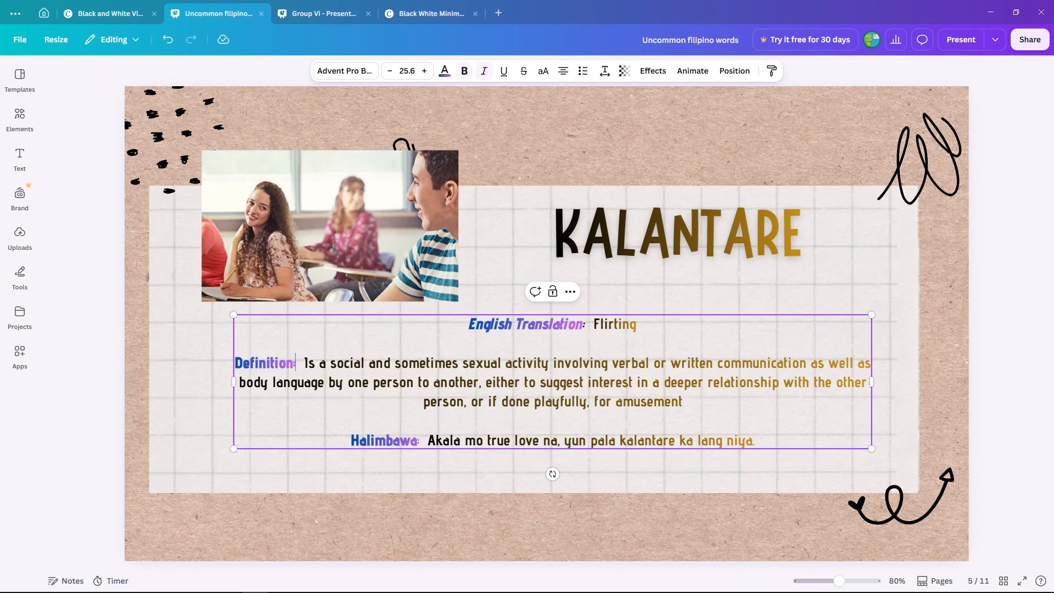
{"action": "left_click_drag", "start_coordinate": [299, 358], "coordinate": [235, 364]}
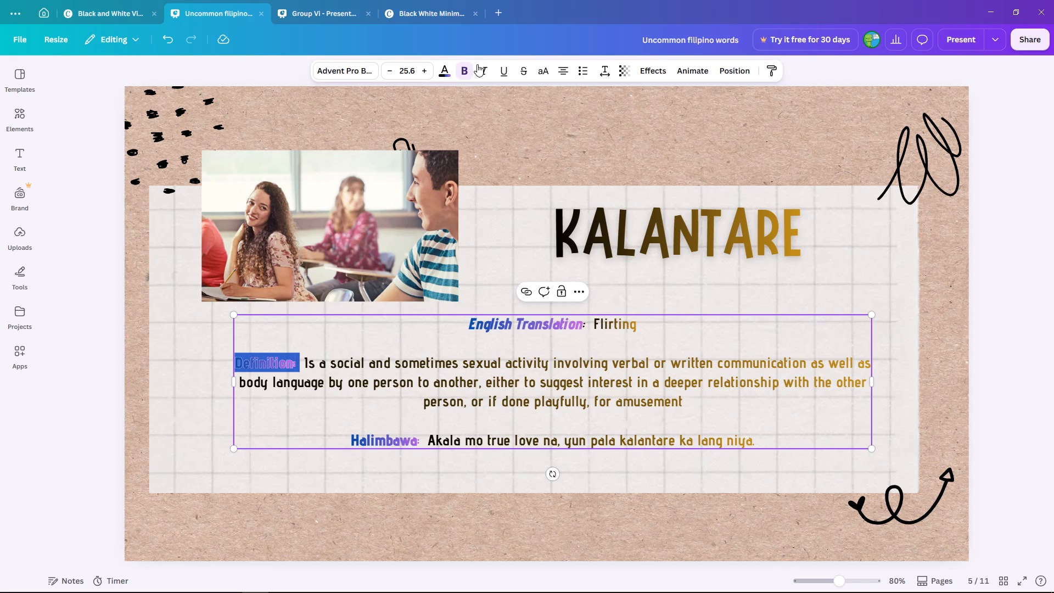
{"action": "left_click", "coordinate": [480, 63]}
{"action": "left_click_drag", "start_coordinate": [425, 444], "coordinate": [362, 449]}
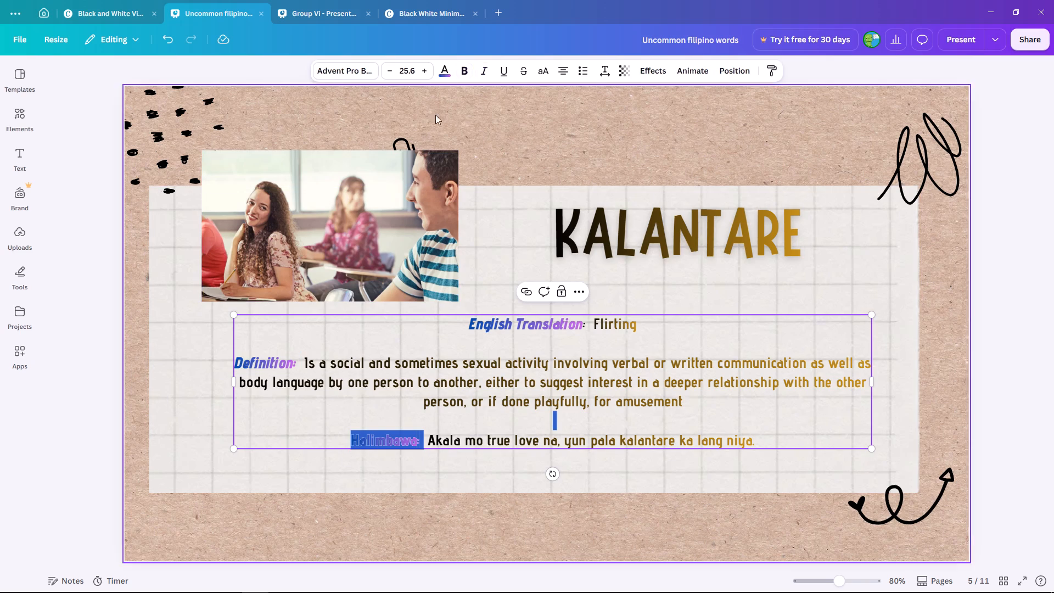
{"action": "left_click", "coordinate": [479, 69]}
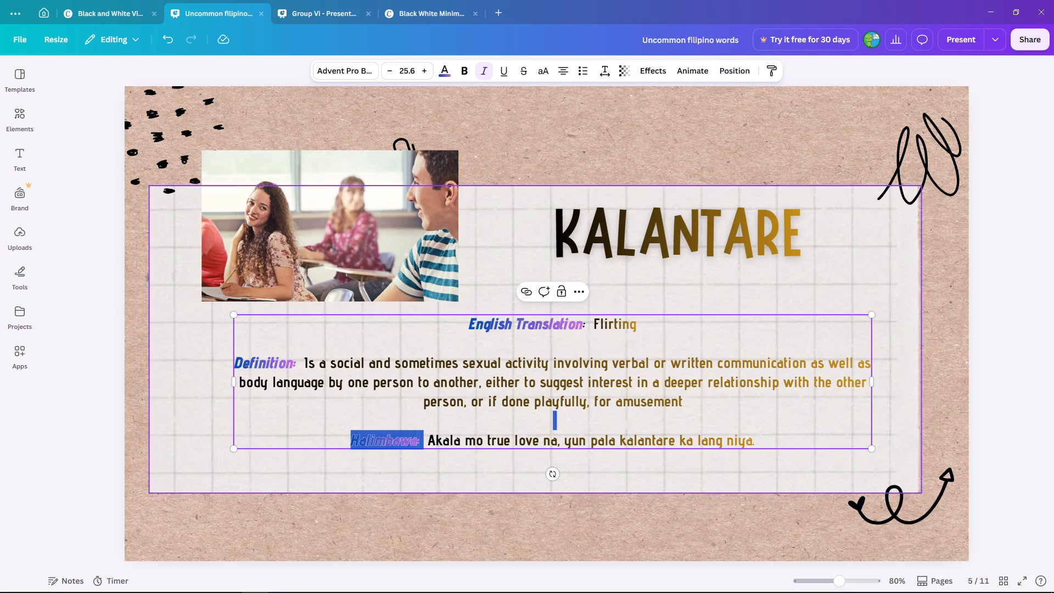
{"action": "left_click", "coordinate": [395, 528]}
Crop the clothing rack photo on the Baro slide to a 1:1 aspect ratio.
{"action": "scroll", "coordinate": [305, 513], "scroll_direction": "down", "scroll_amount": 3}
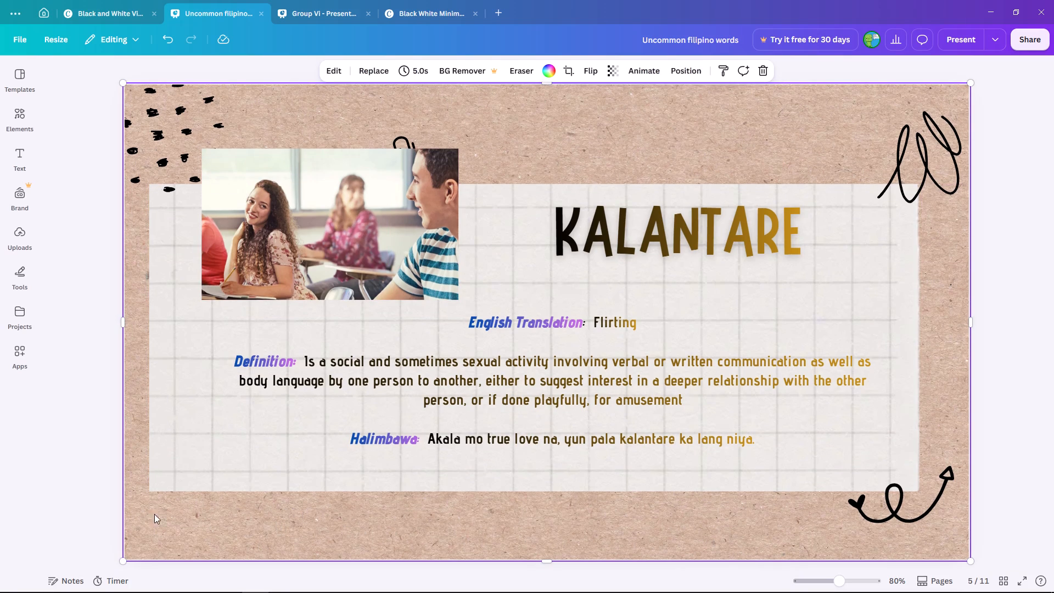
{"action": "left_click", "coordinate": [83, 510]}
{"action": "scroll", "coordinate": [190, 498], "scroll_direction": "down", "scroll_amount": 3}
{"action": "scroll", "coordinate": [319, 557], "scroll_direction": "down", "scroll_amount": 2}
{"action": "left_click", "coordinate": [423, 577]}
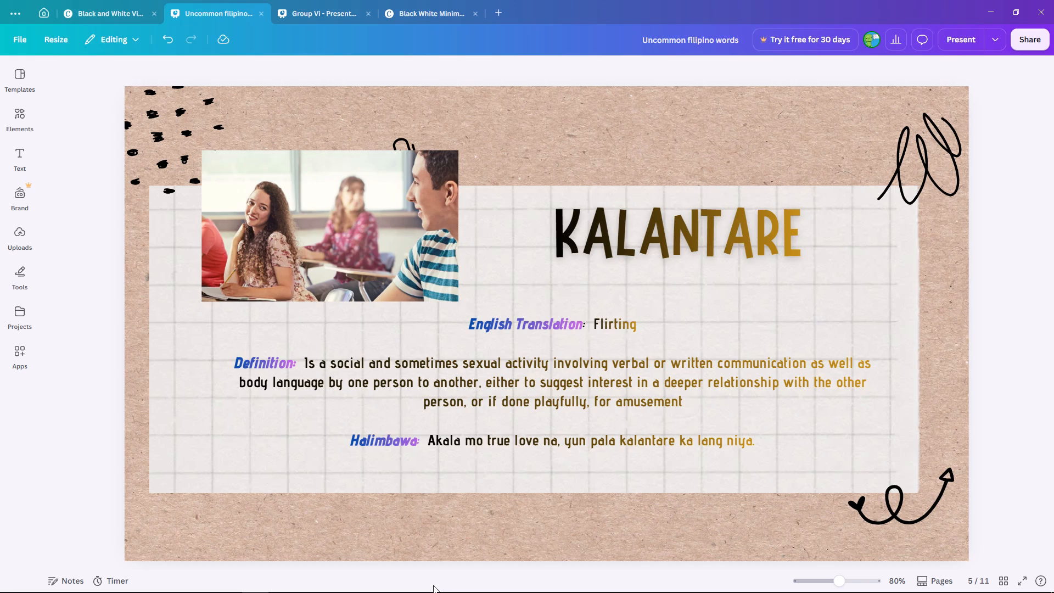
{"action": "scroll", "coordinate": [465, 525], "scroll_direction": "down", "scroll_amount": 6}
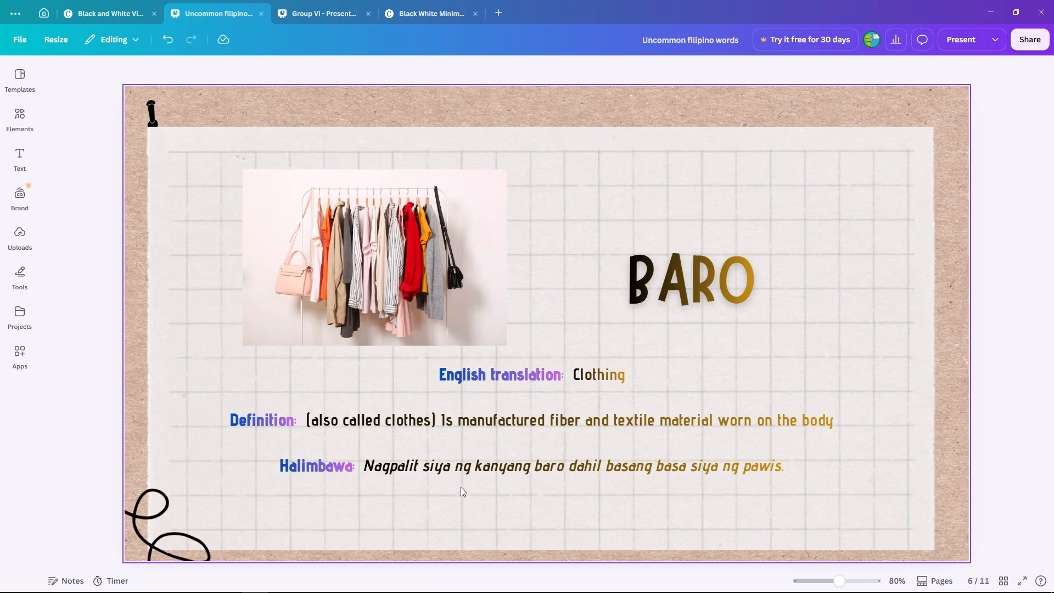
{"action": "left_click", "coordinate": [343, 304]}
{"action": "left_click", "coordinate": [344, 300]}
{"action": "left_click", "coordinate": [314, 314]}
{"action": "double_click", "coordinate": [290, 332]}
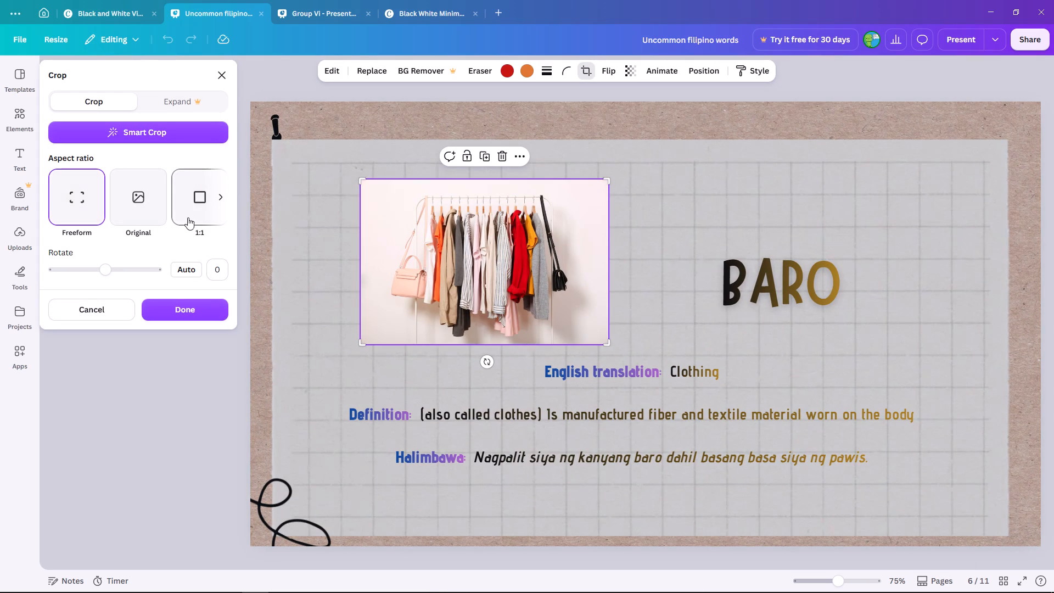
{"action": "left_click", "coordinate": [84, 198]}
{"action": "left_click", "coordinate": [206, 198]}
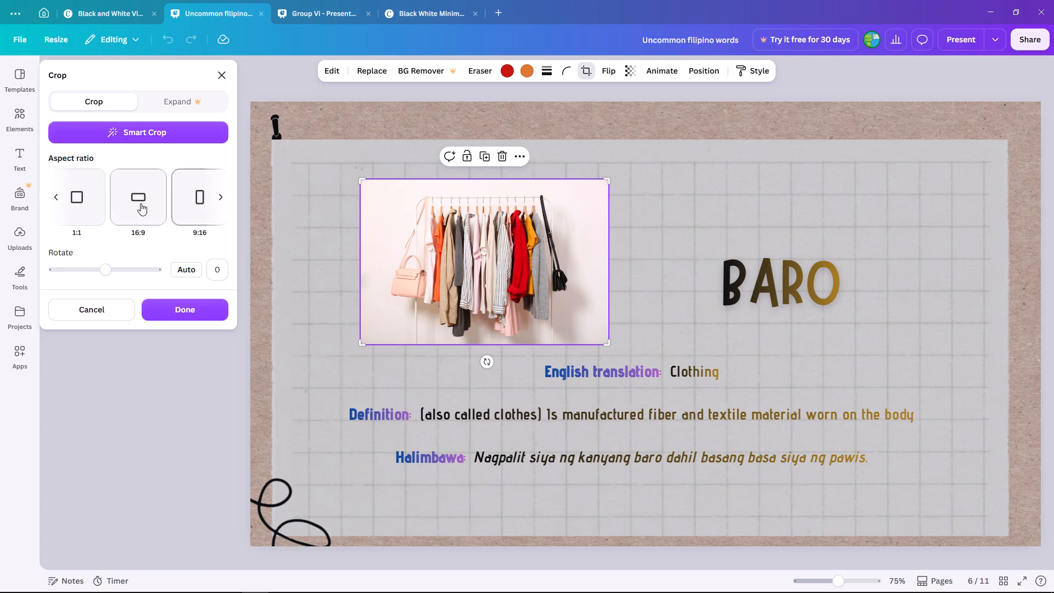
{"action": "left_click", "coordinate": [93, 202]}
{"action": "left_click_drag", "start_coordinate": [75, 202], "coordinate": [175, 218]}
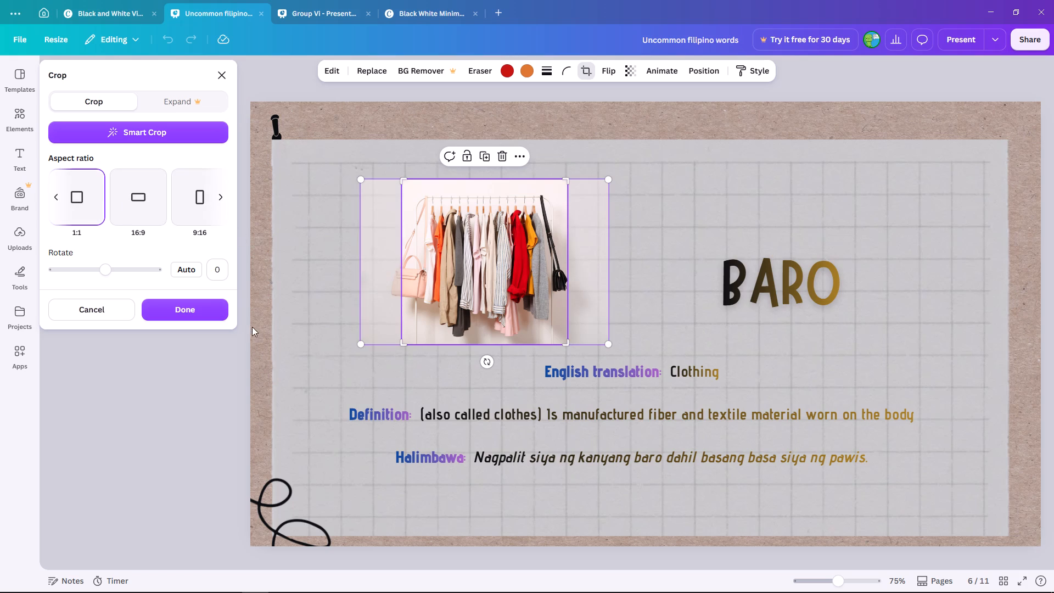
{"action": "left_click", "coordinate": [254, 326]}
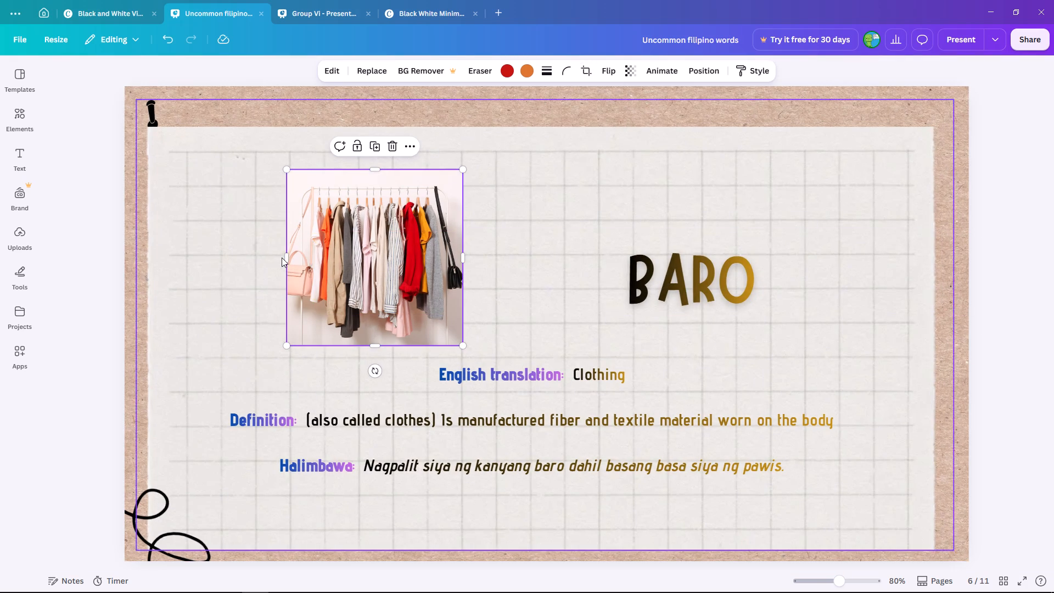
Widen the clothing rack photo's crop on its left side to show the whole handbag, and shift the photo slightly up and right.
{"action": "left_click", "coordinate": [282, 258]}
{"action": "left_click", "coordinate": [296, 253]}
{"action": "left_click_drag", "start_coordinate": [285, 254], "coordinate": [246, 264]}
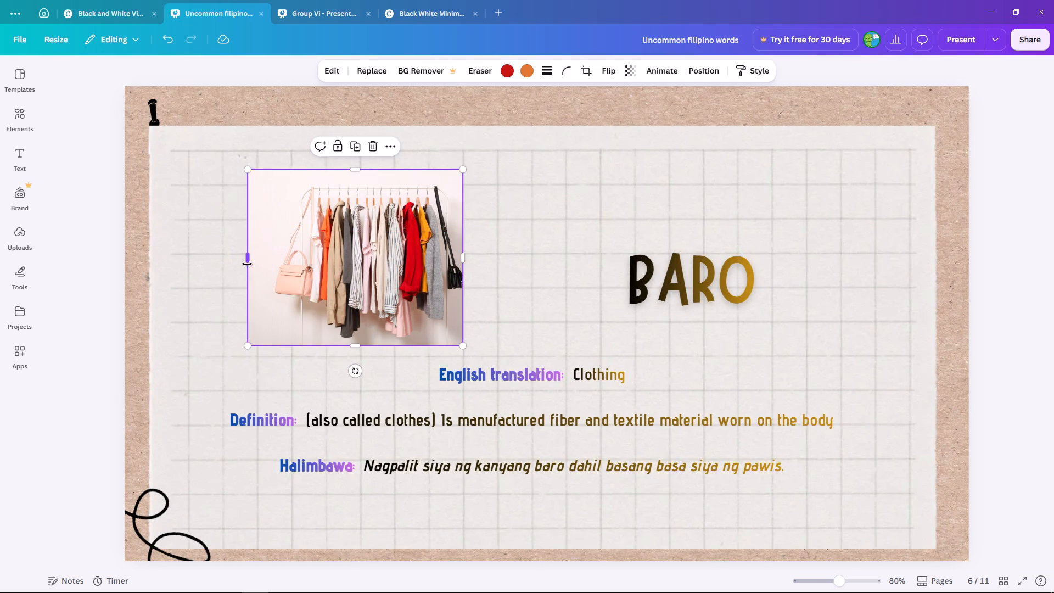
{"action": "left_click_drag", "start_coordinate": [366, 266], "coordinate": [396, 264]}
{"action": "left_click_drag", "start_coordinate": [363, 254], "coordinate": [341, 249]}
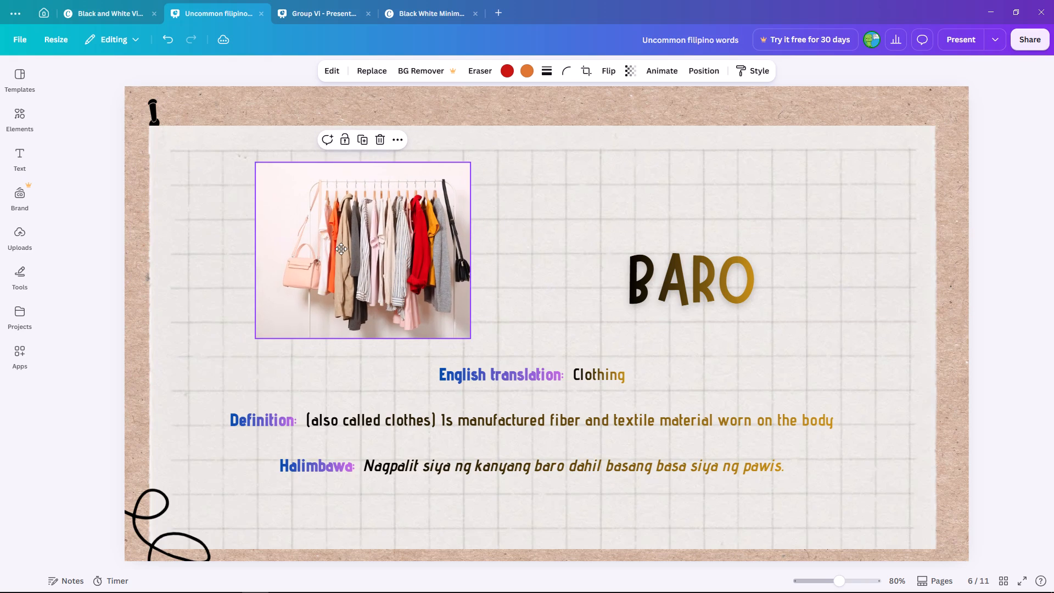
{"action": "left_click_drag", "start_coordinate": [341, 249], "coordinate": [341, 247]}
Move the Baro description text block slightly up and to the right.
{"action": "left_click", "coordinate": [480, 413]}
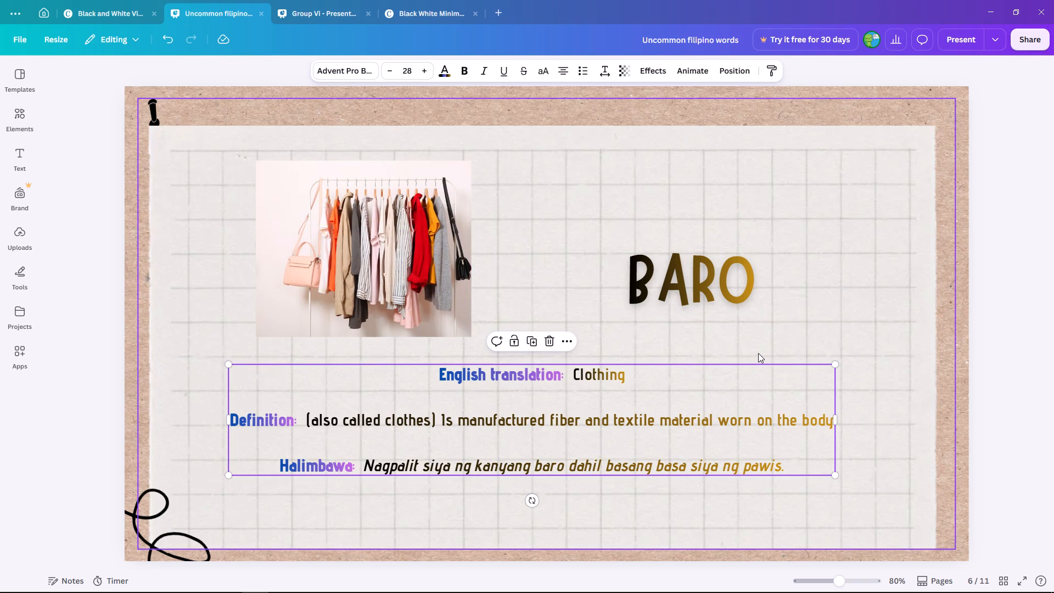
{"action": "left_click", "coordinate": [607, 422]}
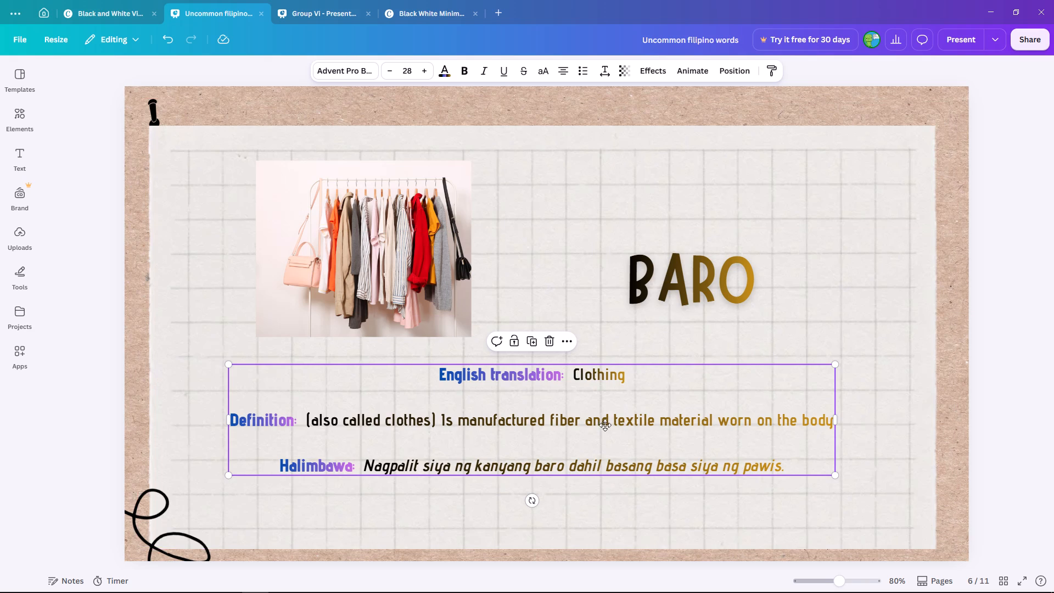
{"action": "left_click_drag", "start_coordinate": [605, 424], "coordinate": [611, 414]}
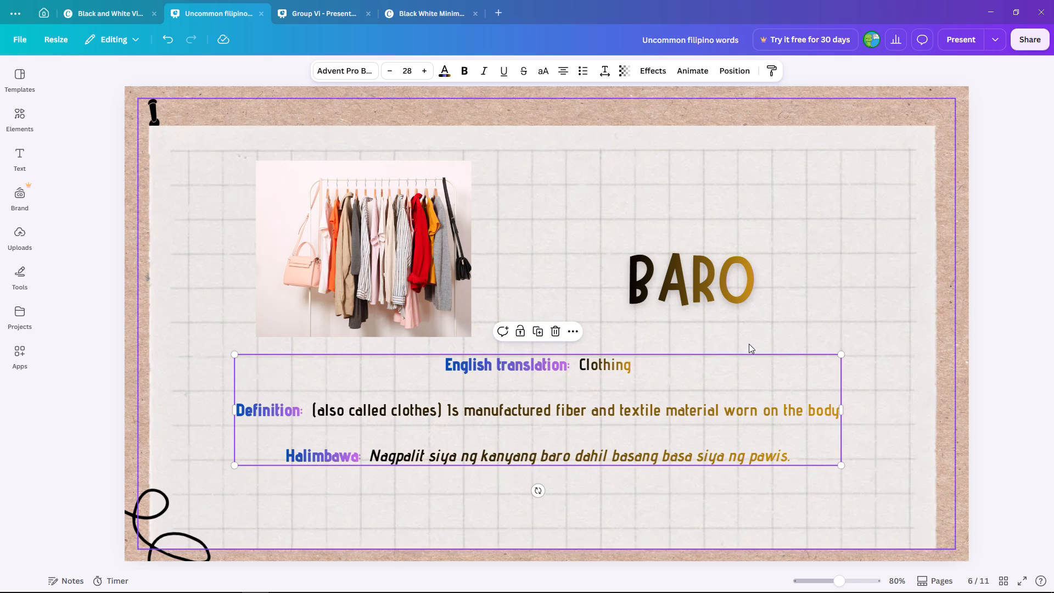
Reposition the BARO title slightly higher and further left beside the photo.
{"action": "left_click_drag", "start_coordinate": [851, 264], "coordinate": [857, 273]}
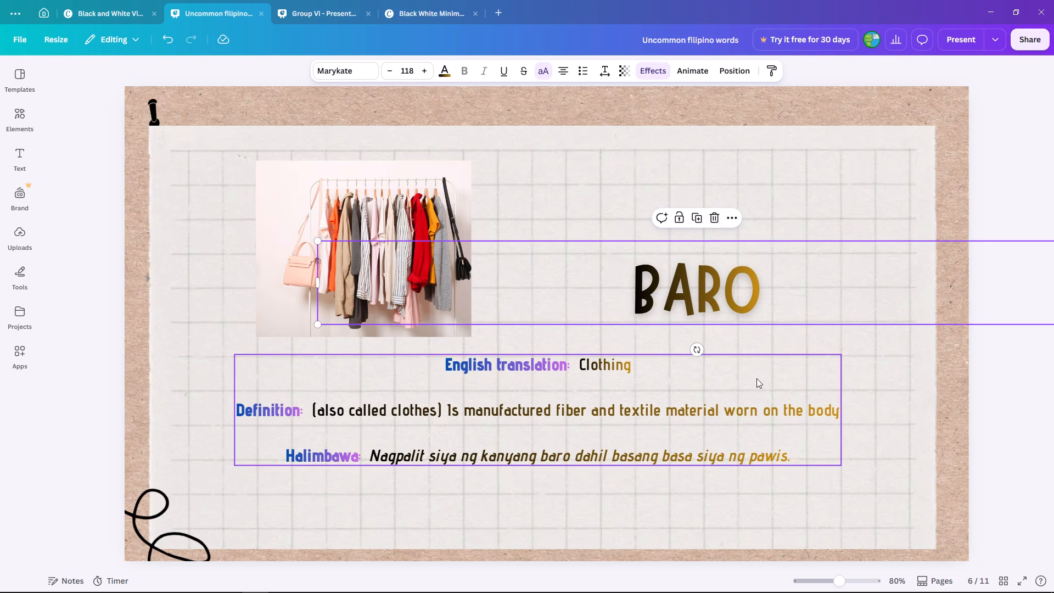
{"action": "left_click", "coordinate": [679, 289]}
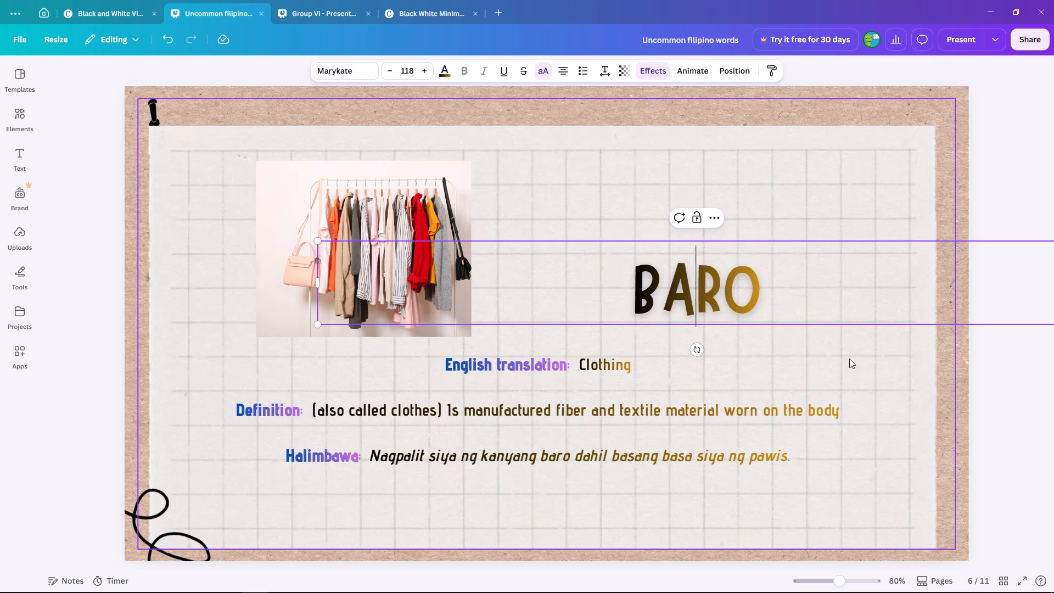
{"action": "left_click", "coordinate": [969, 408]}
{"action": "left_click_drag", "start_coordinate": [728, 293], "coordinate": [714, 276]}
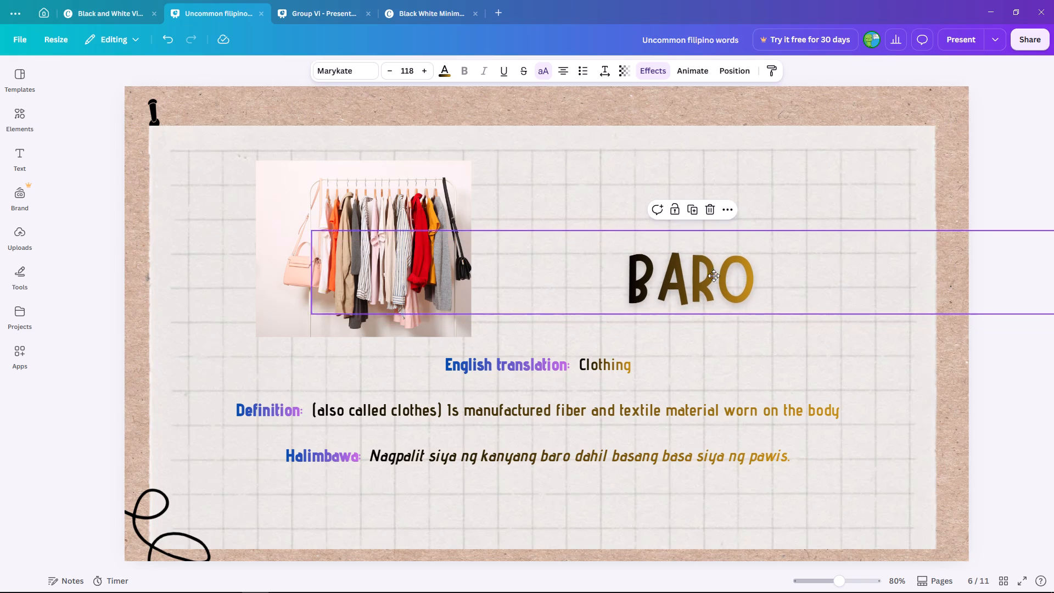
{"action": "left_click_drag", "start_coordinate": [714, 276], "coordinate": [709, 272]}
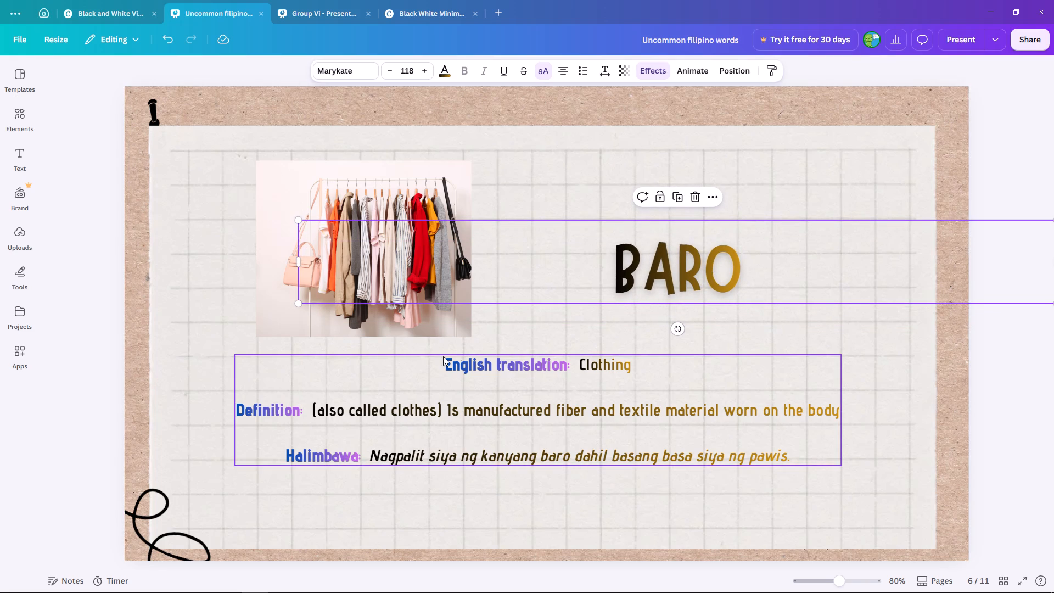
Move the Baro description text block slightly to the left.
{"action": "left_click", "coordinate": [557, 368]}
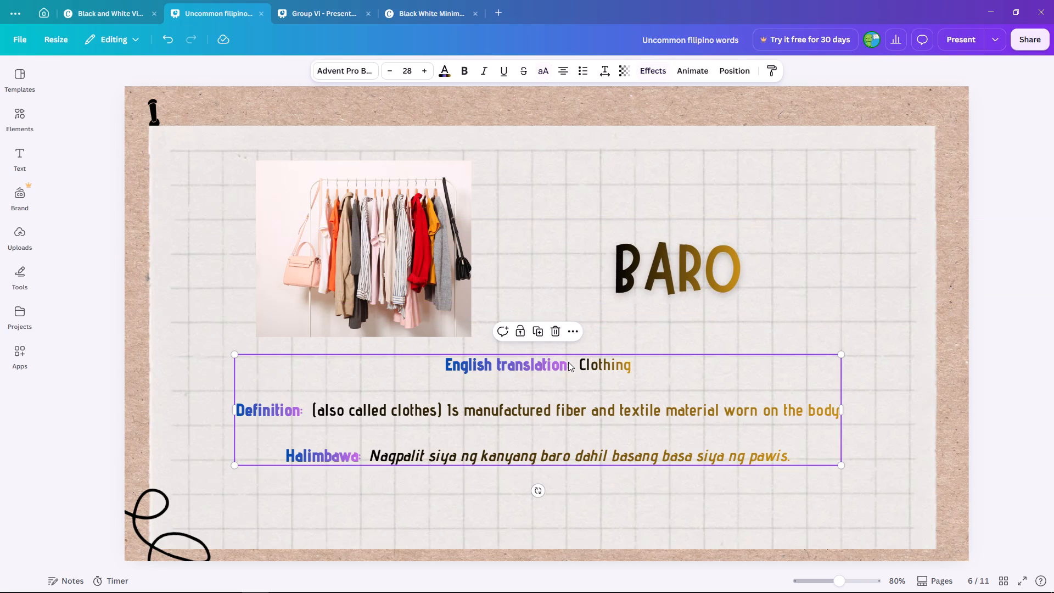
{"action": "left_click_drag", "start_coordinate": [569, 362], "coordinate": [558, 362]}
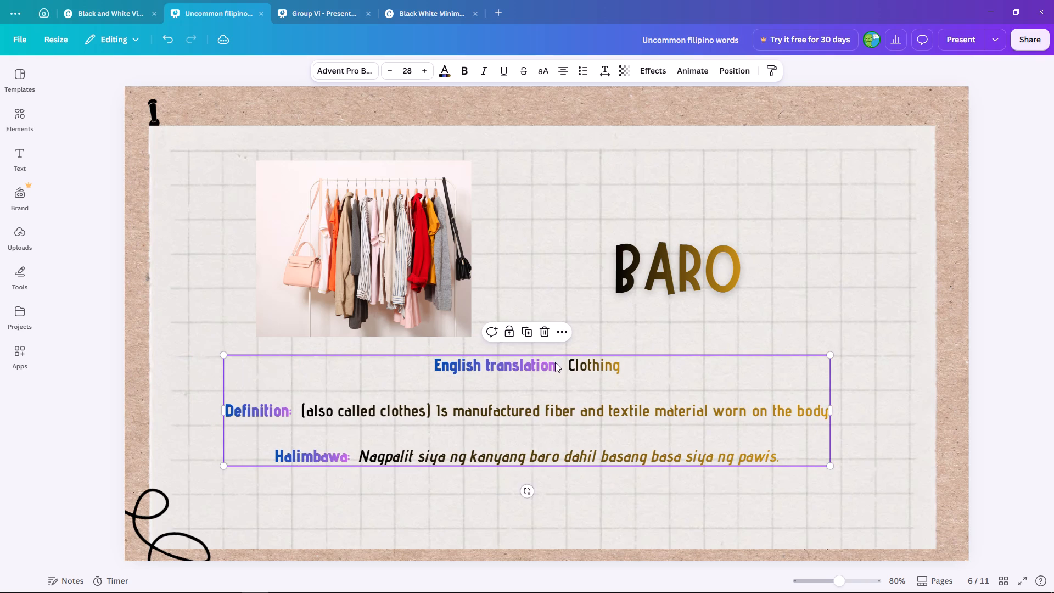
Italicise the English translation, Definition and Halimbawa labels on the BARO slide.
{"action": "left_click", "coordinate": [557, 362]}
{"action": "left_click_drag", "start_coordinate": [560, 363], "coordinate": [435, 363]}
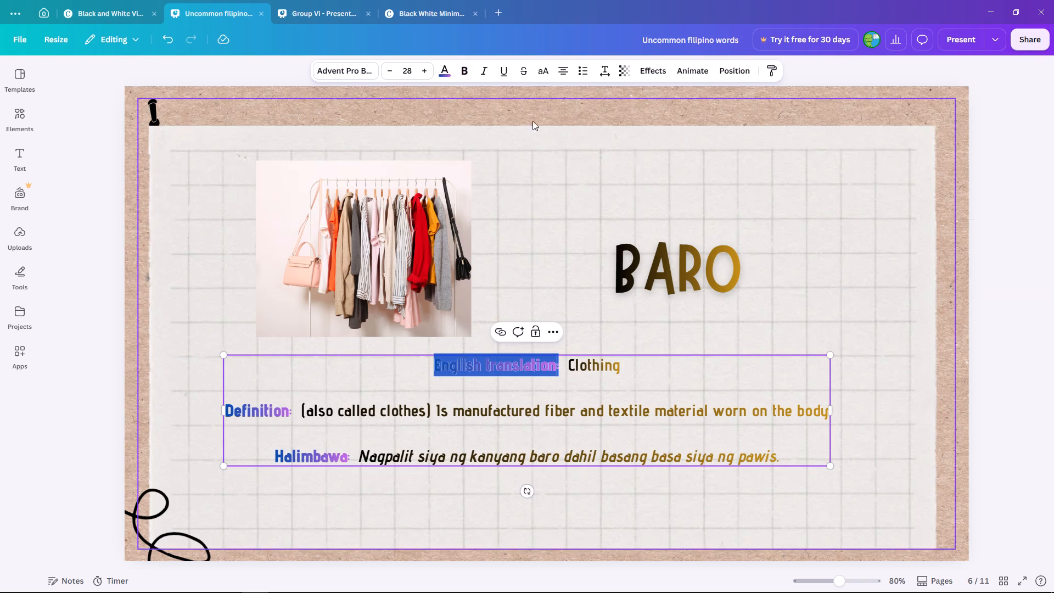
{"action": "left_click", "coordinate": [482, 71]}
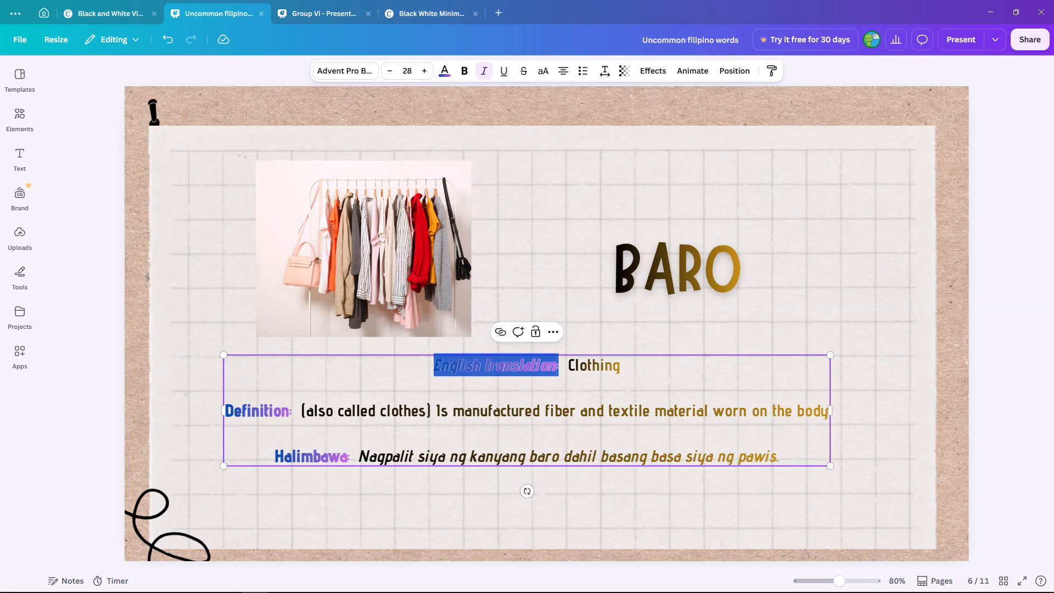
{"action": "left_click", "coordinate": [295, 415]}
{"action": "left_click_drag", "start_coordinate": [294, 413], "coordinate": [218, 416]}
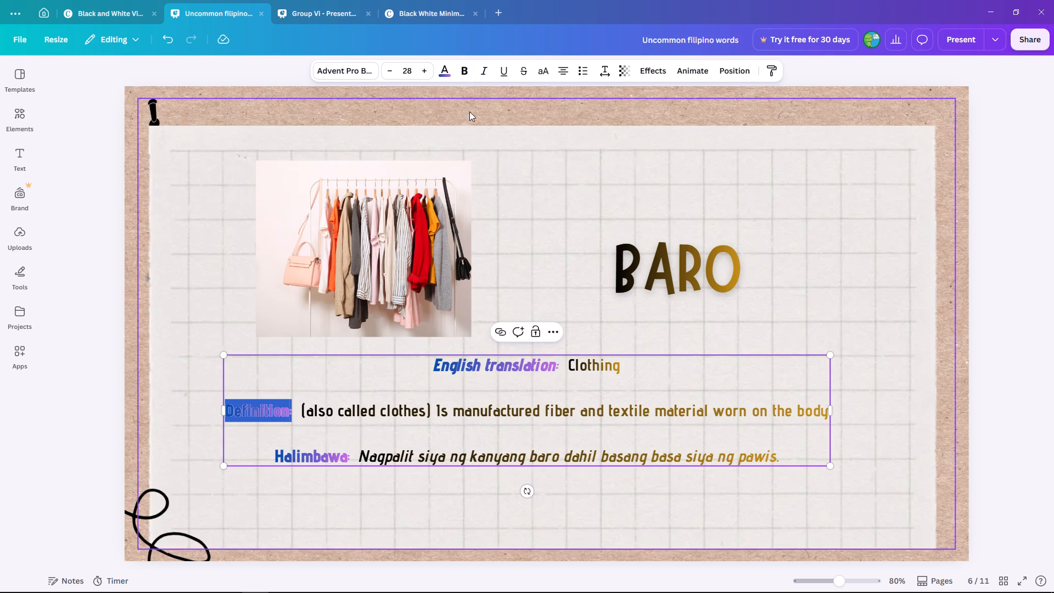
{"action": "left_click", "coordinate": [485, 75]}
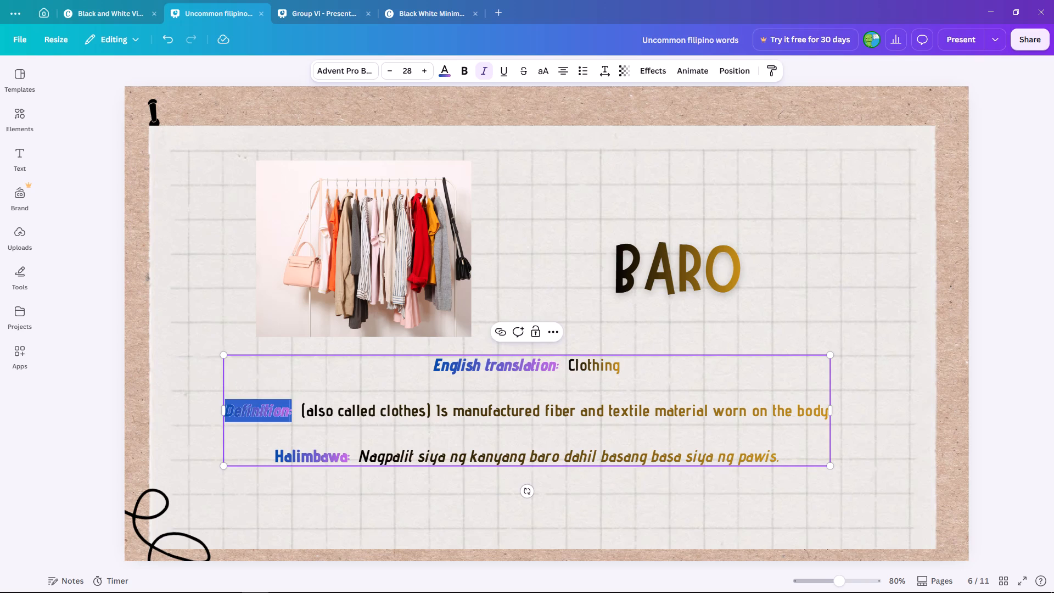
{"action": "left_click", "coordinate": [354, 458]}
{"action": "left_click_drag", "start_coordinate": [352, 458], "coordinate": [279, 453]}
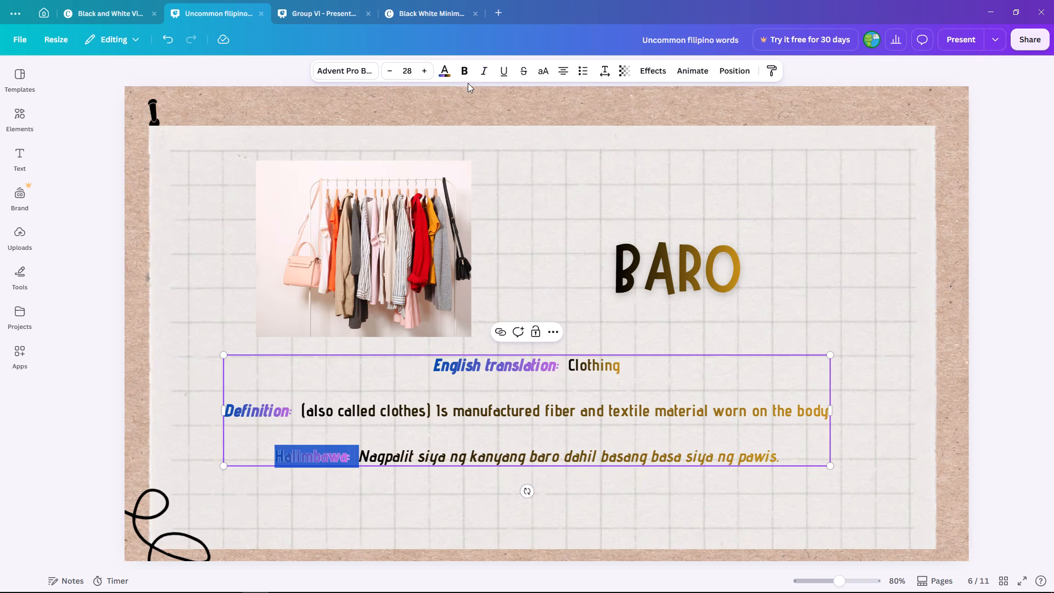
{"action": "left_click", "coordinate": [480, 72]}
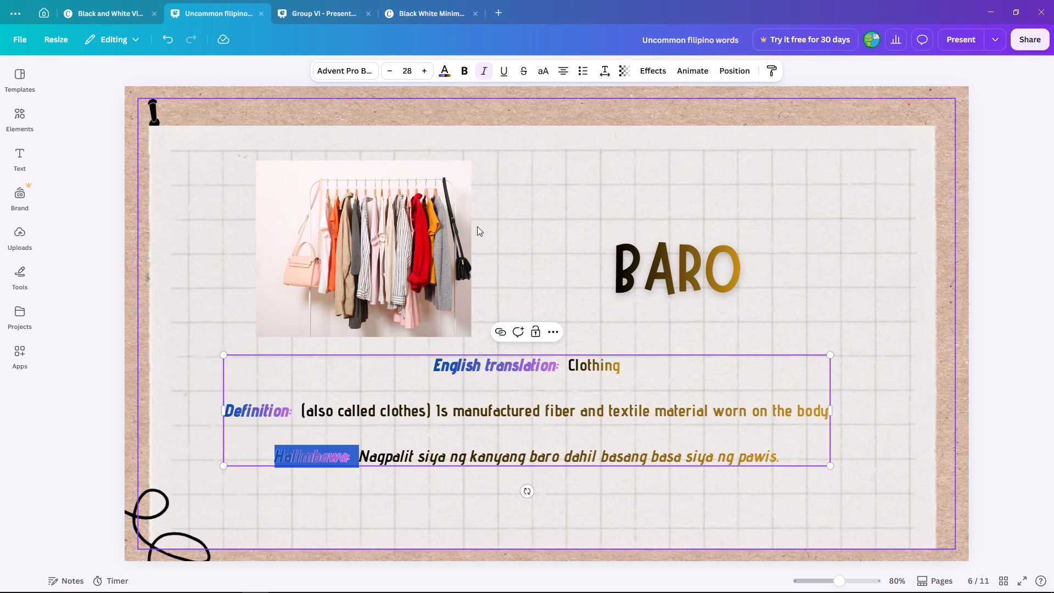
{"action": "left_click", "coordinate": [133, 374]}
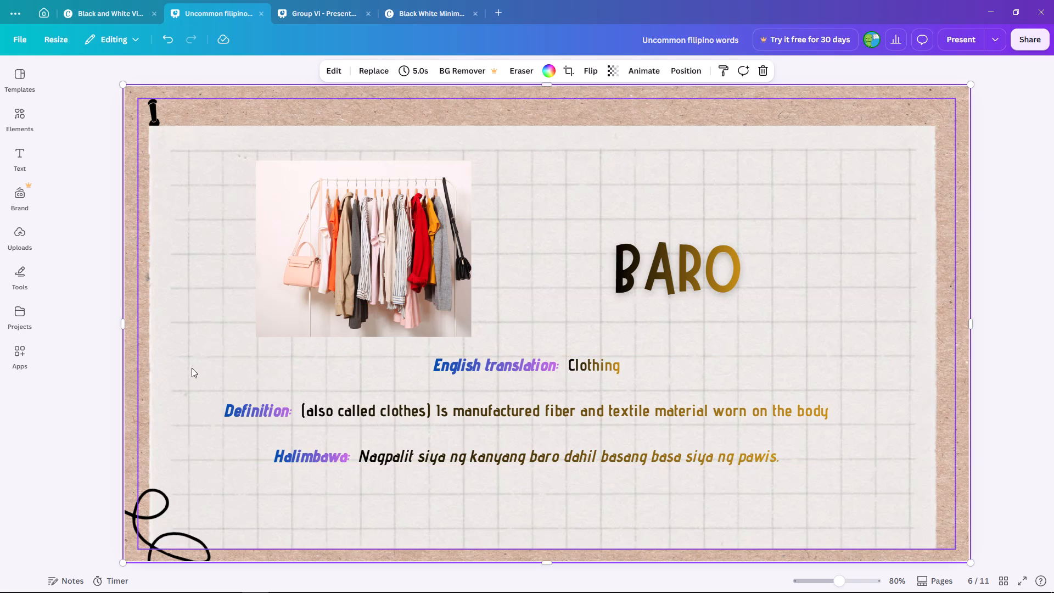
Italicise the English Translation, Definition and Halimbawa labels on the ILAYA slide.
{"action": "scroll", "coordinate": [325, 407], "scroll_direction": "down", "scroll_amount": 2}
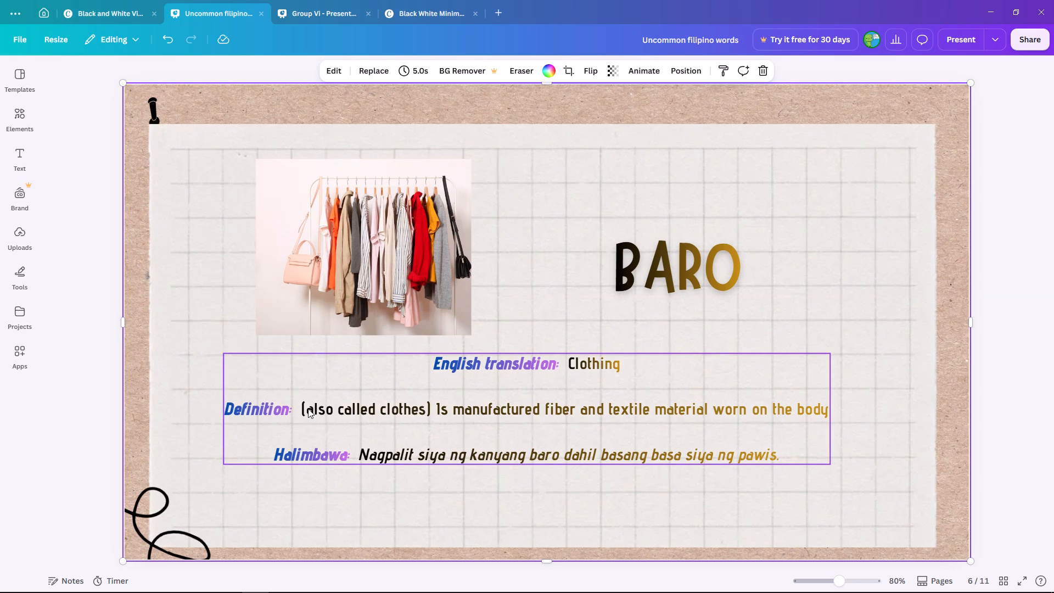
{"action": "left_click", "coordinate": [74, 513]}
{"action": "scroll", "coordinate": [355, 534], "scroll_direction": "down", "scroll_amount": 3}
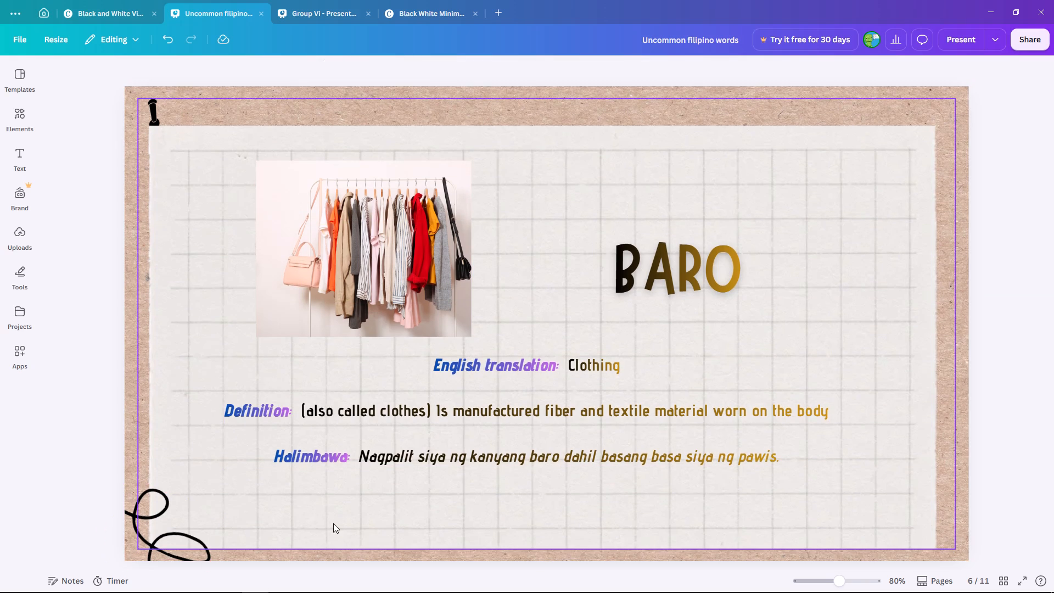
{"action": "scroll", "coordinate": [467, 558], "scroll_direction": "down", "scroll_amount": 1}
{"action": "scroll", "coordinate": [646, 568], "scroll_direction": "down", "scroll_amount": 2}
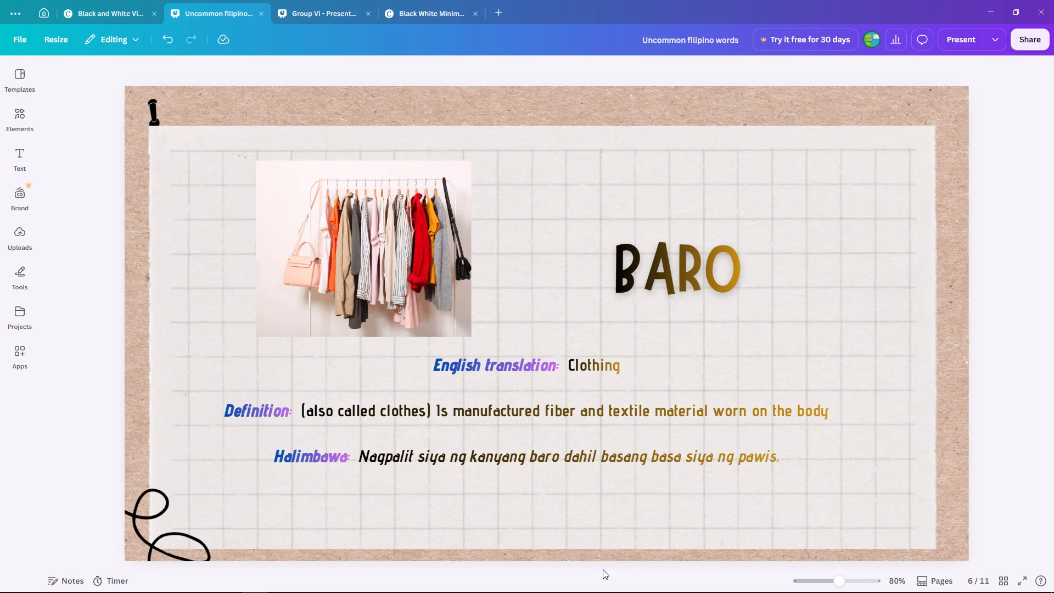
{"action": "scroll", "coordinate": [963, 508], "scroll_direction": "down", "scroll_amount": 3}
{"action": "scroll", "coordinate": [818, 469], "scroll_direction": "up", "scroll_amount": 3}
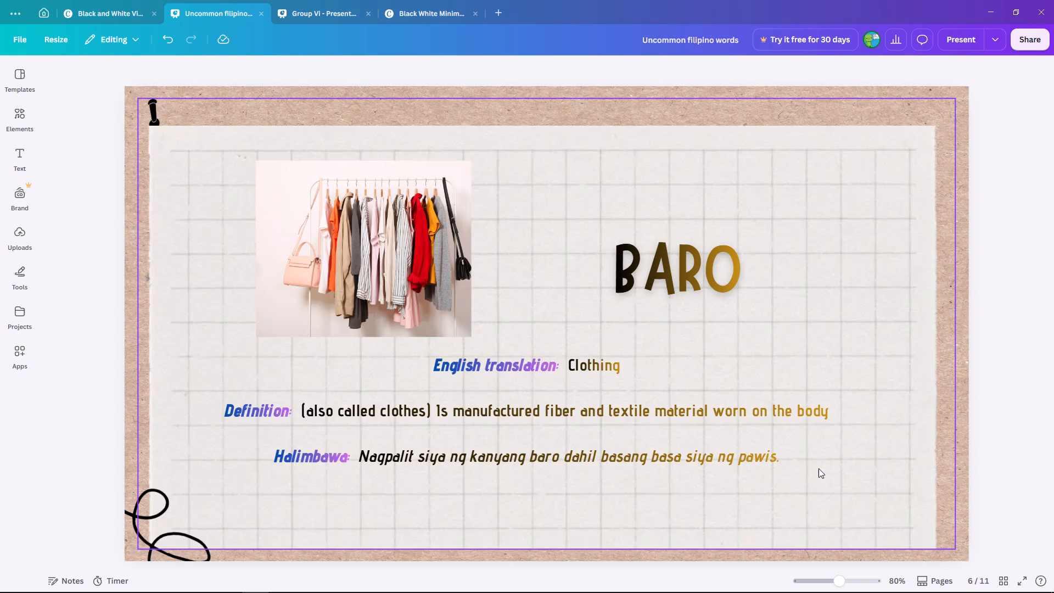
{"action": "scroll", "coordinate": [818, 468], "scroll_direction": "down", "scroll_amount": 3}
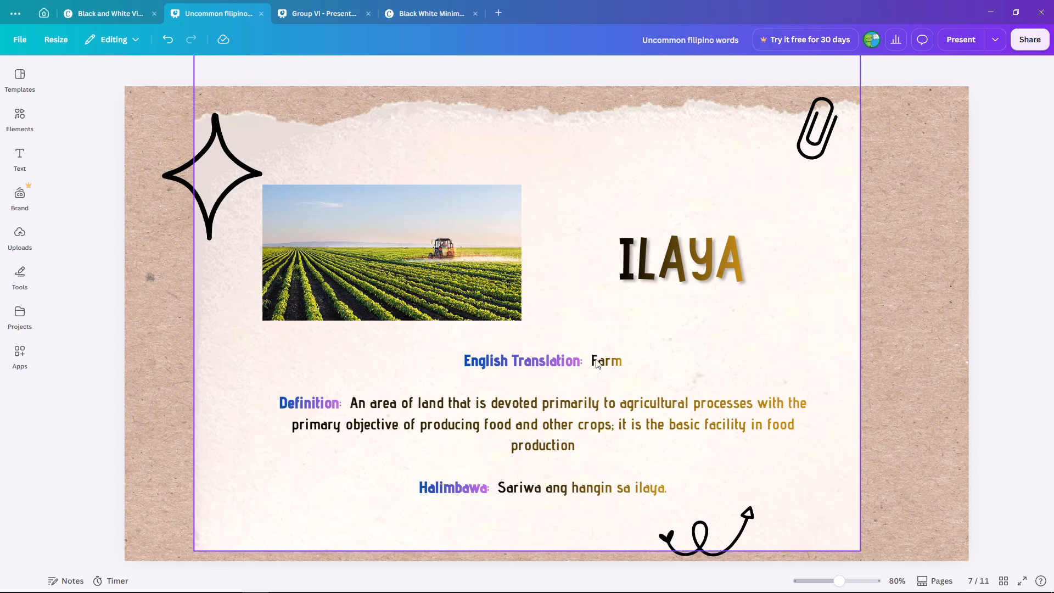
{"action": "left_click", "coordinate": [584, 363]}
{"action": "left_click", "coordinate": [584, 361]}
{"action": "left_click", "coordinate": [582, 361]}
{"action": "left_click_drag", "start_coordinate": [582, 361], "coordinate": [468, 365]}
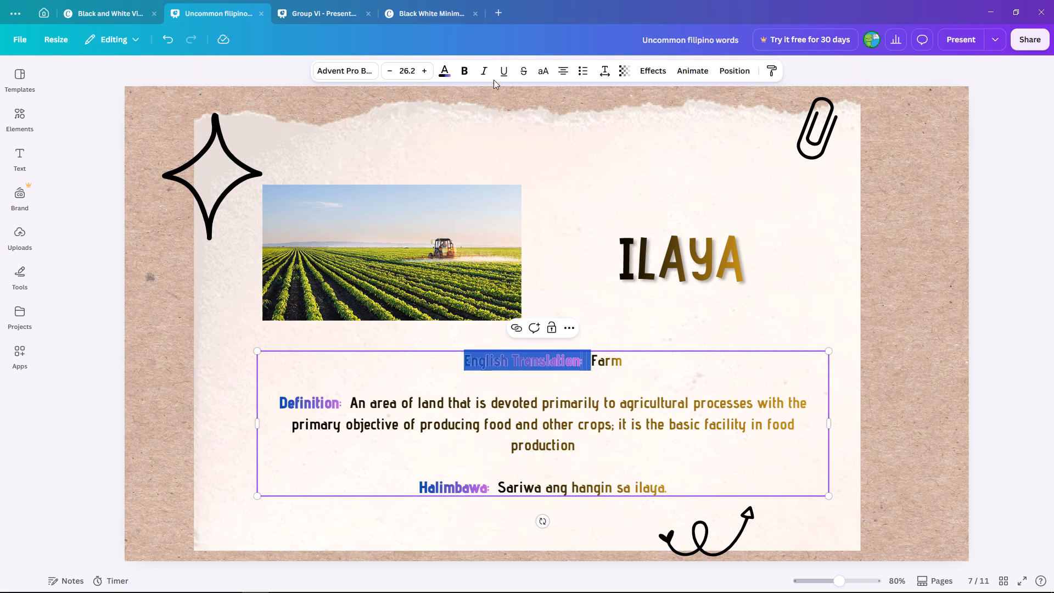
{"action": "left_click", "coordinate": [484, 70]}
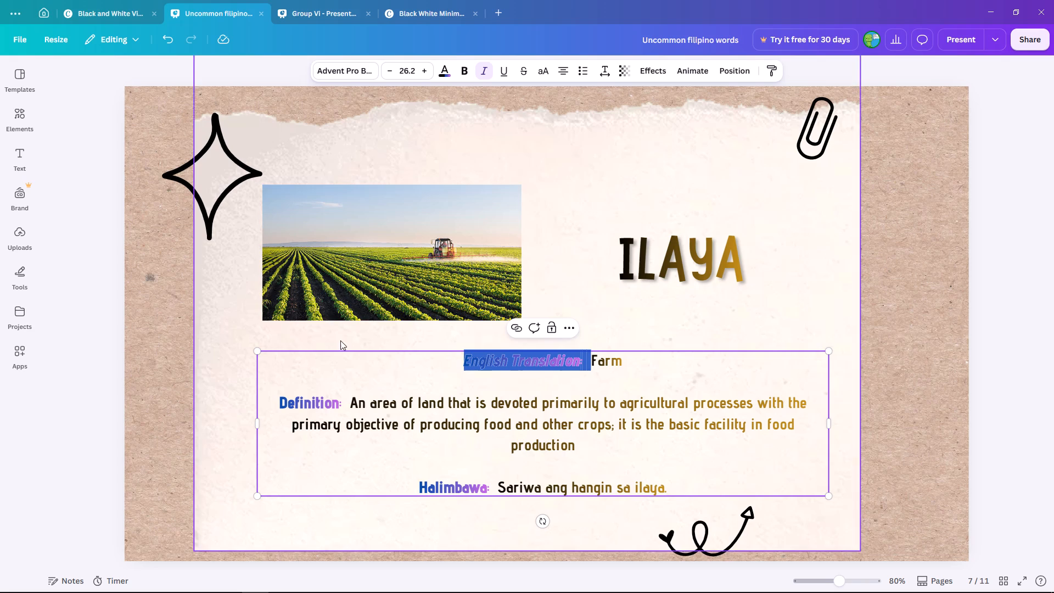
{"action": "left_click", "coordinate": [343, 404]}
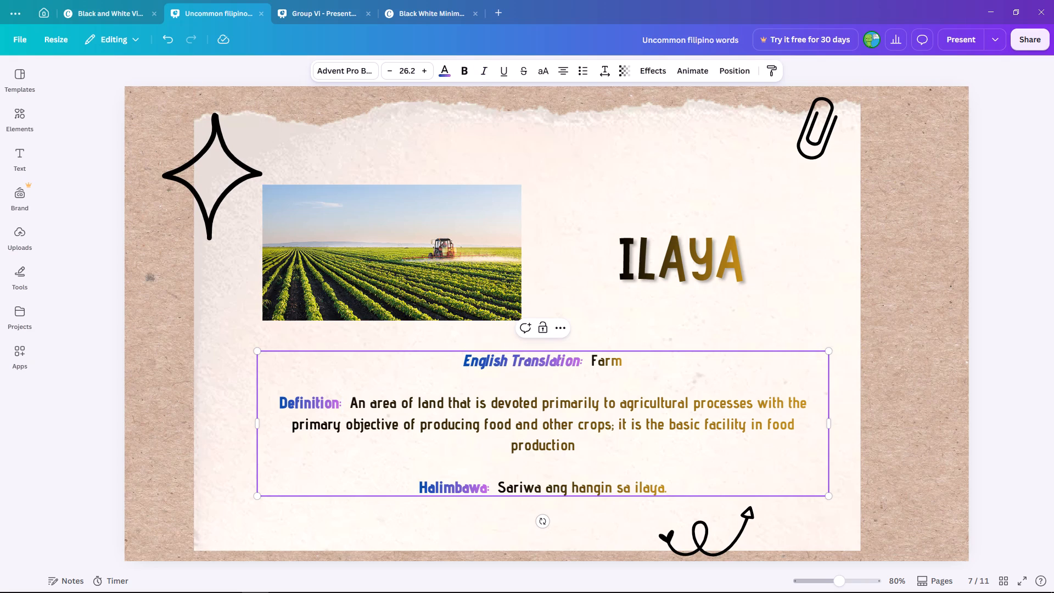
{"action": "left_click_drag", "start_coordinate": [344, 398], "coordinate": [279, 406]}
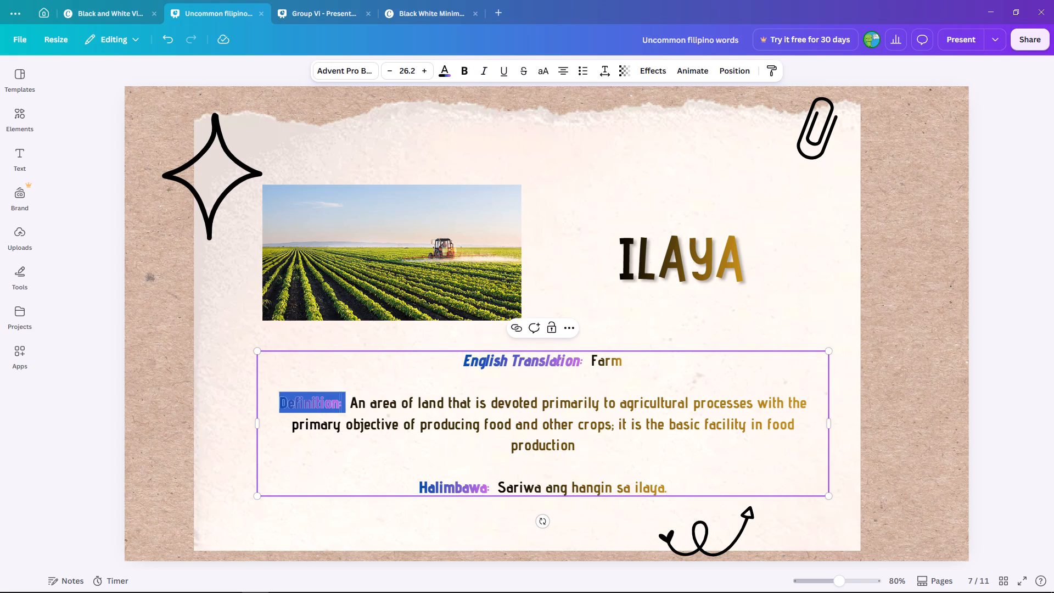
{"action": "left_click", "coordinate": [485, 70]}
{"action": "left_click", "coordinate": [492, 494]}
{"action": "left_click_drag", "start_coordinate": [492, 492], "coordinate": [444, 493]}
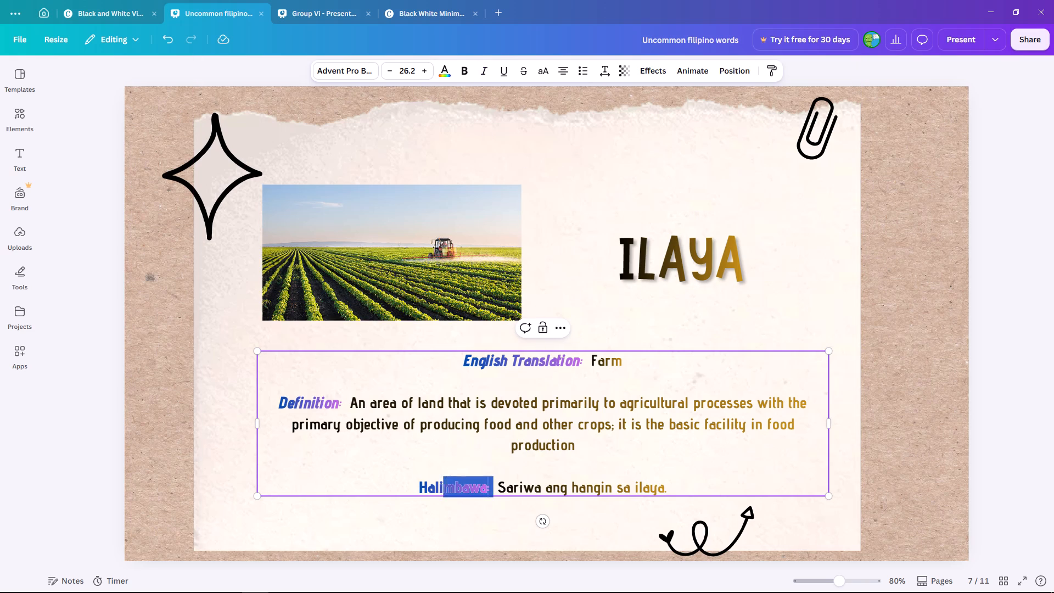
{"action": "left_click_drag", "start_coordinate": [444, 493], "coordinate": [416, 495]}
{"action": "left_click", "coordinate": [480, 69]}
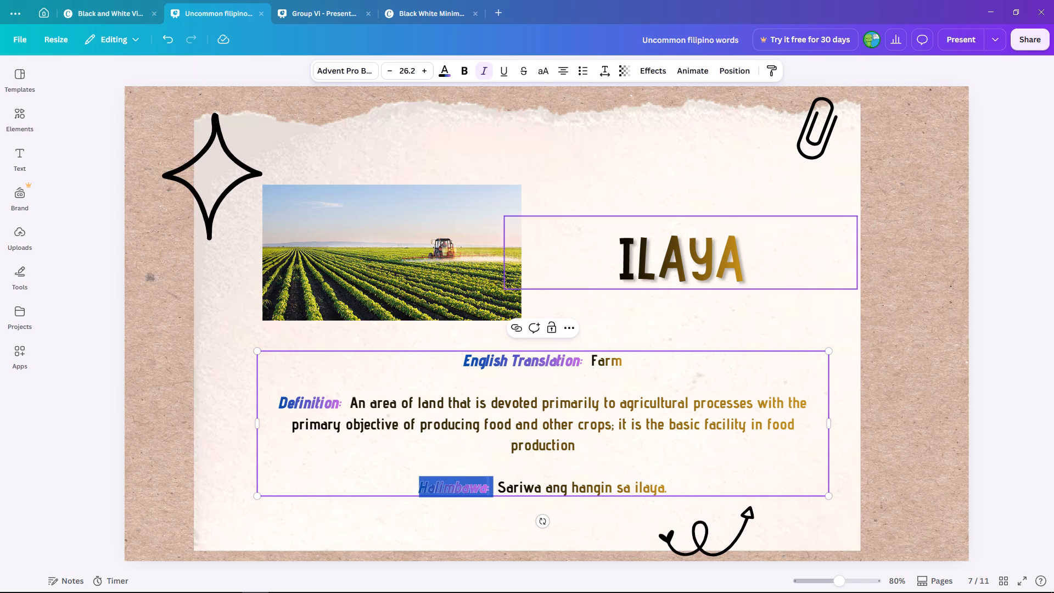
{"action": "left_click", "coordinate": [929, 341]}
Shift the description text block on the DURUNGAWAN slide slightly to the right.
{"action": "scroll", "coordinate": [692, 463], "scroll_direction": "down", "scroll_amount": 3}
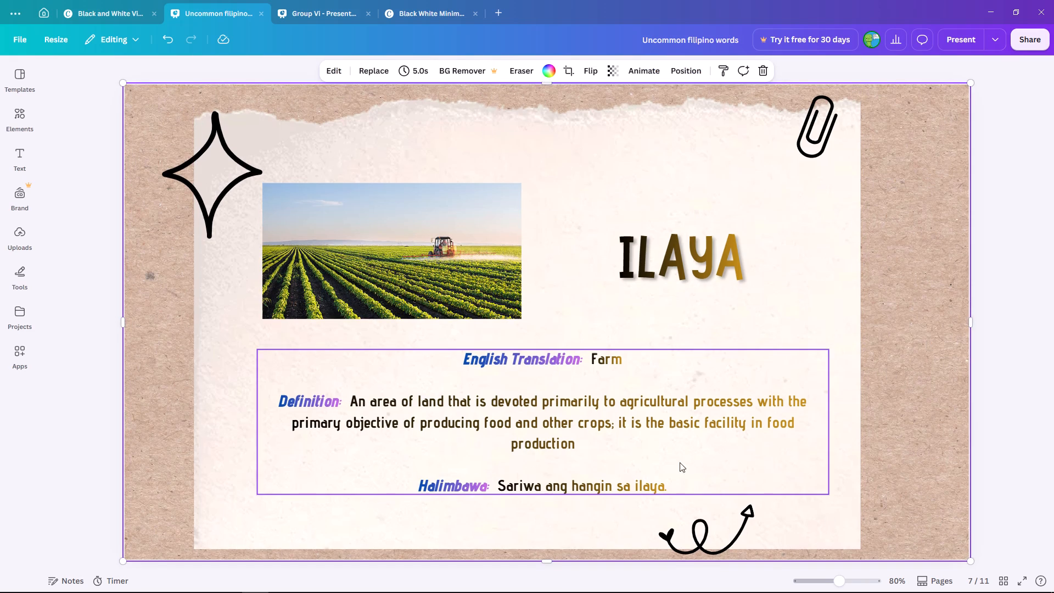
{"action": "left_click", "coordinate": [1027, 528]}
{"action": "scroll", "coordinate": [902, 480], "scroll_direction": "down", "scroll_amount": 3}
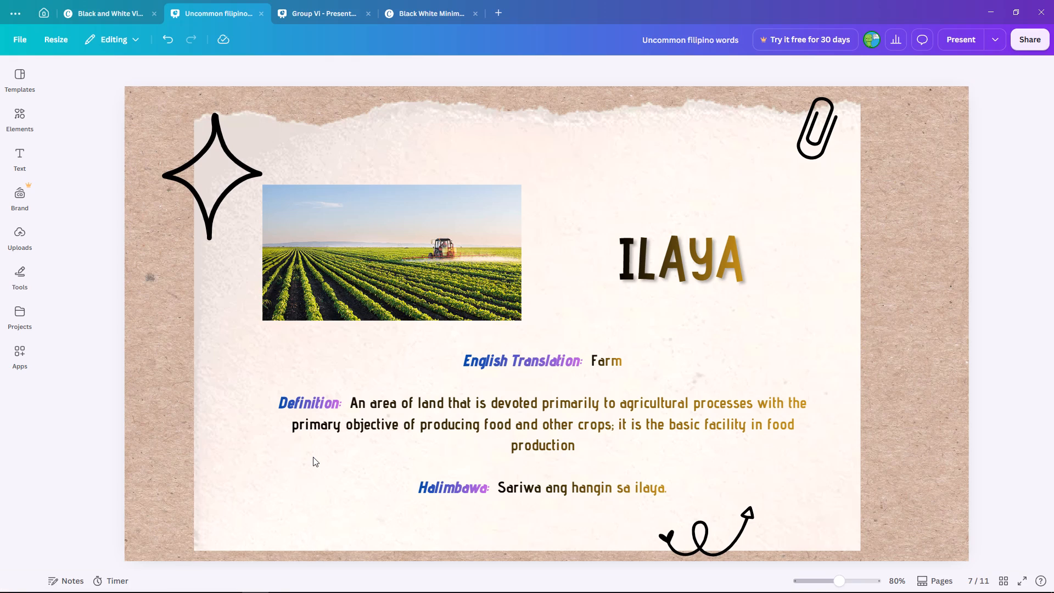
{"action": "scroll", "coordinate": [488, 498], "scroll_direction": "down", "scroll_amount": 4}
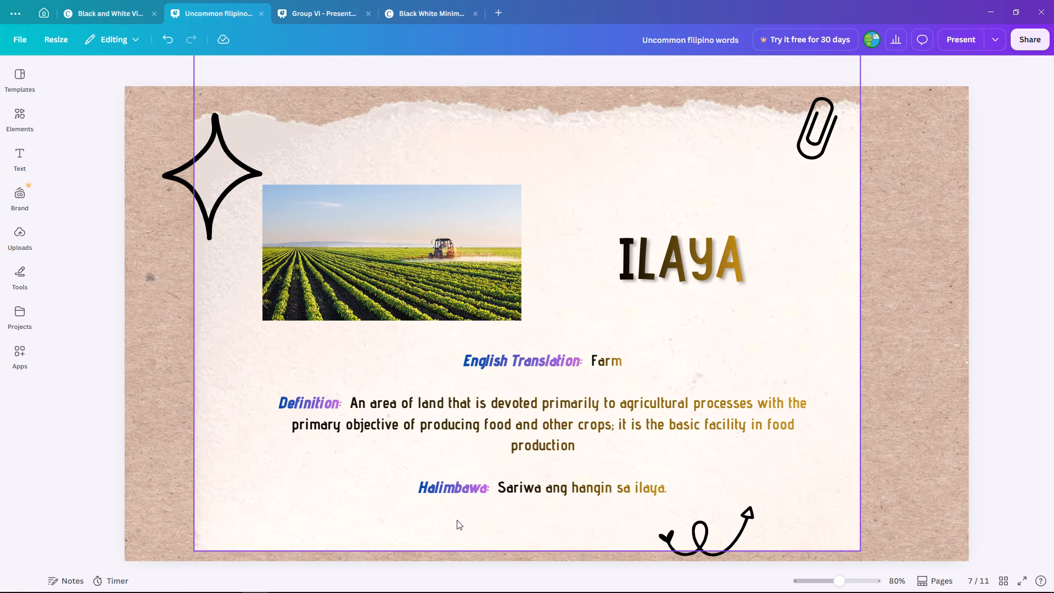
{"action": "left_click_drag", "start_coordinate": [86, 540], "coordinate": [78, 540]}
{"action": "scroll", "coordinate": [242, 509], "scroll_direction": "down", "scroll_amount": 3}
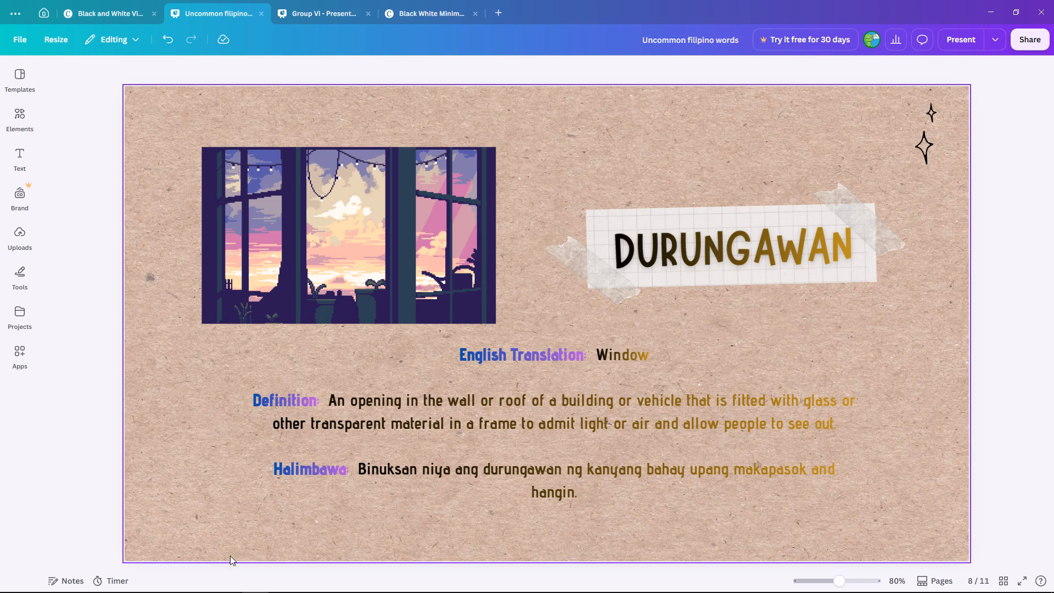
{"action": "left_click_drag", "start_coordinate": [591, 358], "coordinate": [557, 359]}
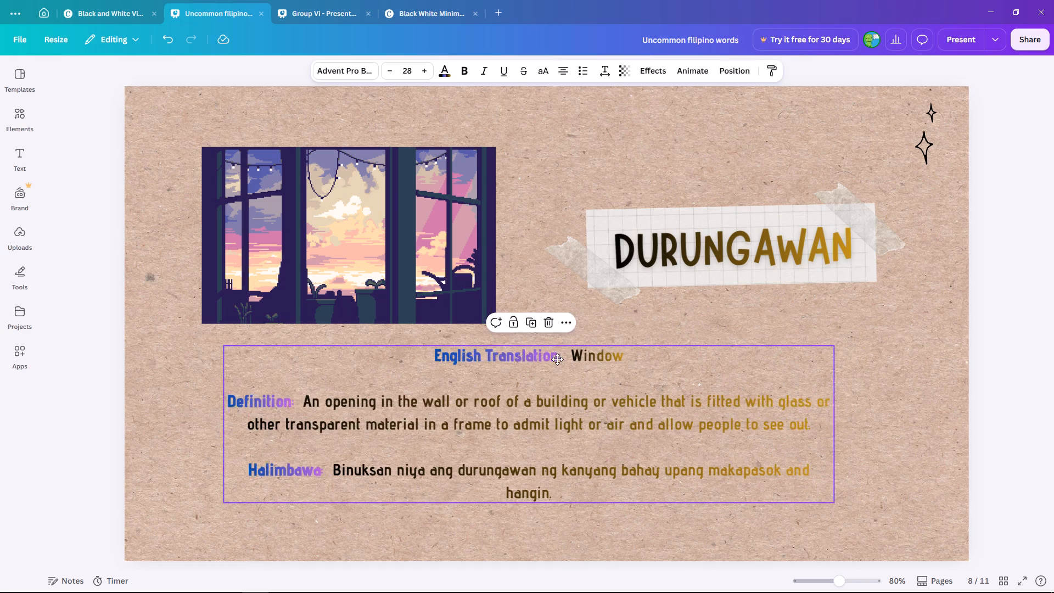
{"action": "left_click_drag", "start_coordinate": [557, 359], "coordinate": [597, 359]}
Italicise the English Translation, Definition and Halimbawa labels on the DURUNGAWAN slide.
{"action": "left_click", "coordinate": [596, 359]}
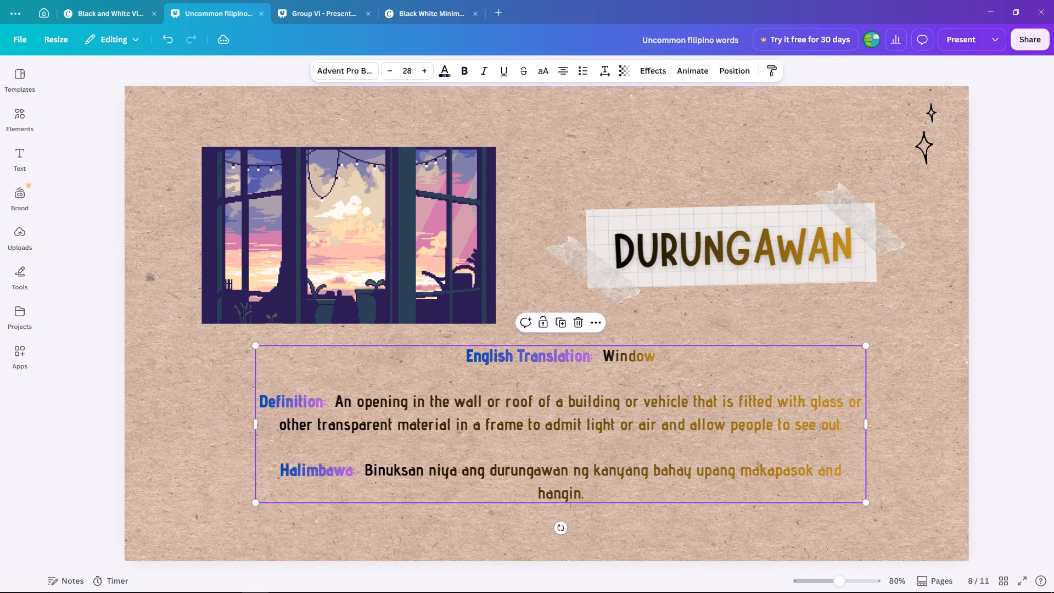
{"action": "left_click", "coordinate": [595, 355]}
{"action": "left_click_drag", "start_coordinate": [594, 355], "coordinate": [476, 361]}
{"action": "right_click", "coordinate": [539, 363]}
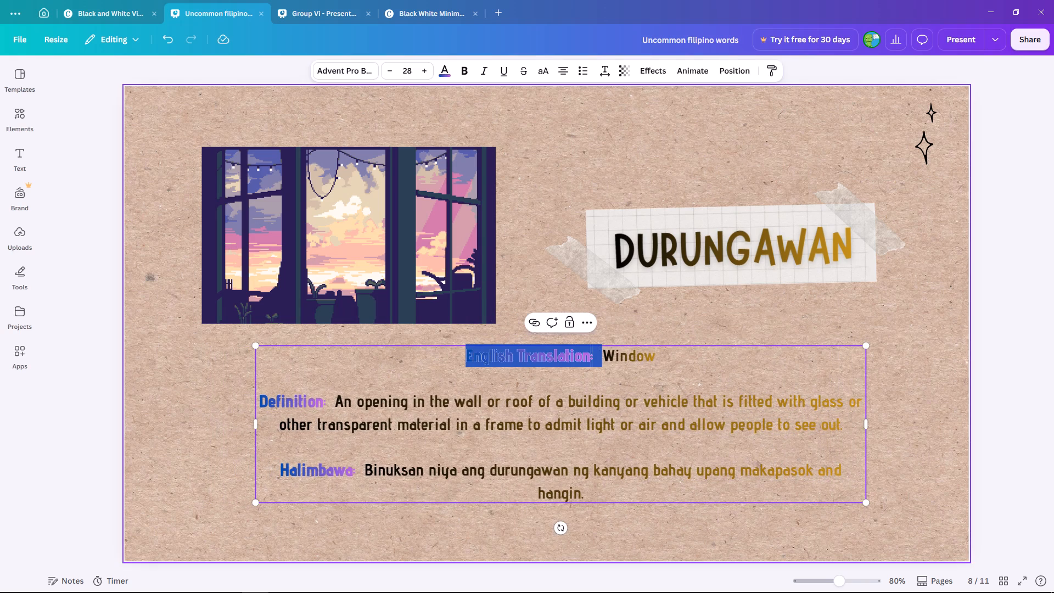
{"action": "left_click", "coordinate": [484, 64]}
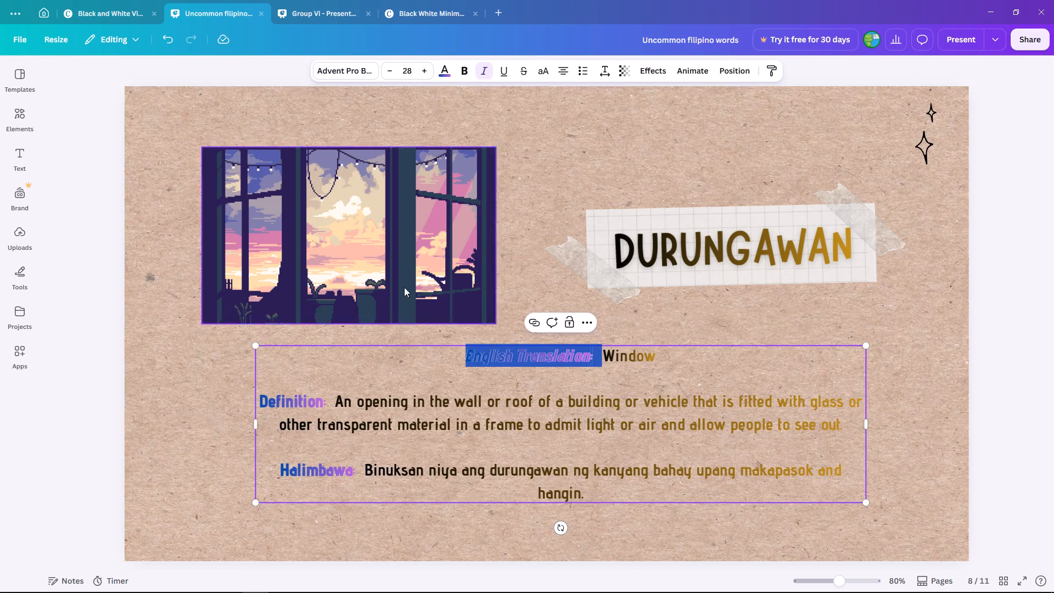
{"action": "left_click_drag", "start_coordinate": [329, 400], "coordinate": [262, 405]}
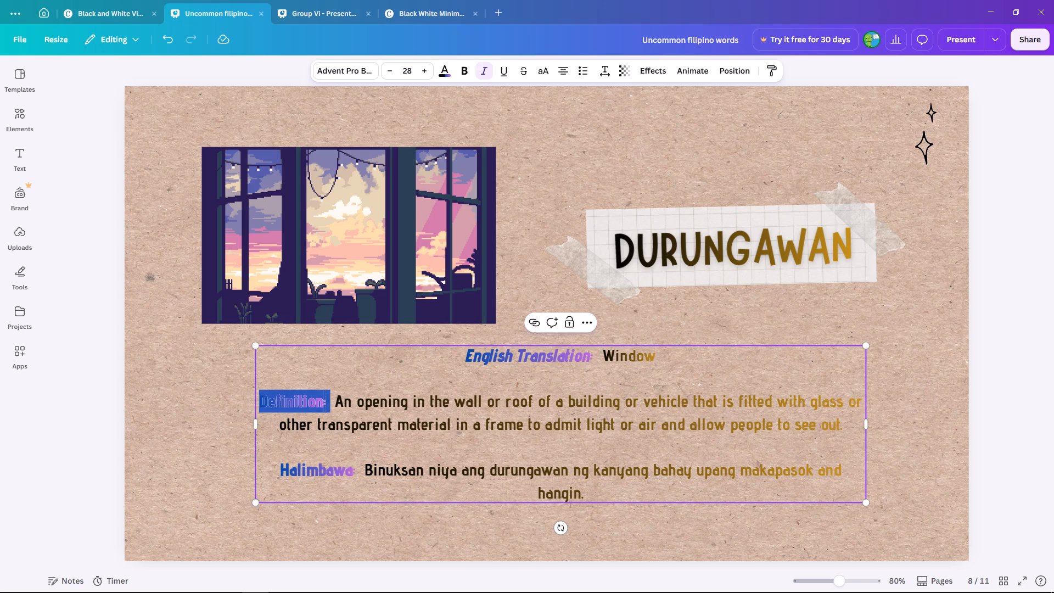
{"action": "left_click", "coordinate": [484, 66]}
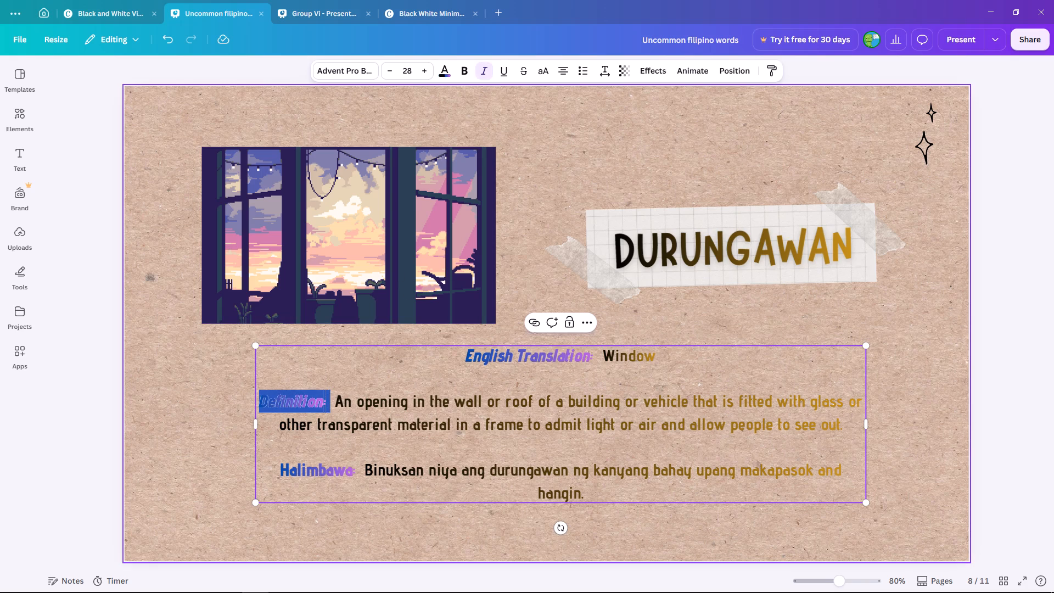
{"action": "left_click", "coordinate": [358, 473]}
{"action": "left_click_drag", "start_coordinate": [357, 473], "coordinate": [274, 474]}
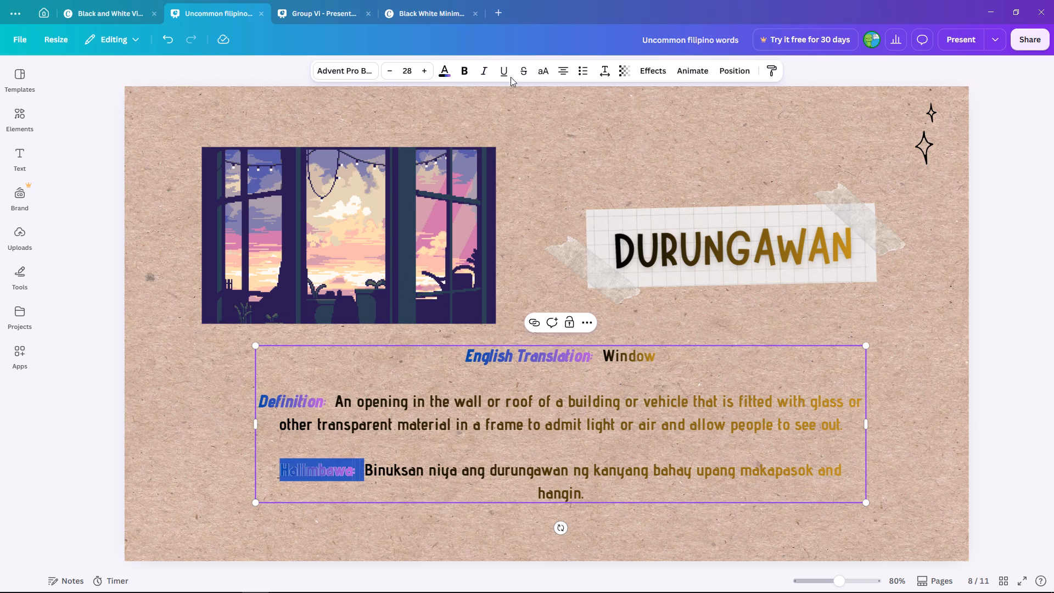
{"action": "left_click", "coordinate": [487, 63]}
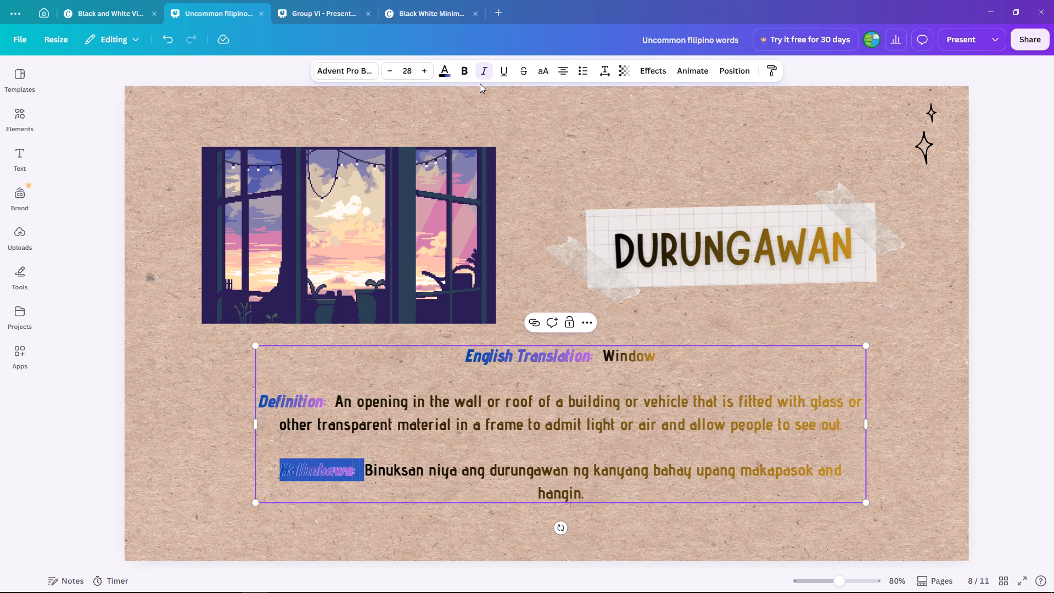
{"action": "left_click", "coordinate": [198, 413]}
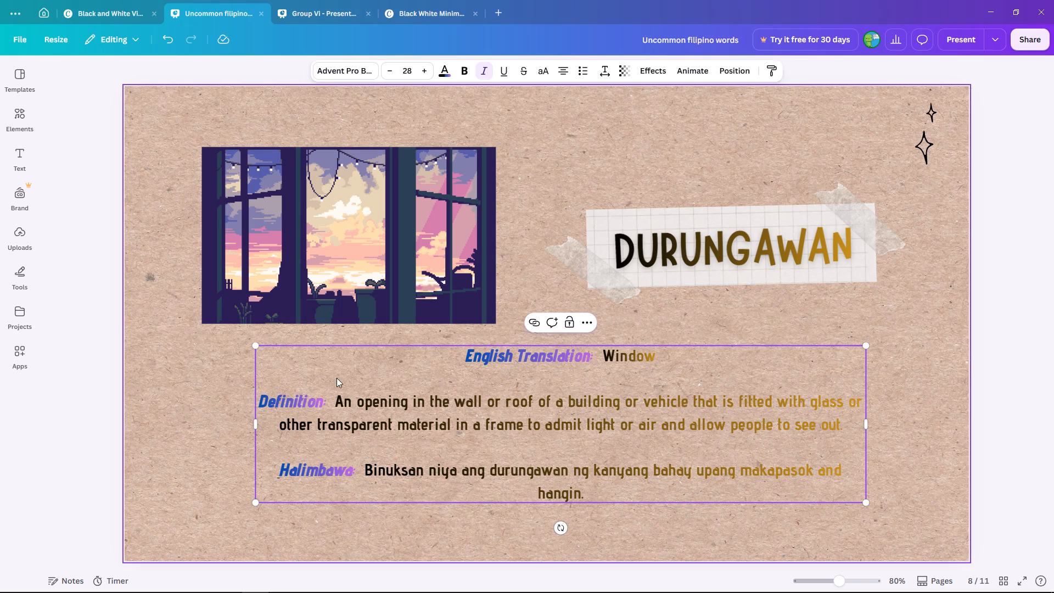
Nudge the description text block on the DURUNGAWAN slide slightly up and to the right.
{"action": "left_click_drag", "start_coordinate": [584, 404], "coordinate": [581, 396]}
{"action": "left_click_drag", "start_coordinate": [581, 391], "coordinate": [592, 393]}
Italicise the English Translation, Definition and Halimbawa labels on the PAYNETA slide.
{"action": "scroll", "coordinate": [629, 377], "scroll_direction": "down", "scroll_amount": 1}
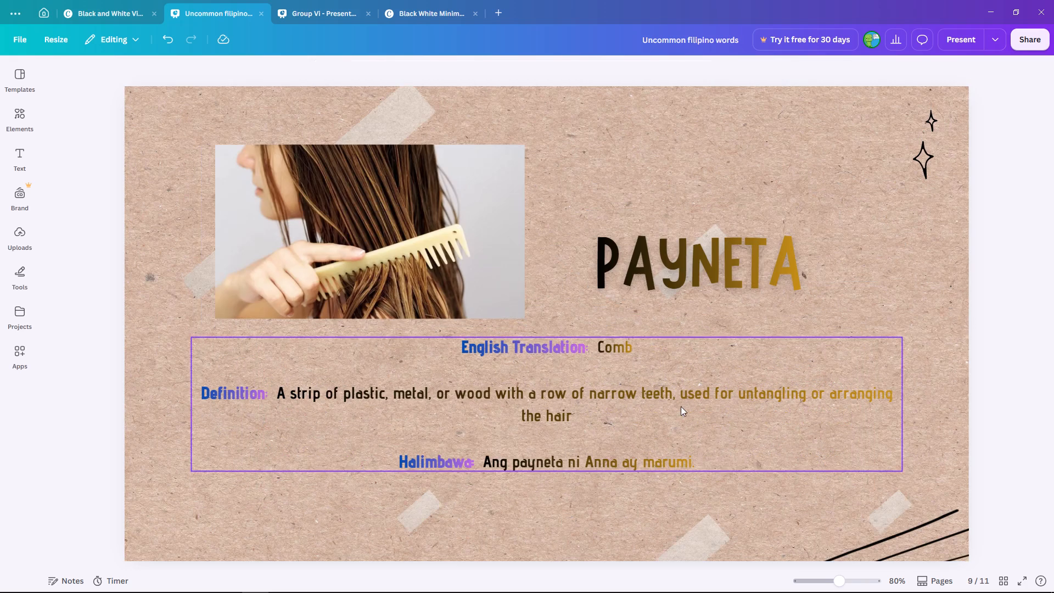
{"action": "scroll", "coordinate": [791, 419], "scroll_direction": "up", "scroll_amount": 3}
{"action": "scroll", "coordinate": [791, 419], "scroll_direction": "down", "scroll_amount": 3}
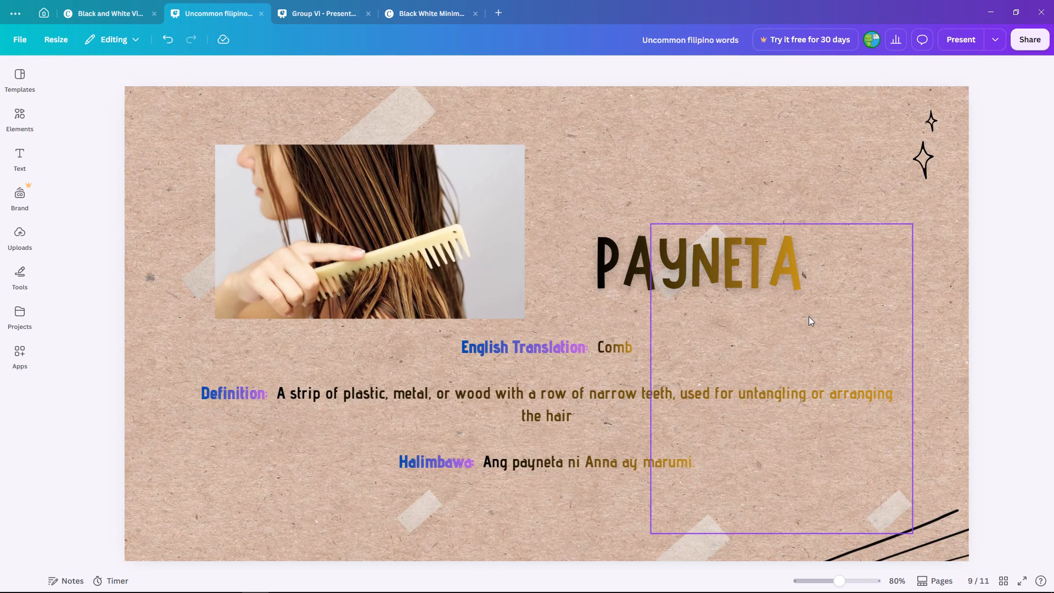
{"action": "left_click", "coordinate": [679, 378]}
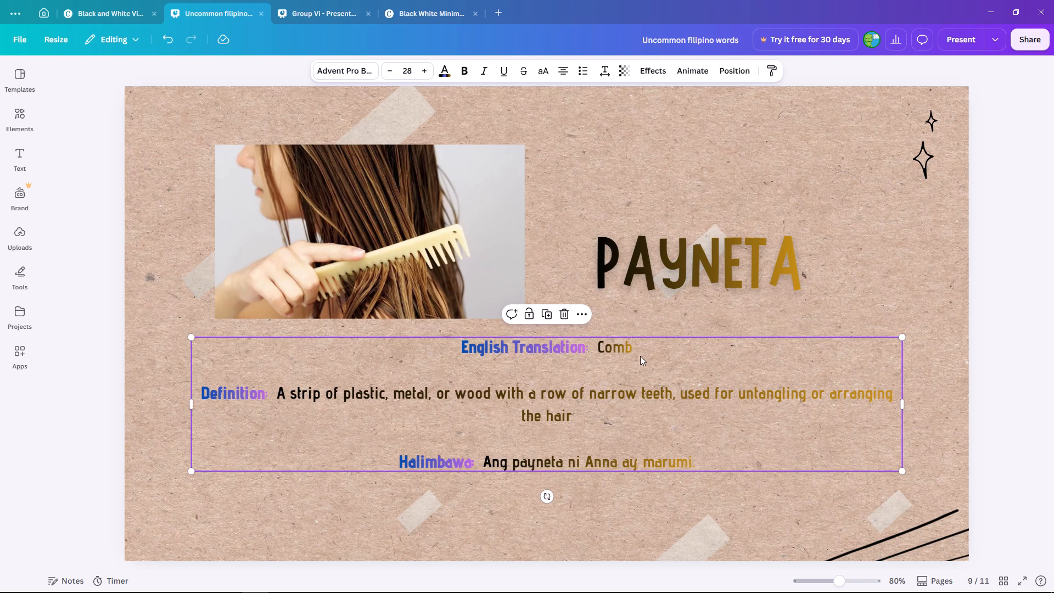
{"action": "left_click", "coordinate": [595, 342]}
{"action": "left_click_drag", "start_coordinate": [591, 342], "coordinate": [458, 350]}
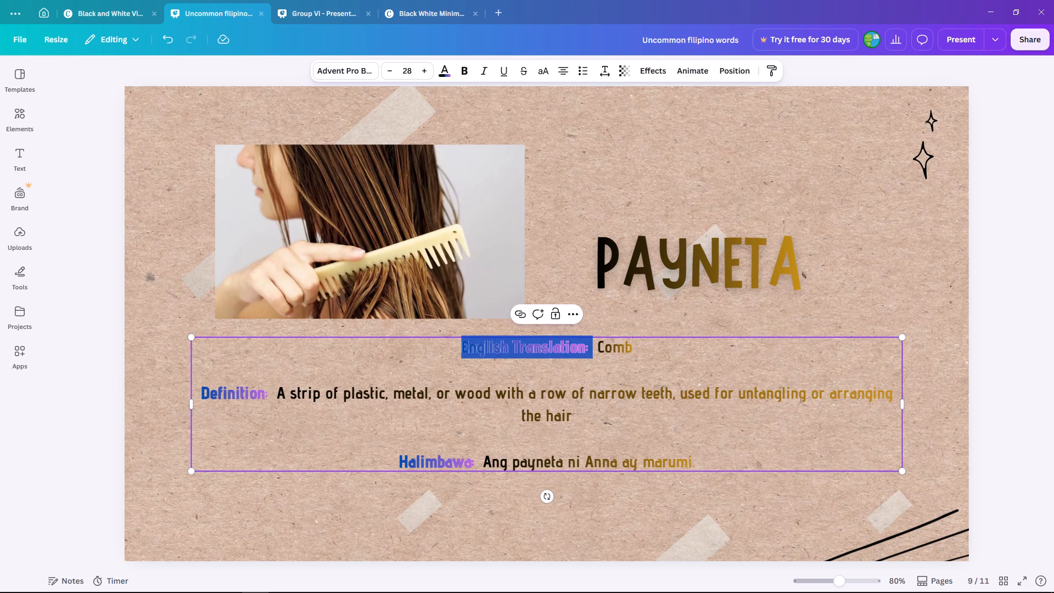
{"action": "left_click", "coordinate": [479, 67]}
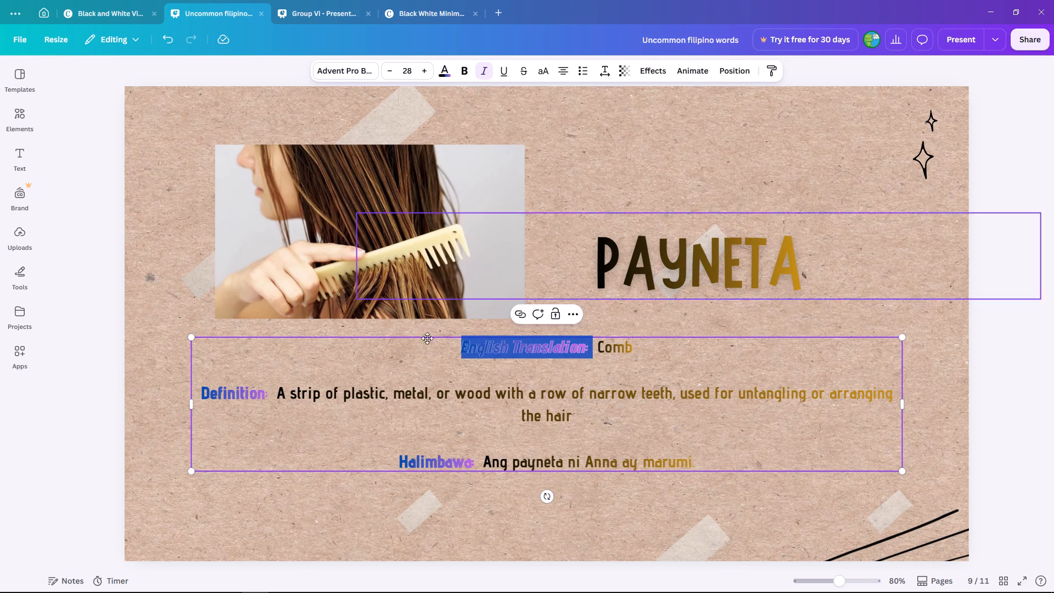
{"action": "left_click", "coordinate": [431, 354]}
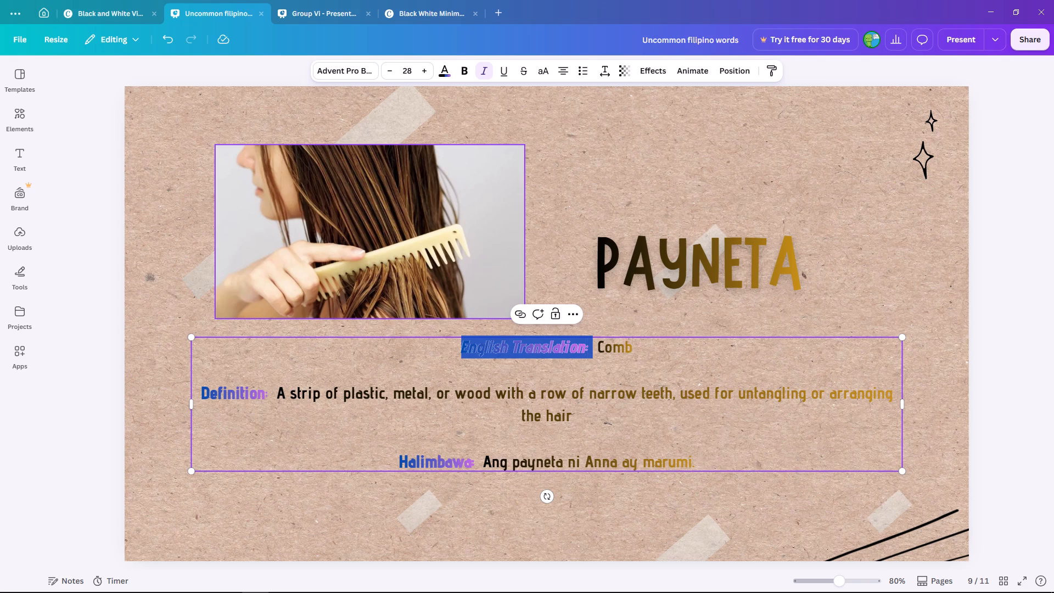
{"action": "left_click_drag", "start_coordinate": [270, 387], "coordinate": [230, 393]}
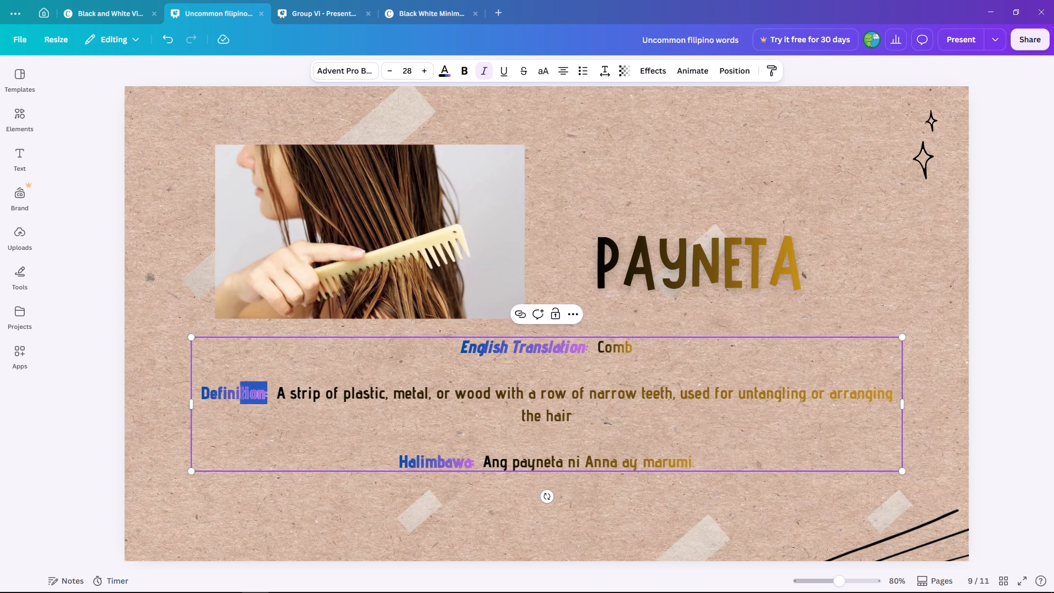
{"action": "left_click_drag", "start_coordinate": [230, 393], "coordinate": [199, 395]}
{"action": "left_click", "coordinate": [480, 67]}
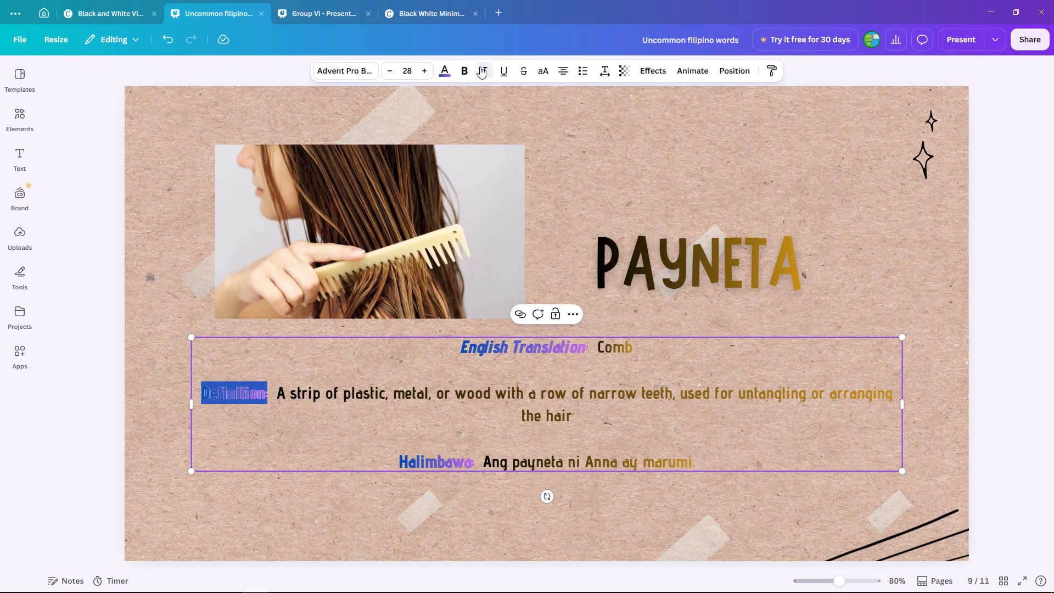
{"action": "left_click_drag", "start_coordinate": [475, 463], "coordinate": [398, 459]}
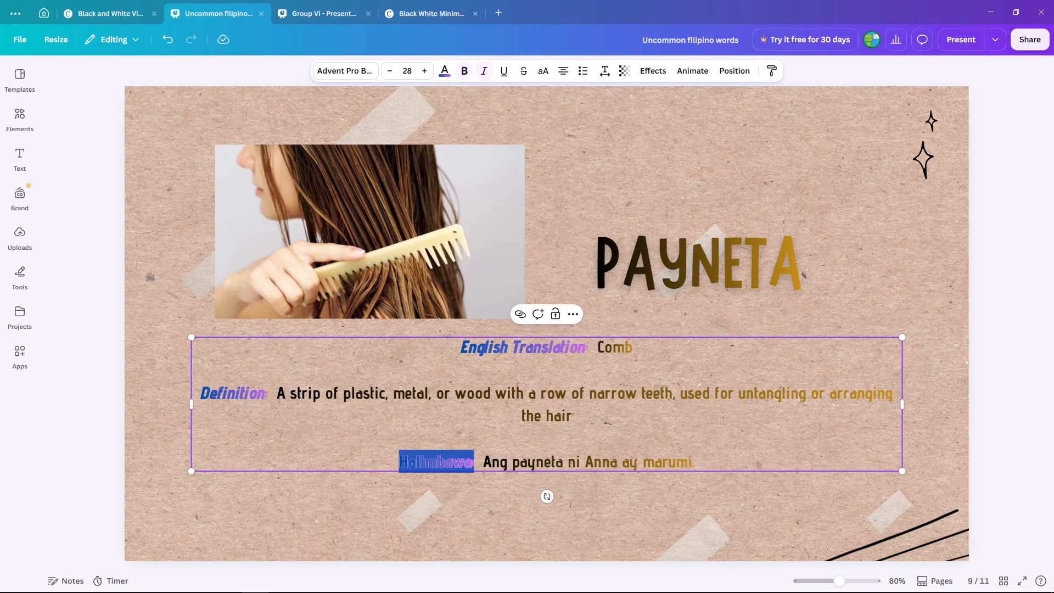
{"action": "left_click", "coordinate": [483, 71]}
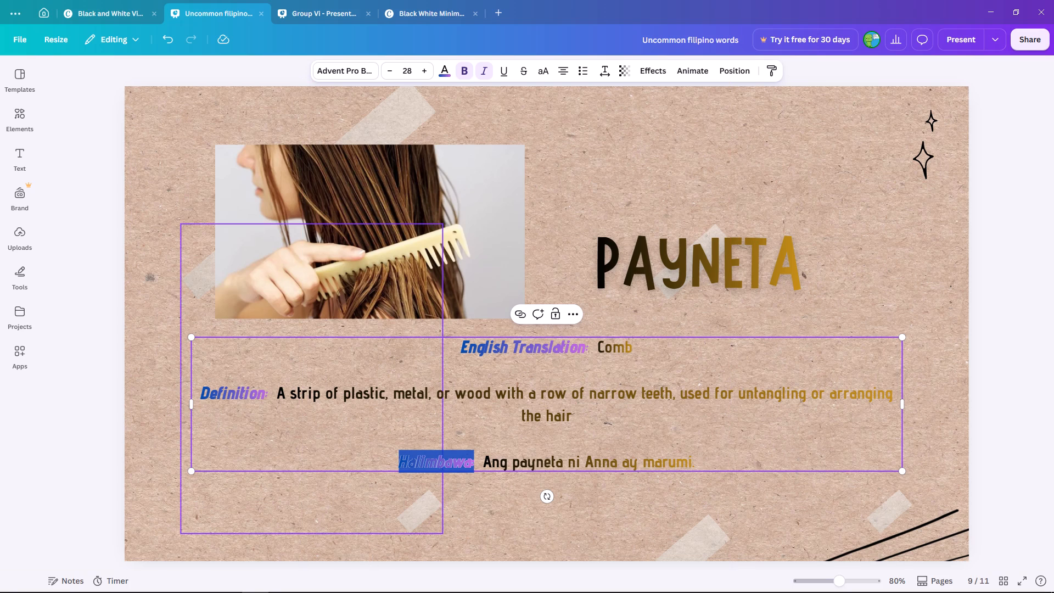
{"action": "left_click", "coordinate": [714, 519]}
Scale the description text block on the PAYNETA slide down slightly, to a font size of about 26.5.
{"action": "left_click", "coordinate": [885, 363]}
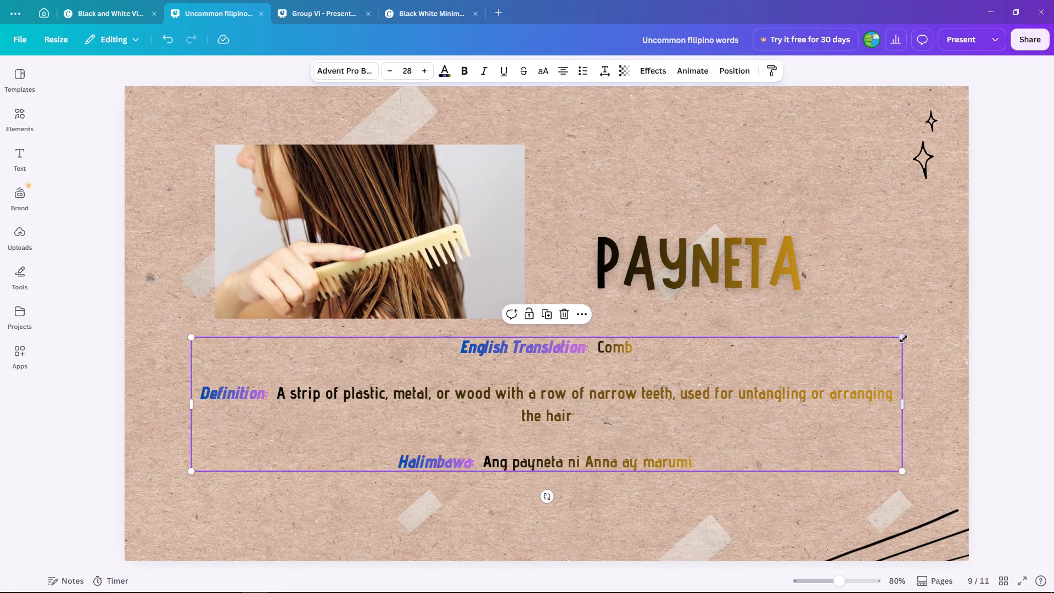
{"action": "left_click_drag", "start_coordinate": [901, 339], "coordinate": [863, 306]}
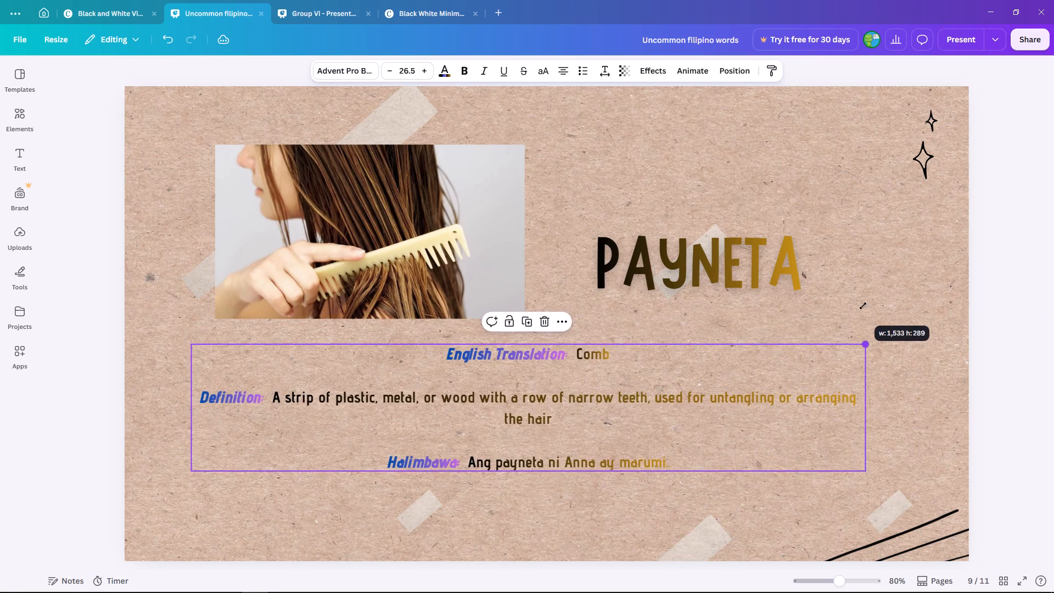
{"action": "left_click_drag", "start_coordinate": [863, 306], "coordinate": [864, 306]}
Shift the grouped tape strips beside the PAYNETA description slightly right and down on the slide.
{"action": "left_click", "coordinate": [831, 504]}
{"action": "left_click_drag", "start_coordinate": [664, 412], "coordinate": [675, 416]}
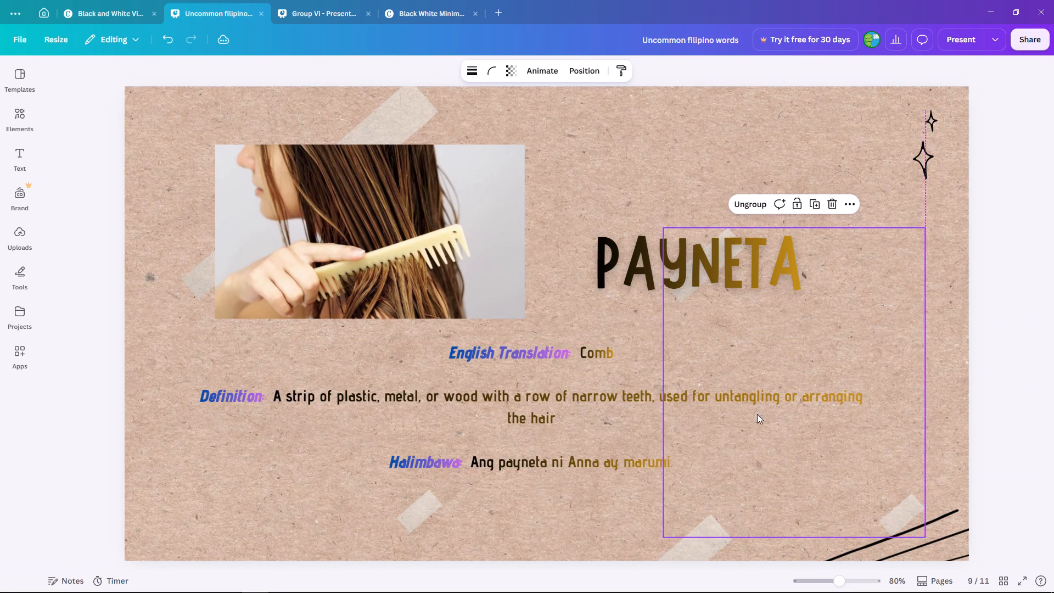
{"action": "left_click", "coordinate": [831, 516]}
{"action": "left_click", "coordinate": [869, 302]}
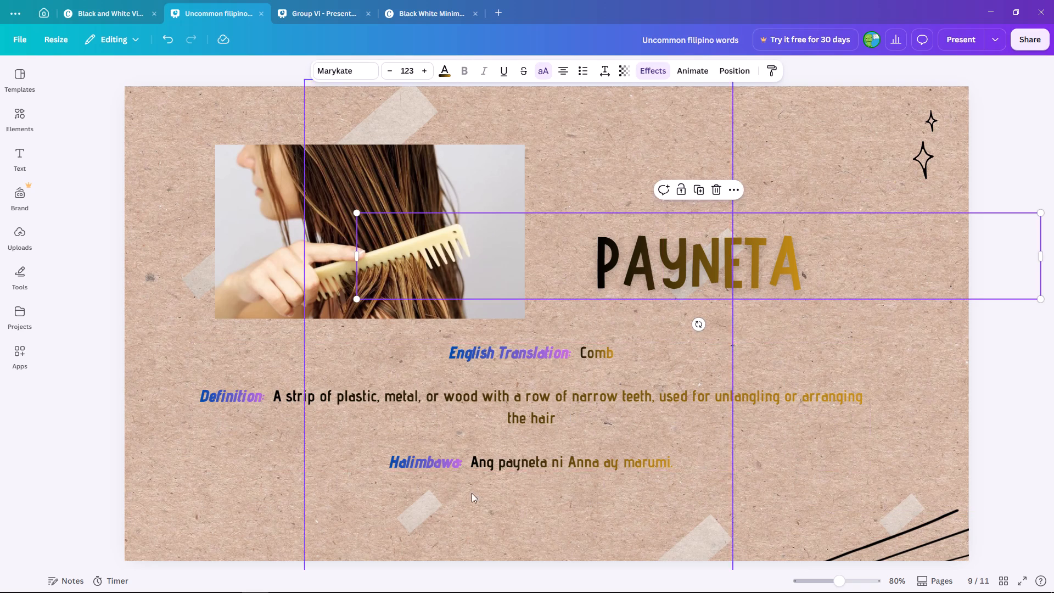
{"action": "left_click", "coordinate": [161, 480]}
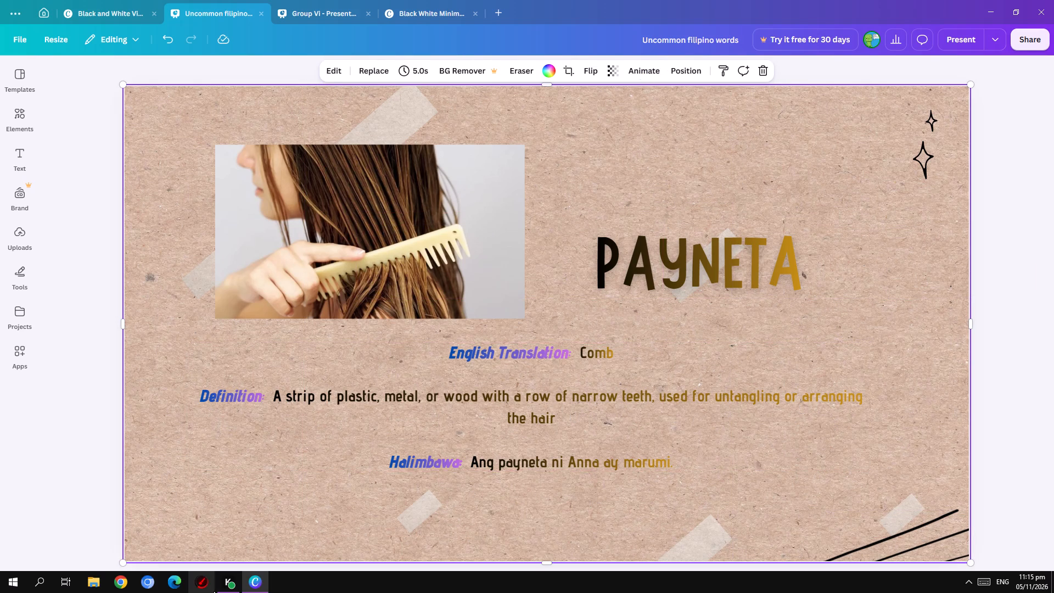